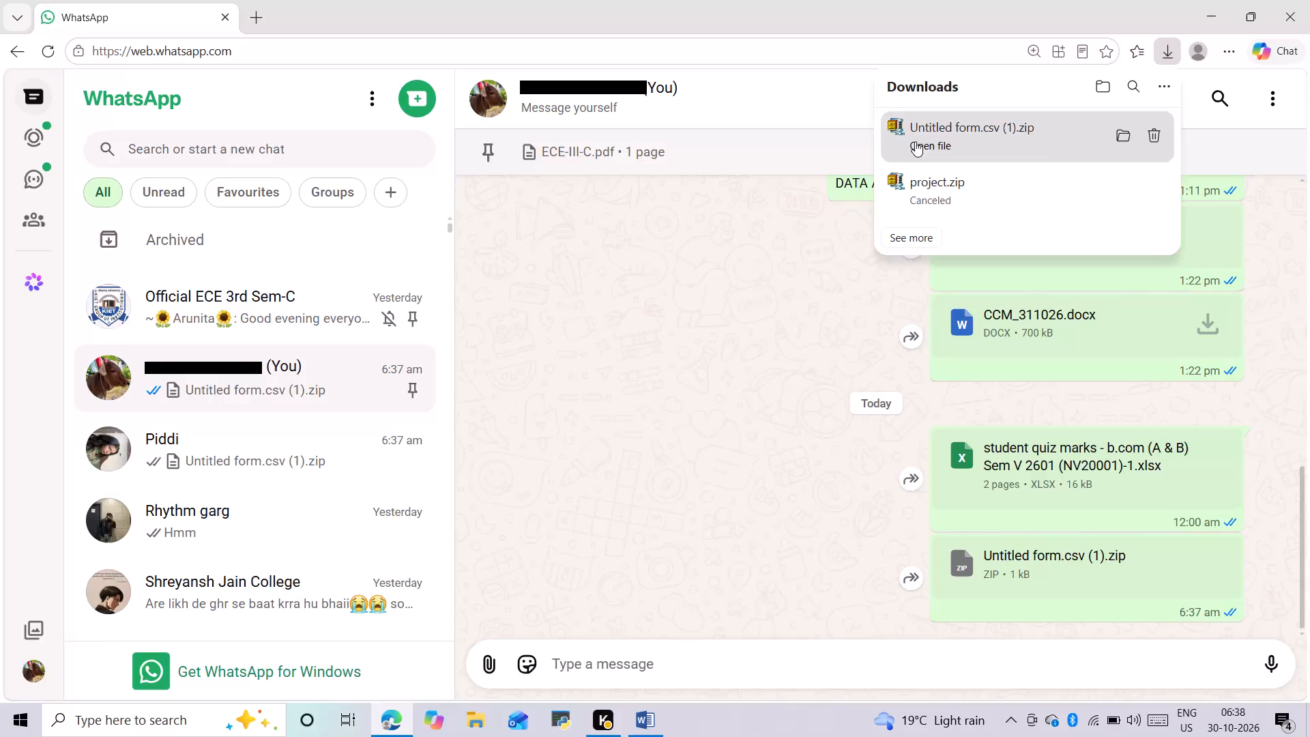
Open the downloaded archive Untitled form.csv (1).zip in WinZip, accepting the evaluation terms.
click(919, 145)
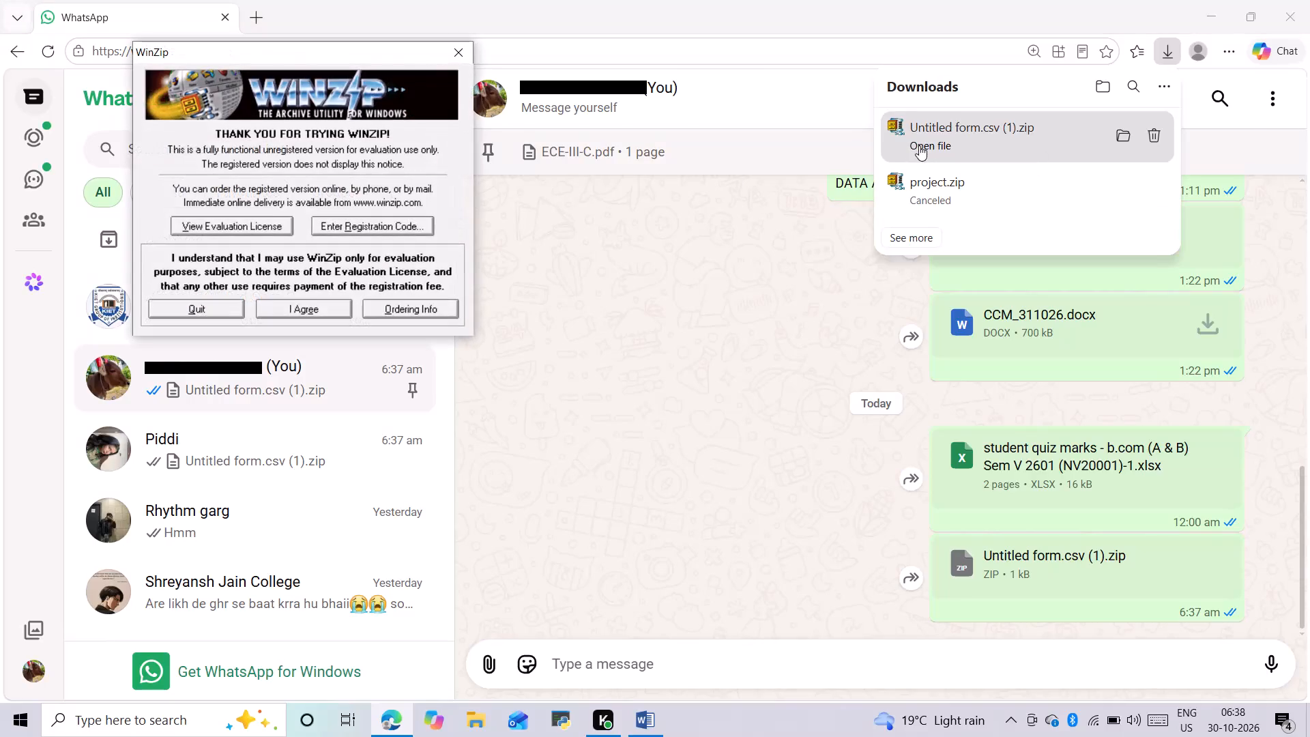
click(304, 307)
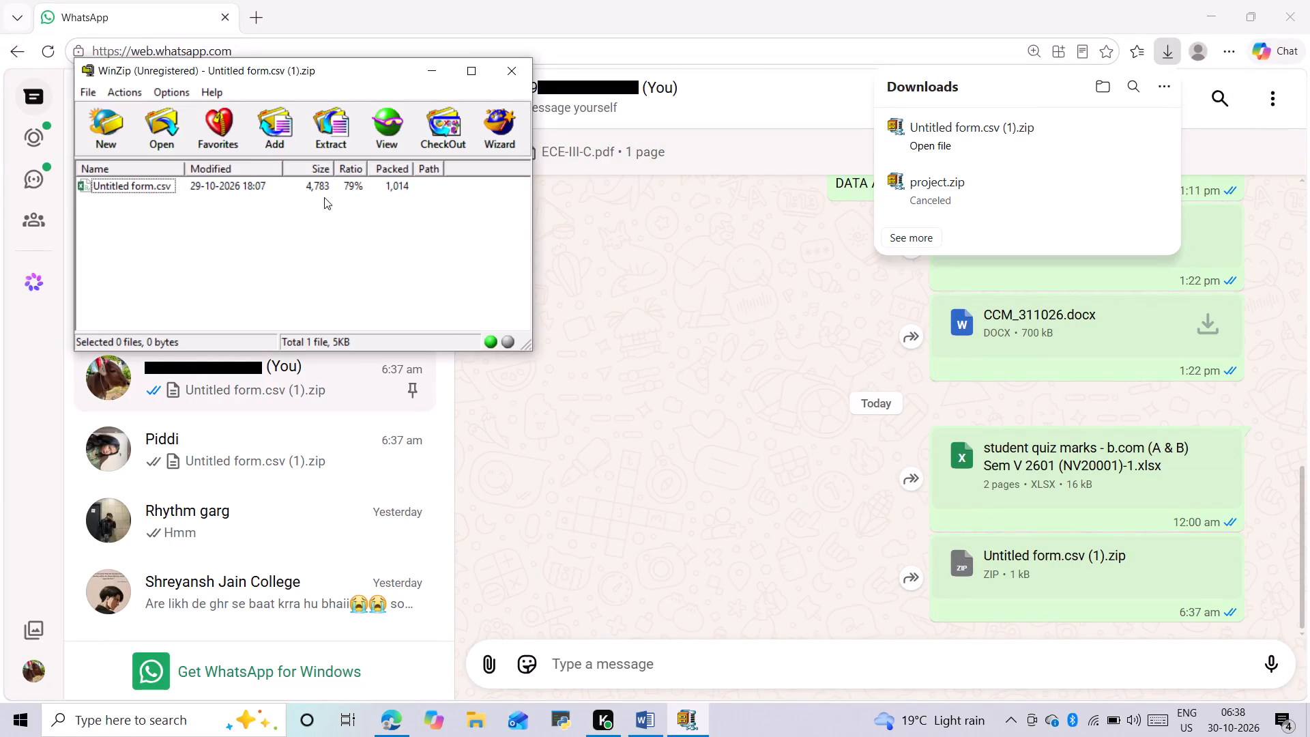
Extract all files from the archive into the existing google_form folder inside Downloads.
click(336, 130)
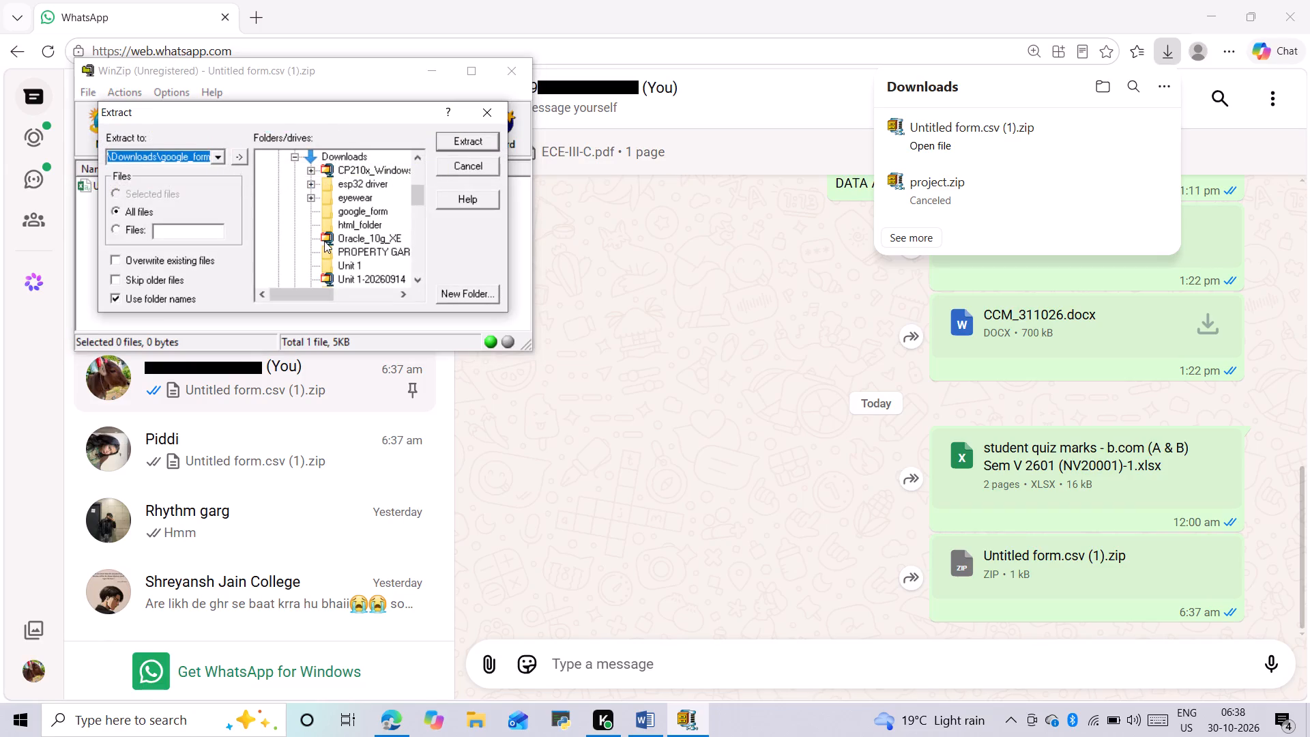
click(382, 214)
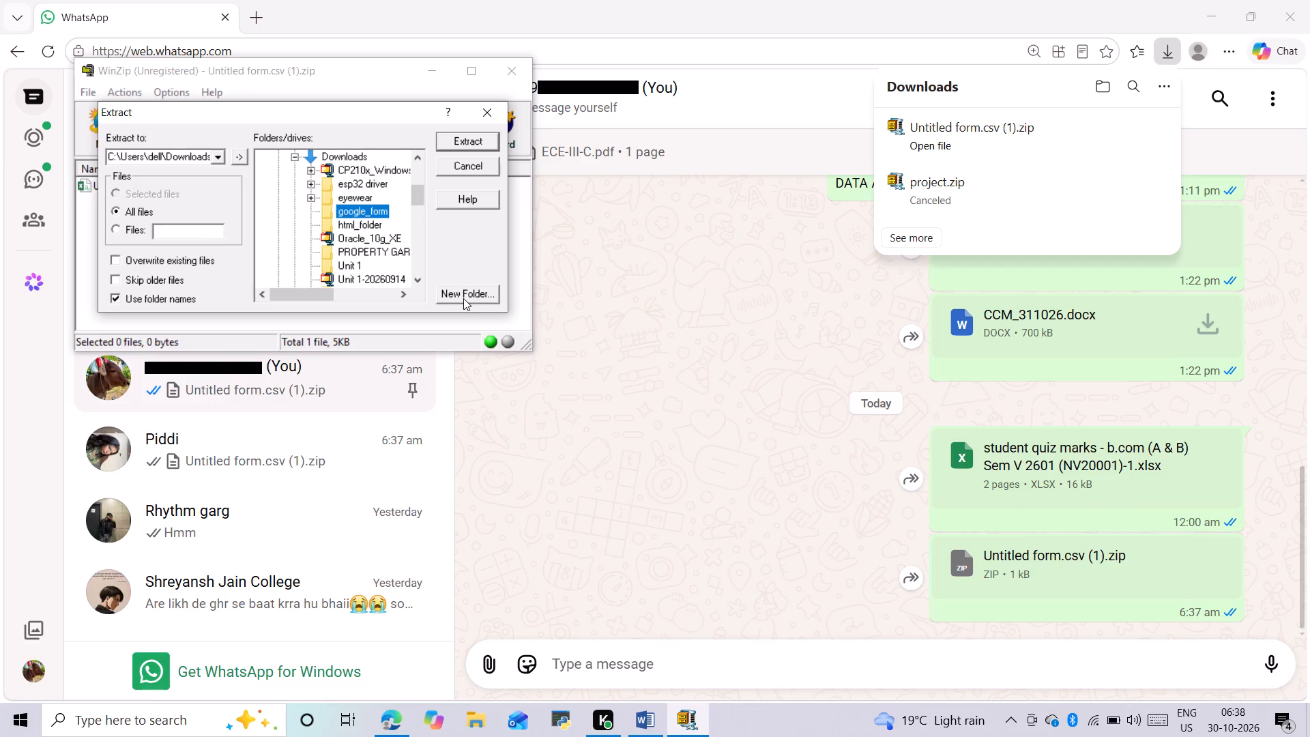
click(463, 298)
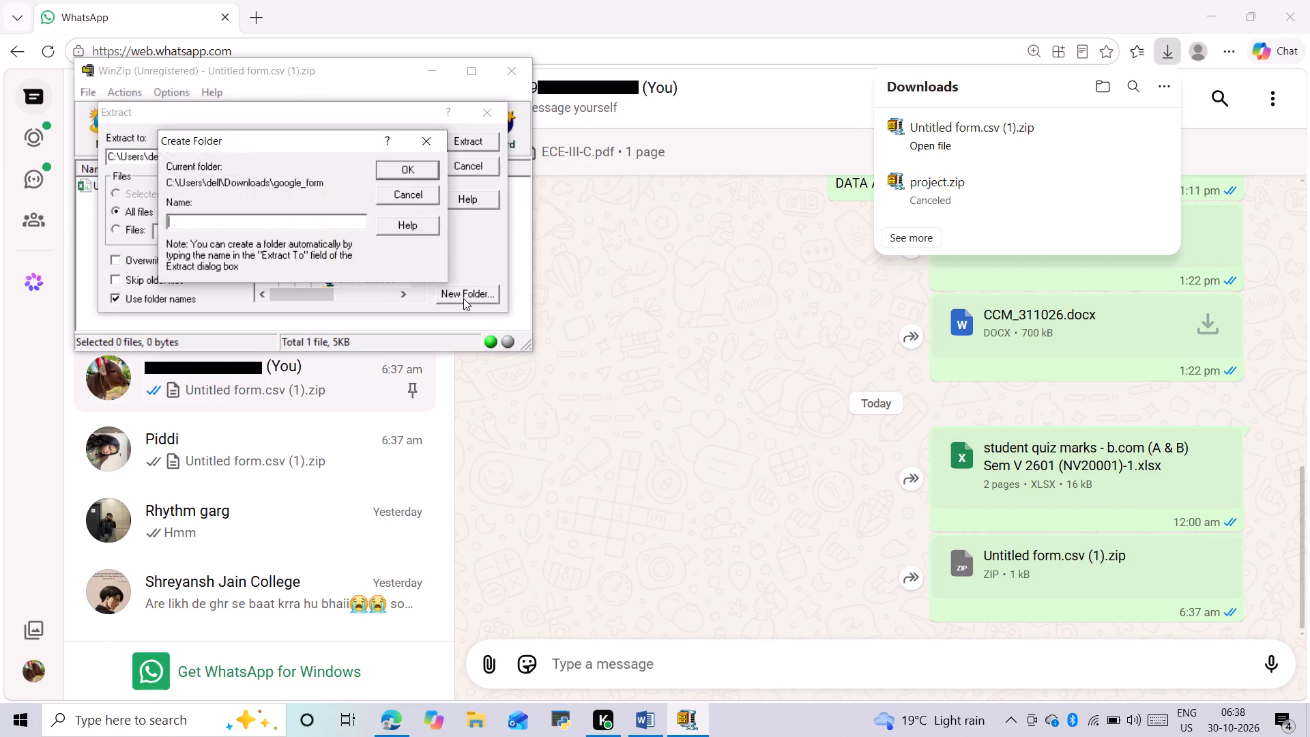
click(420, 135)
click(372, 208)
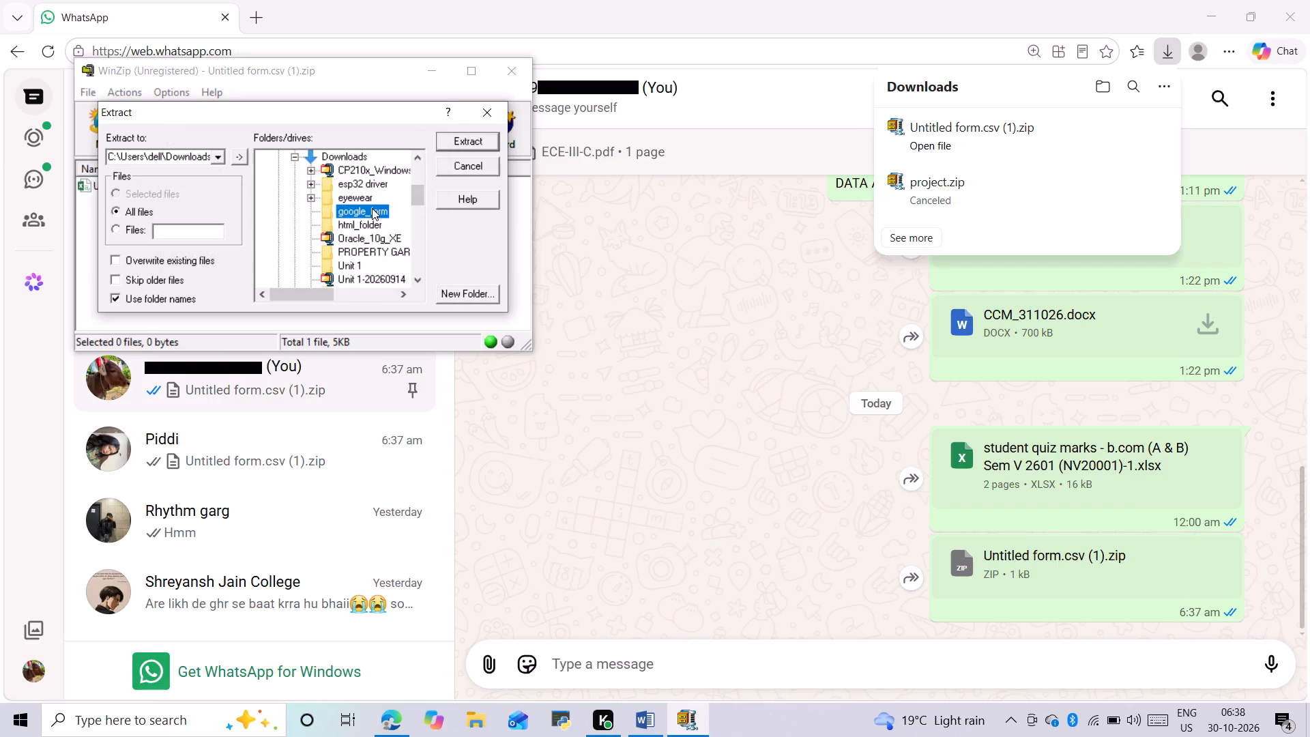
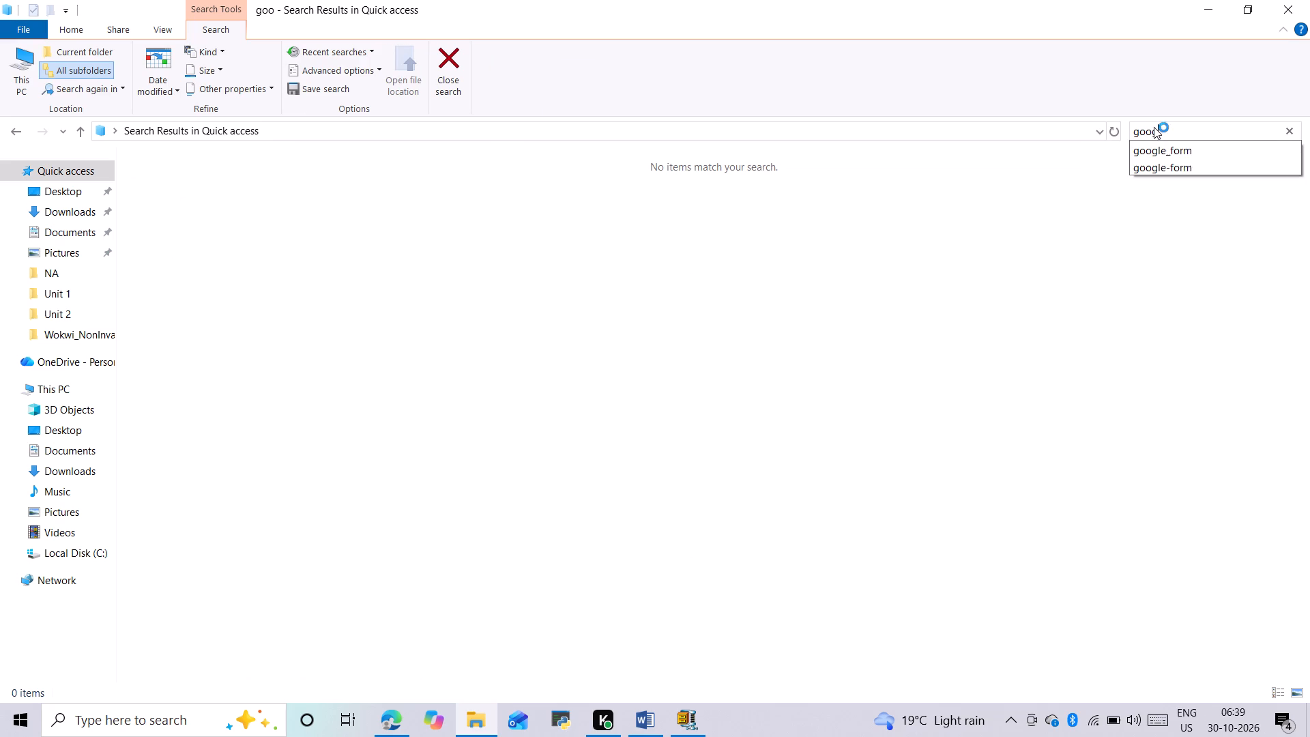
Search Quick access for google_form.
text(r_form)
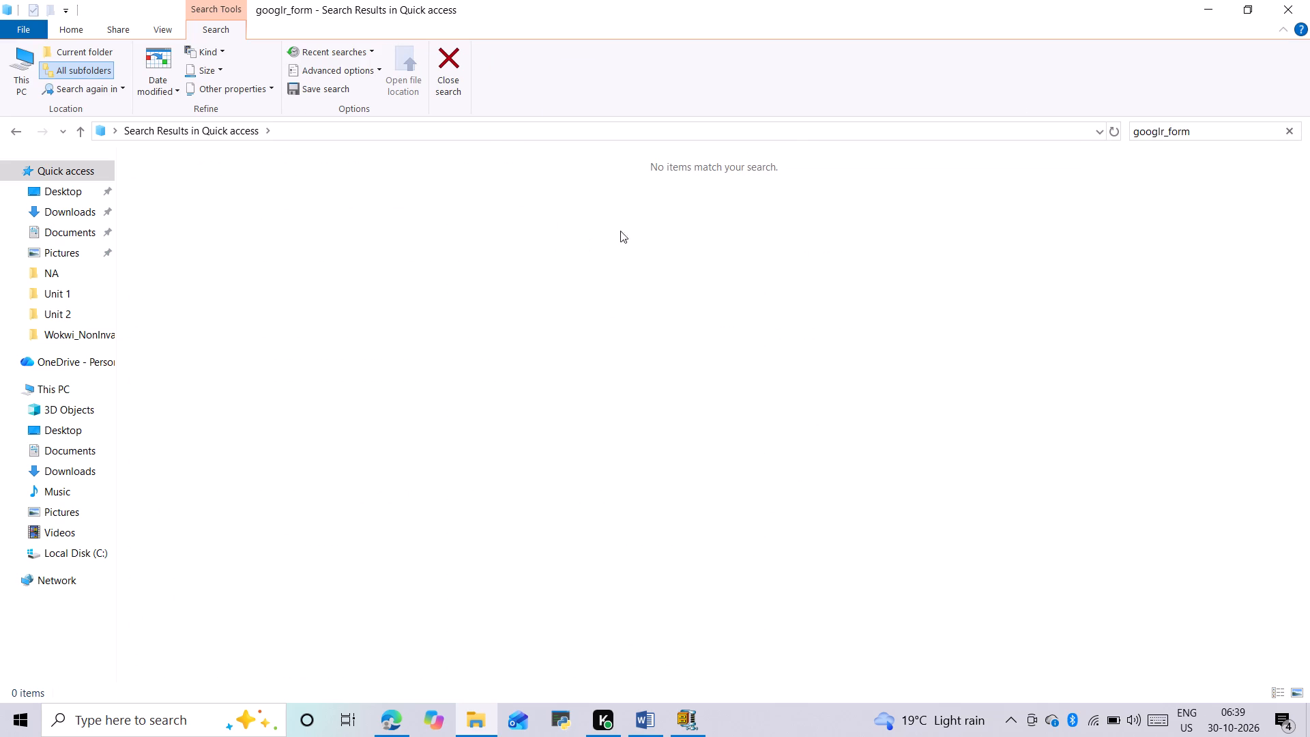
click(1165, 136)
key(BackSpace)
key(e)
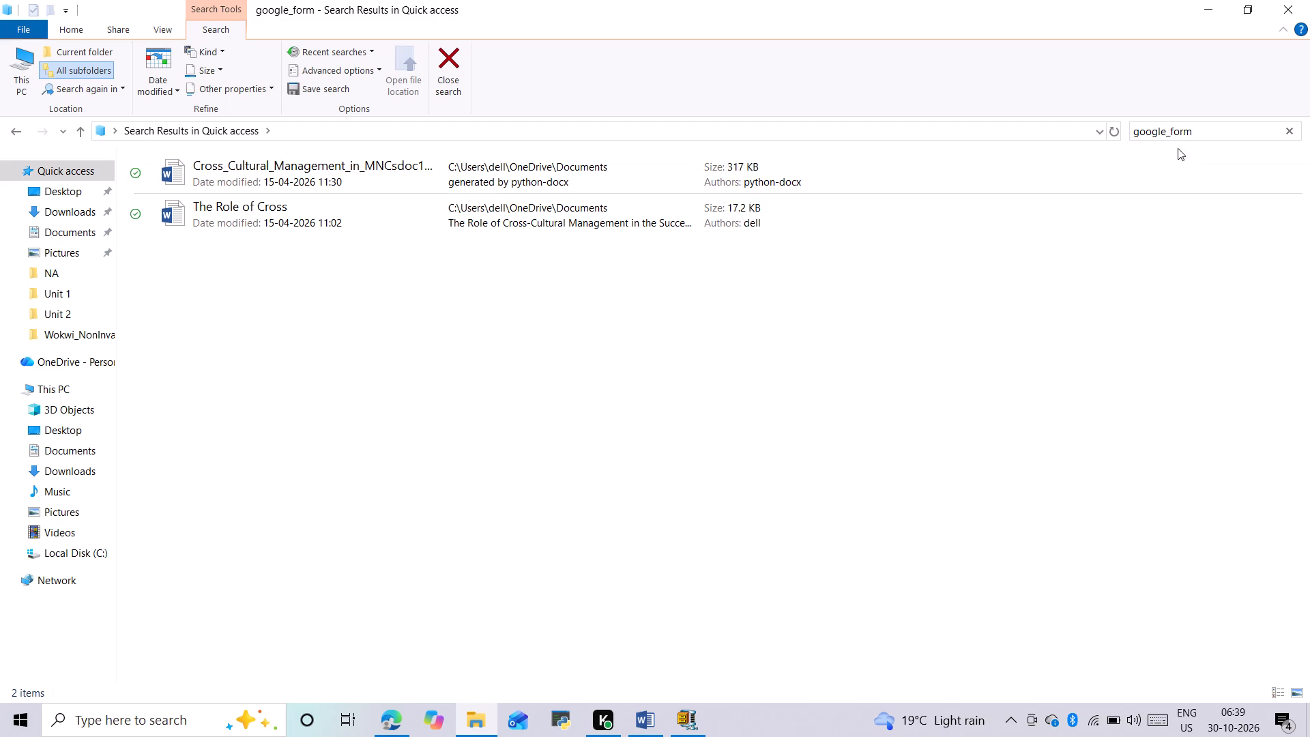
click(1202, 132)
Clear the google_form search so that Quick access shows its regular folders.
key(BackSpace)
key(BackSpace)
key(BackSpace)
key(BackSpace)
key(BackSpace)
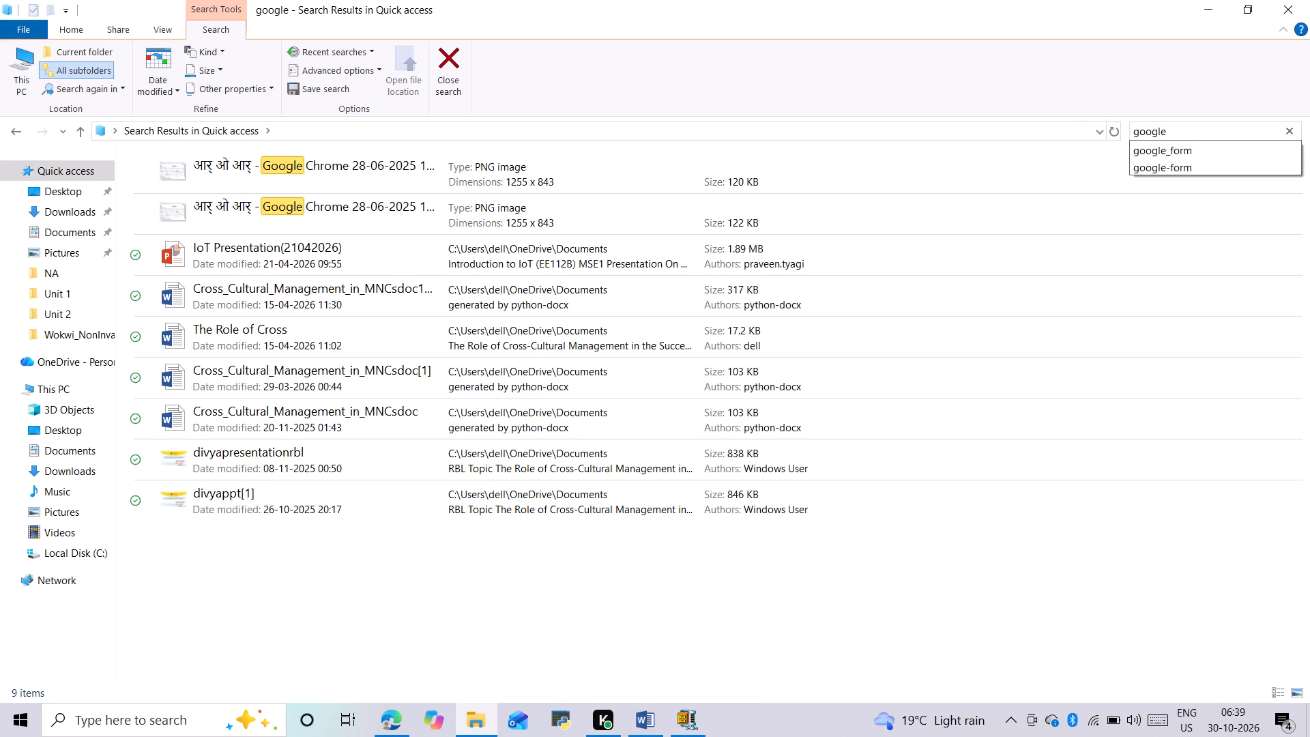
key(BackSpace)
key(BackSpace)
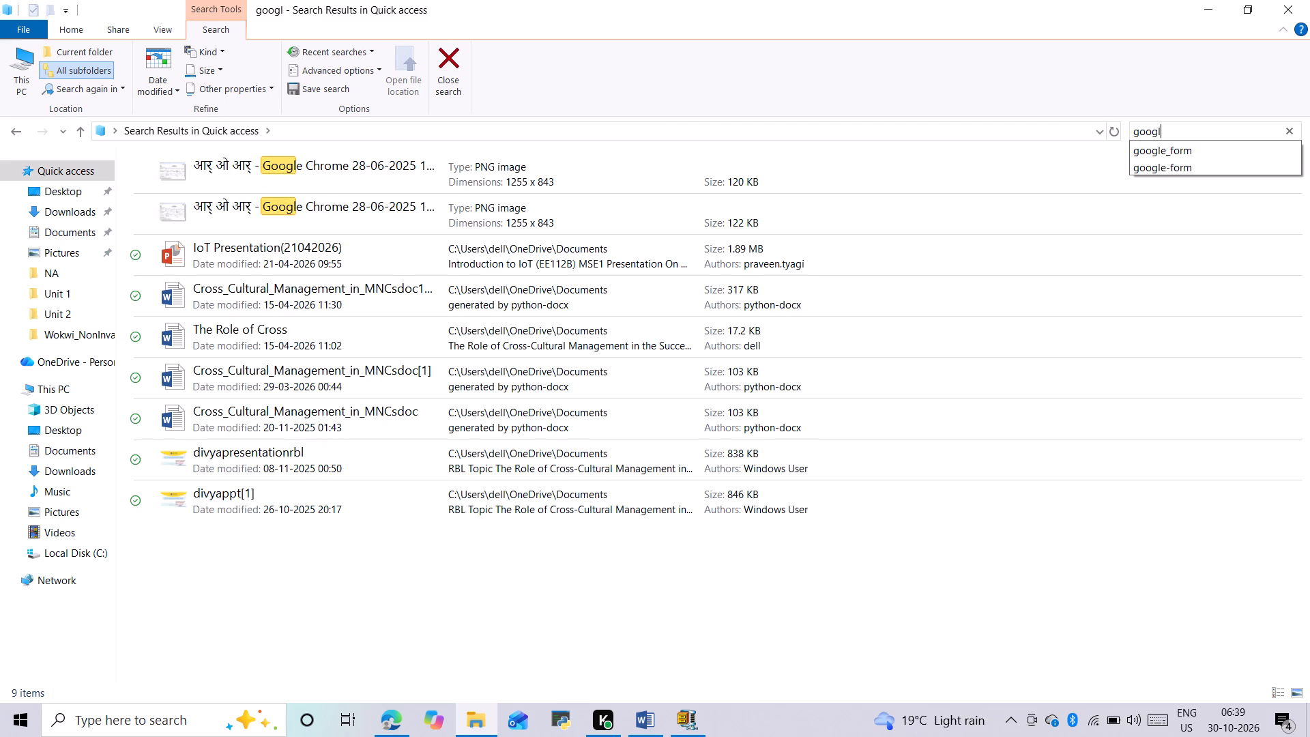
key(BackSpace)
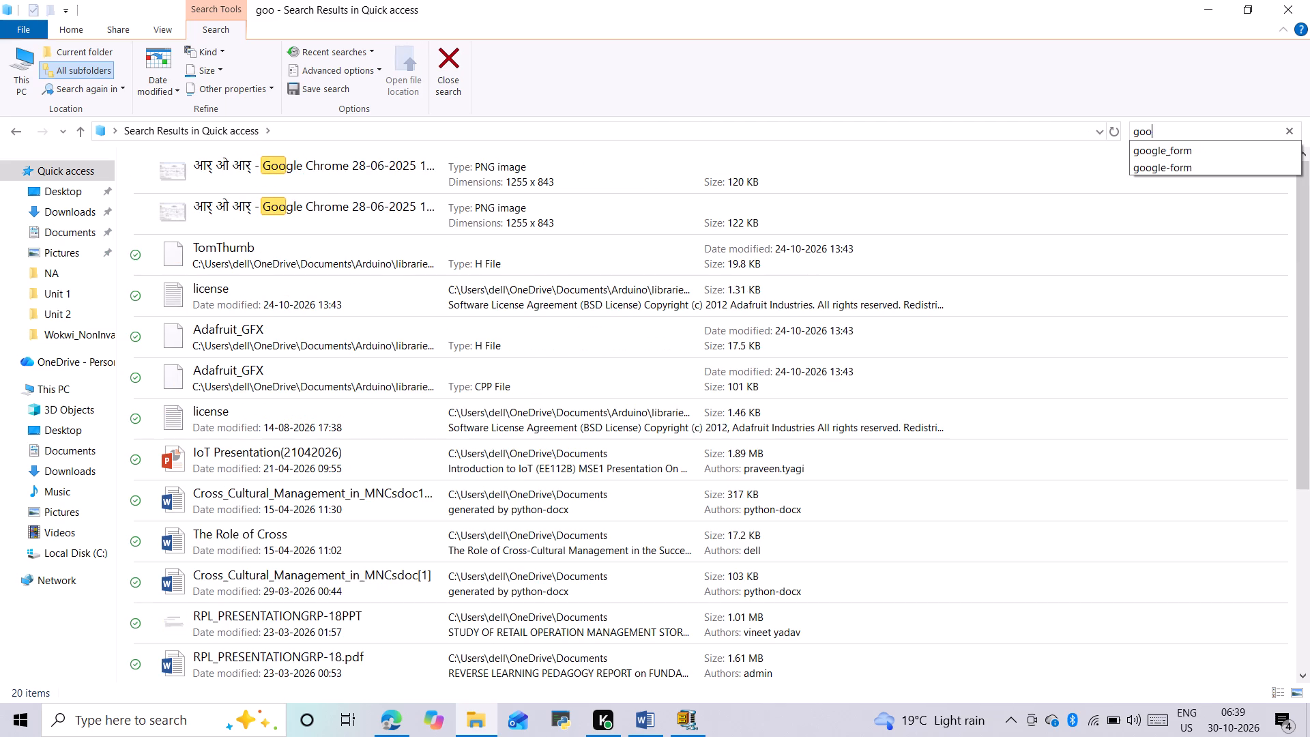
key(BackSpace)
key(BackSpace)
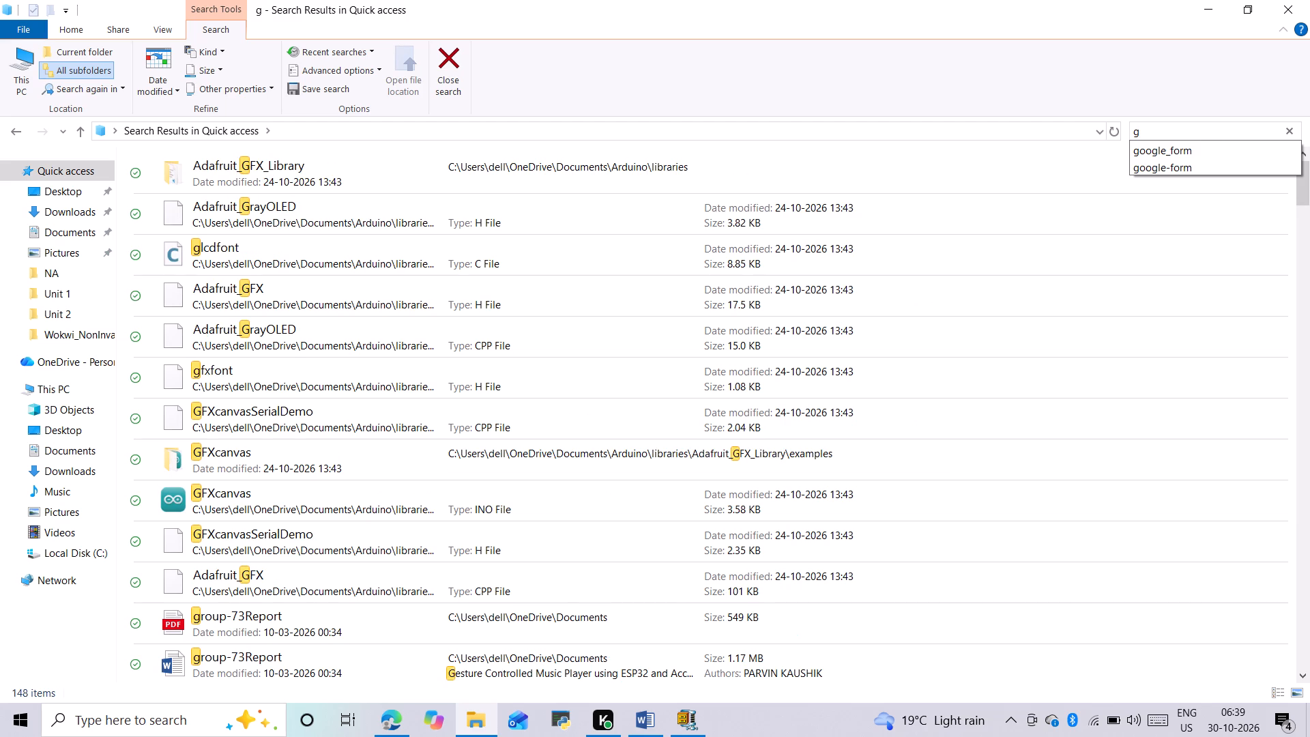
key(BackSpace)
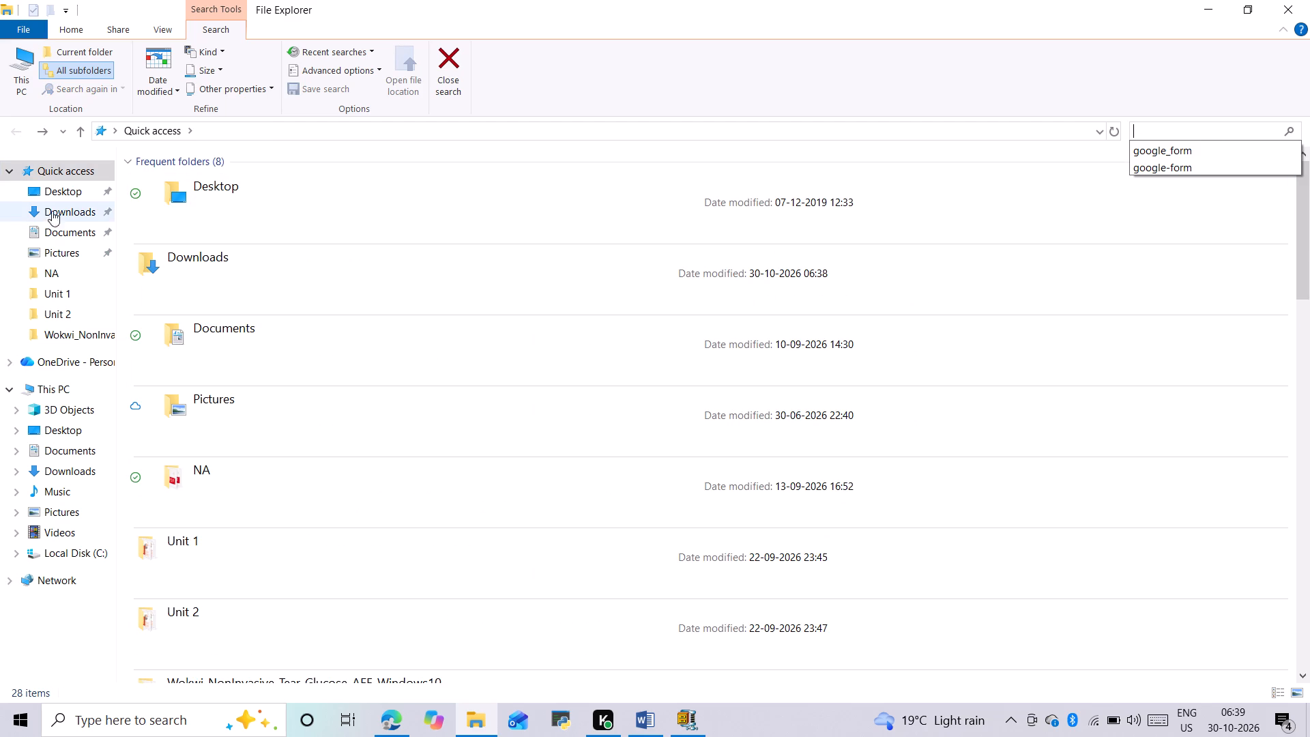
Open the extracted Untitled form file in Excel from the google_form folder inside Downloads.
click(56, 216)
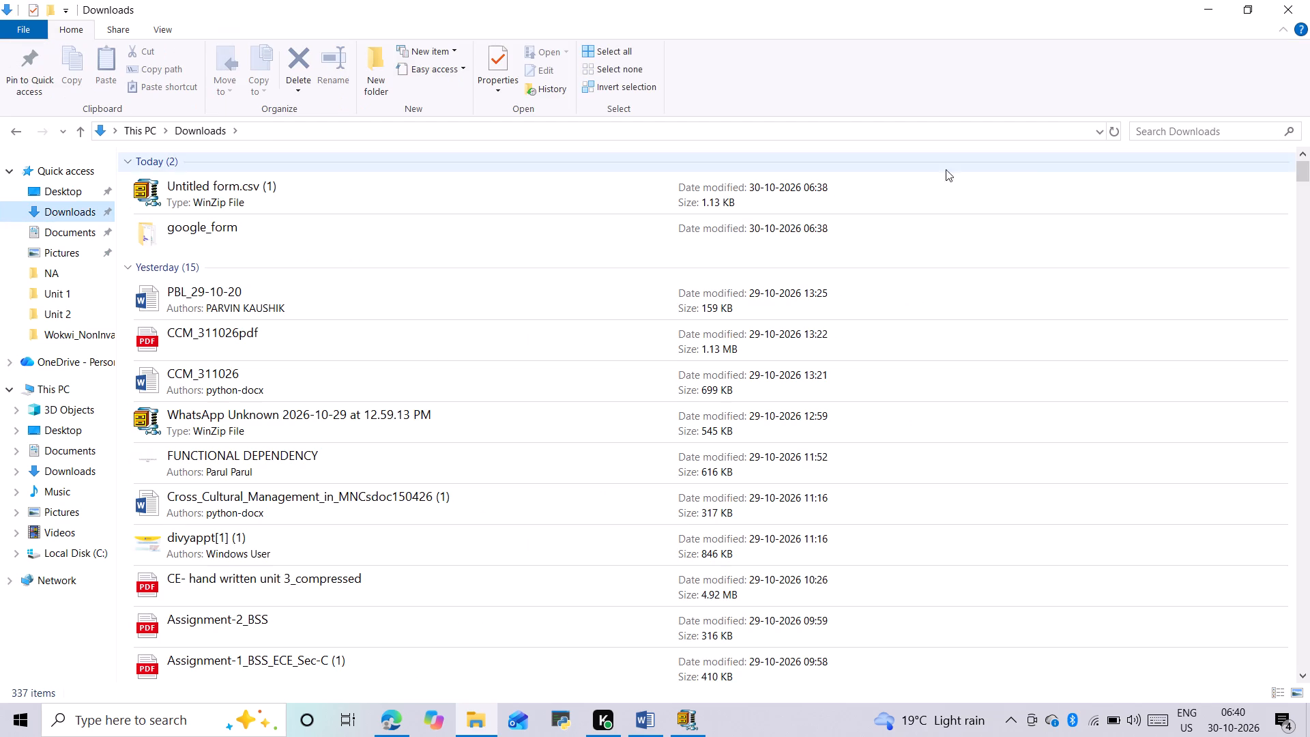
click(1146, 130)
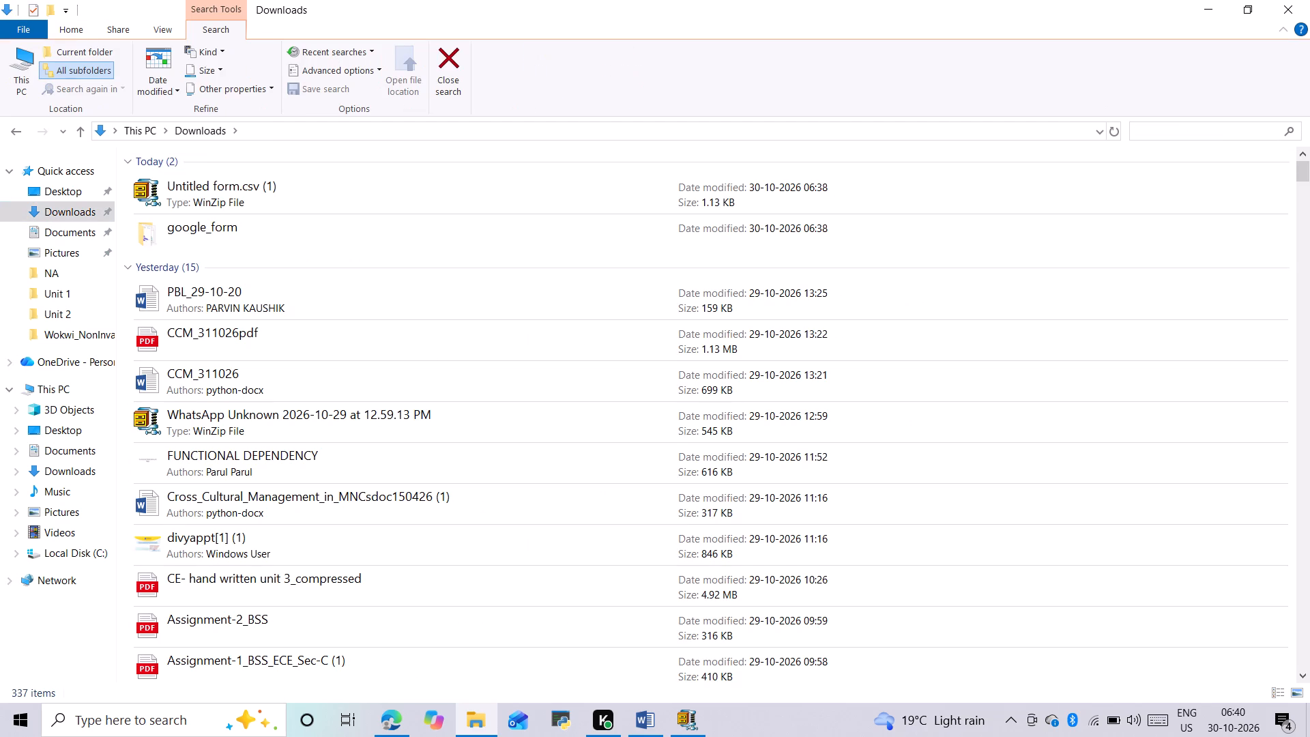
double_click(669, 230)
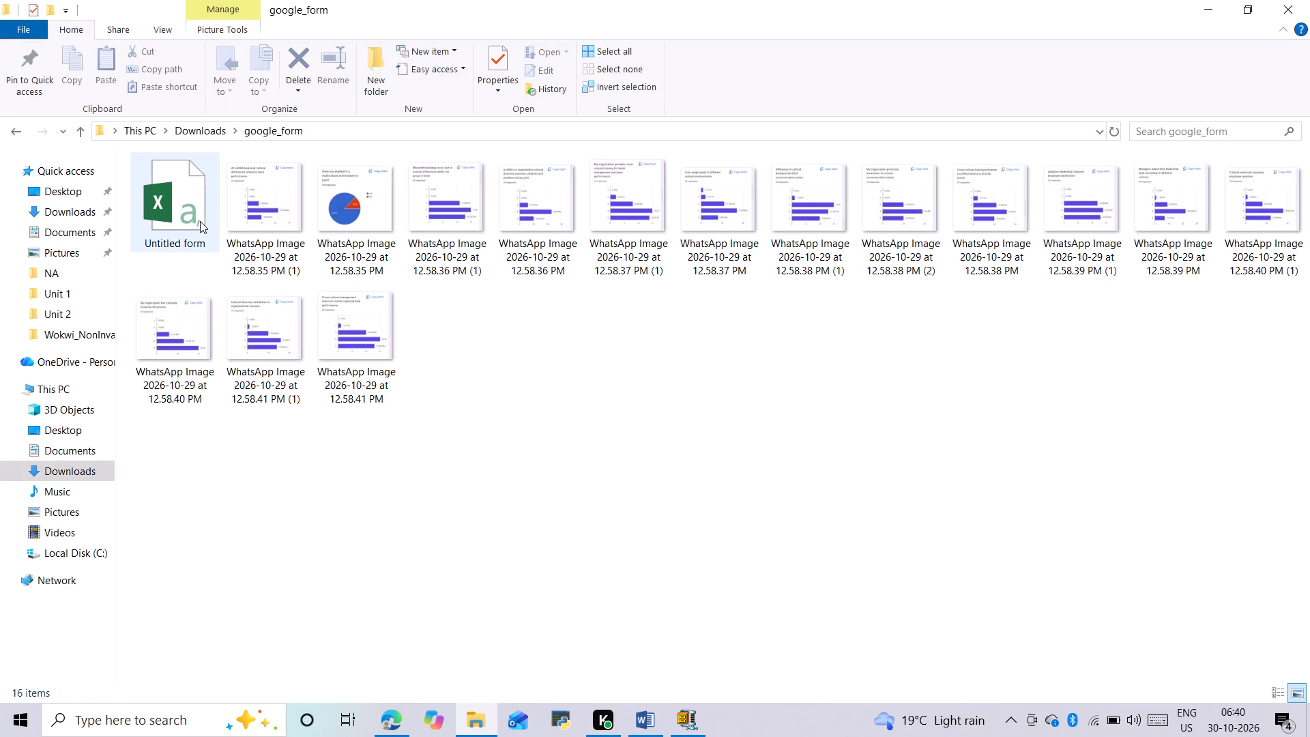
double_click(200, 221)
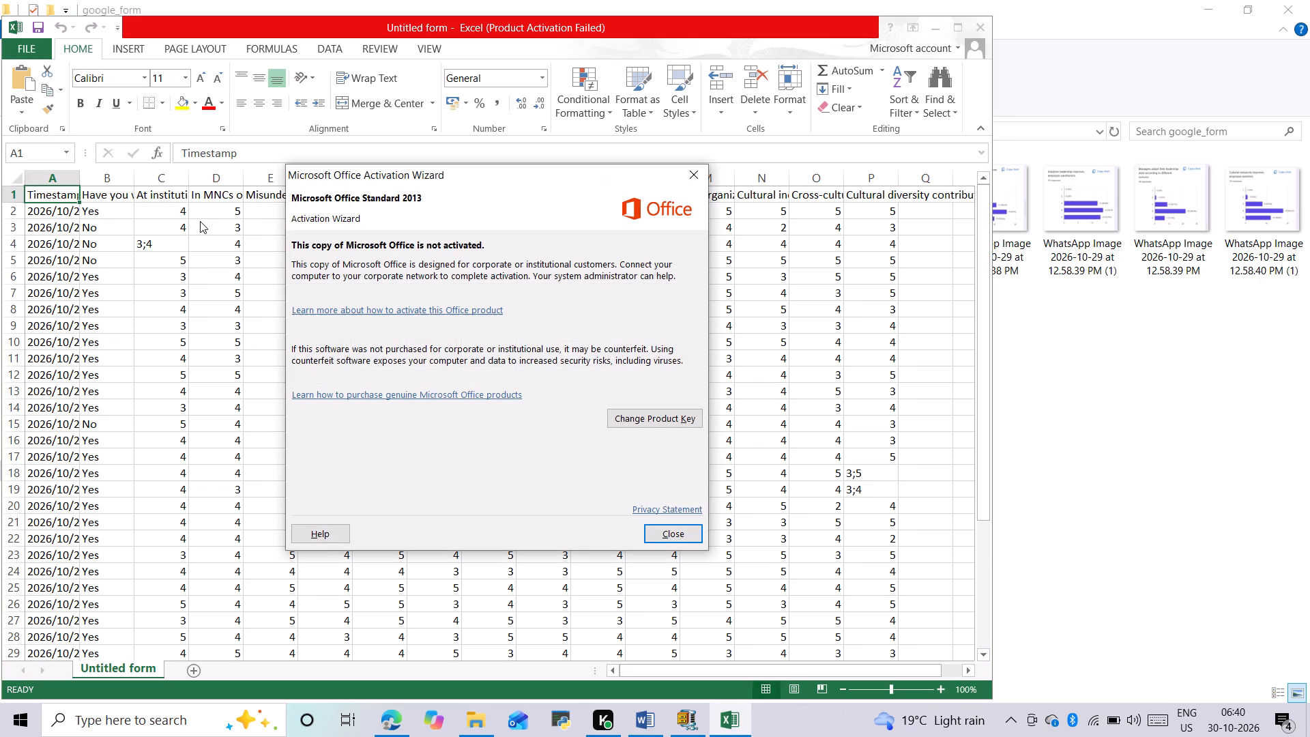
Dismiss the Office activation wizard and replace the double answers with single values: 4 in C4, 5 in P18 and 3 in P19.
click(661, 536)
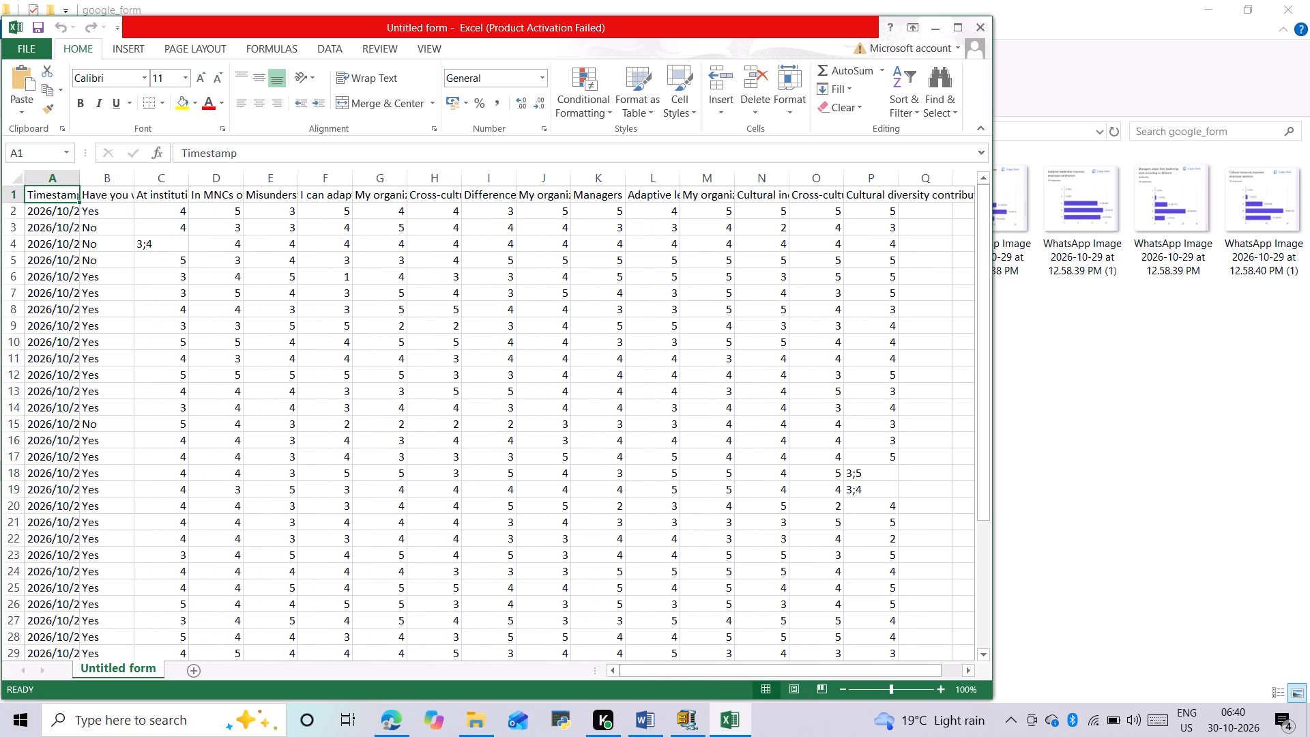
click(168, 246)
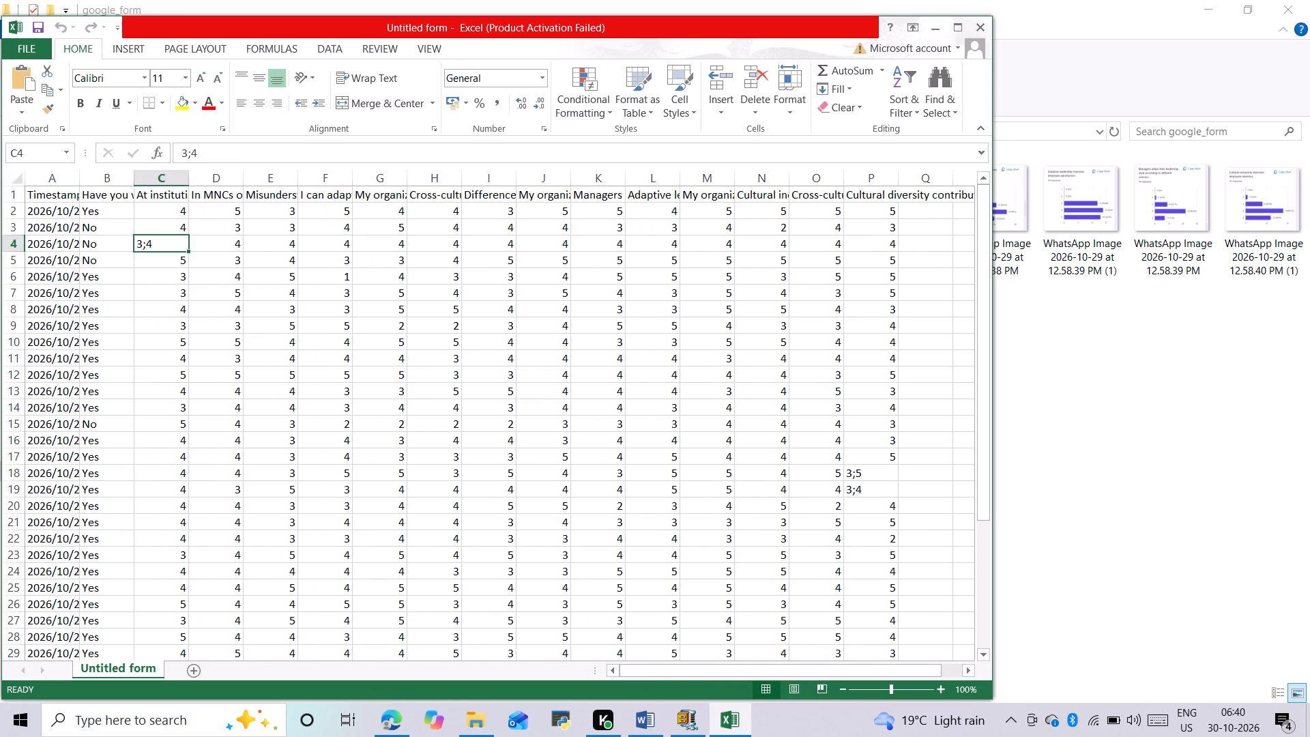
key(4)
key(Return)
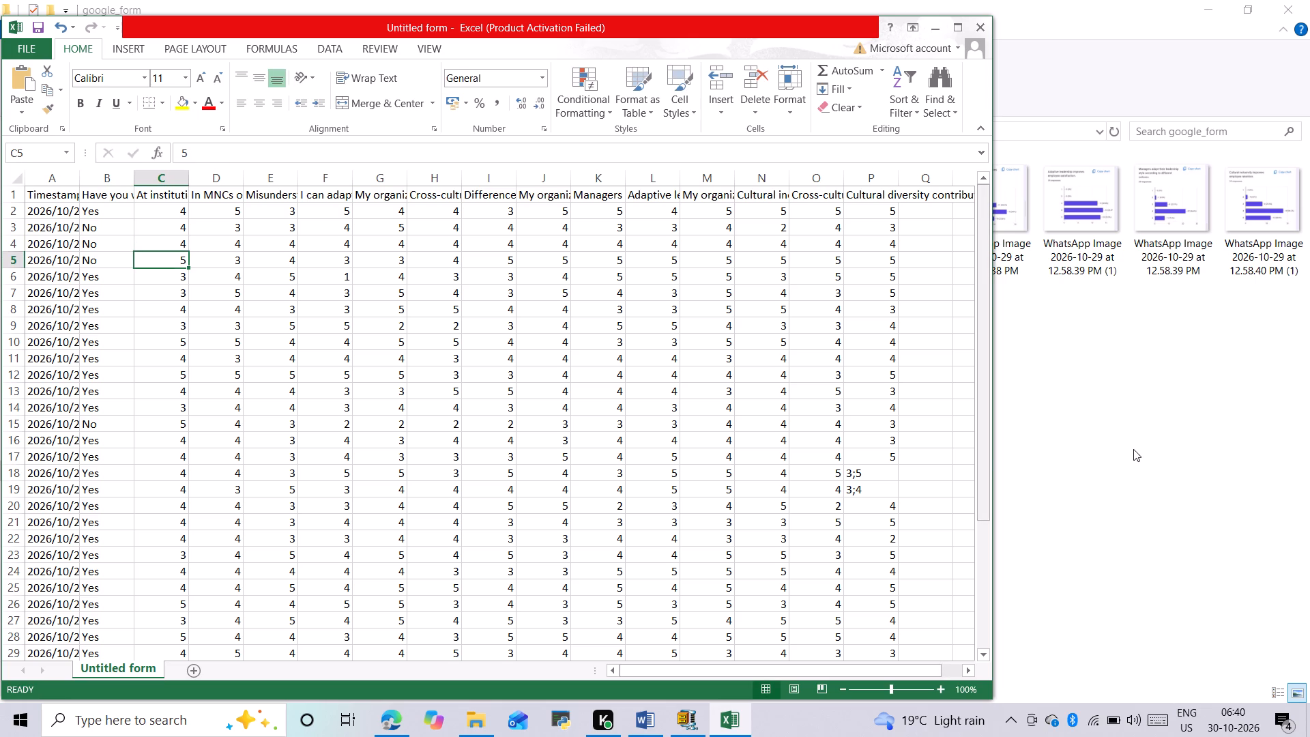
click(884, 480)
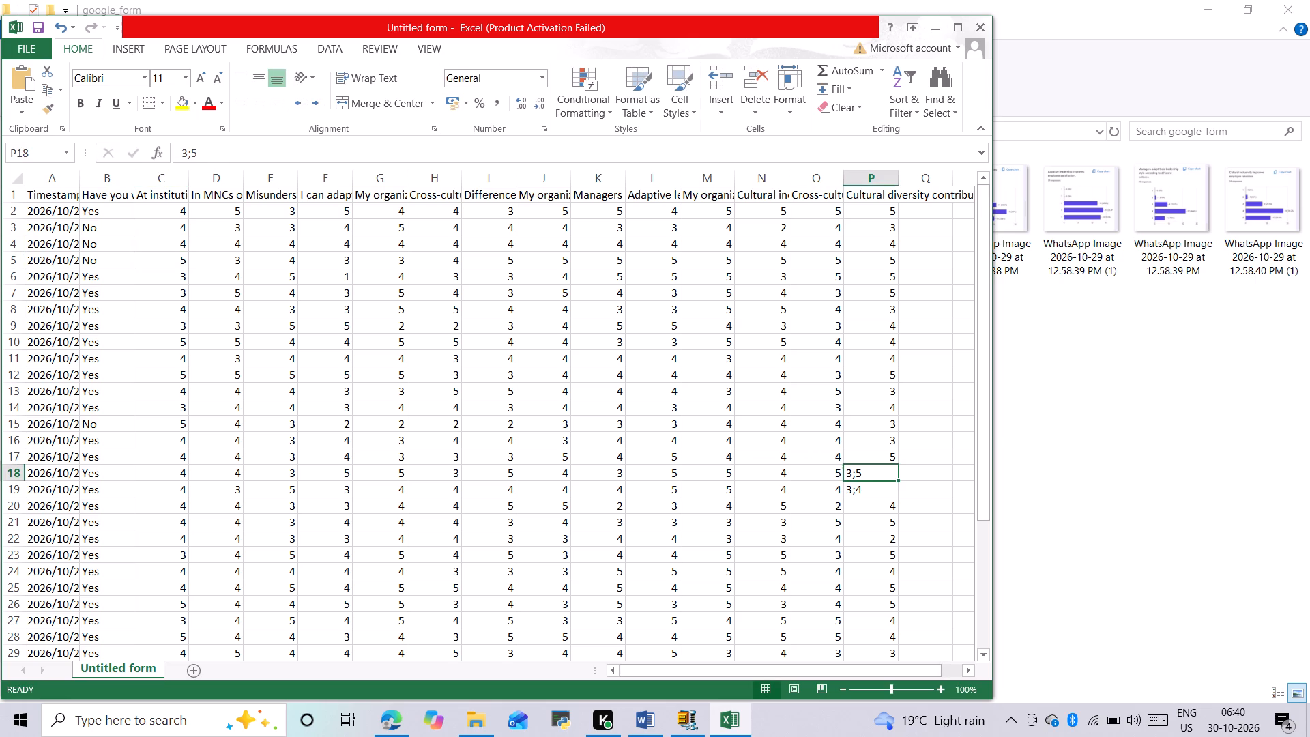
key(5)
key(Return)
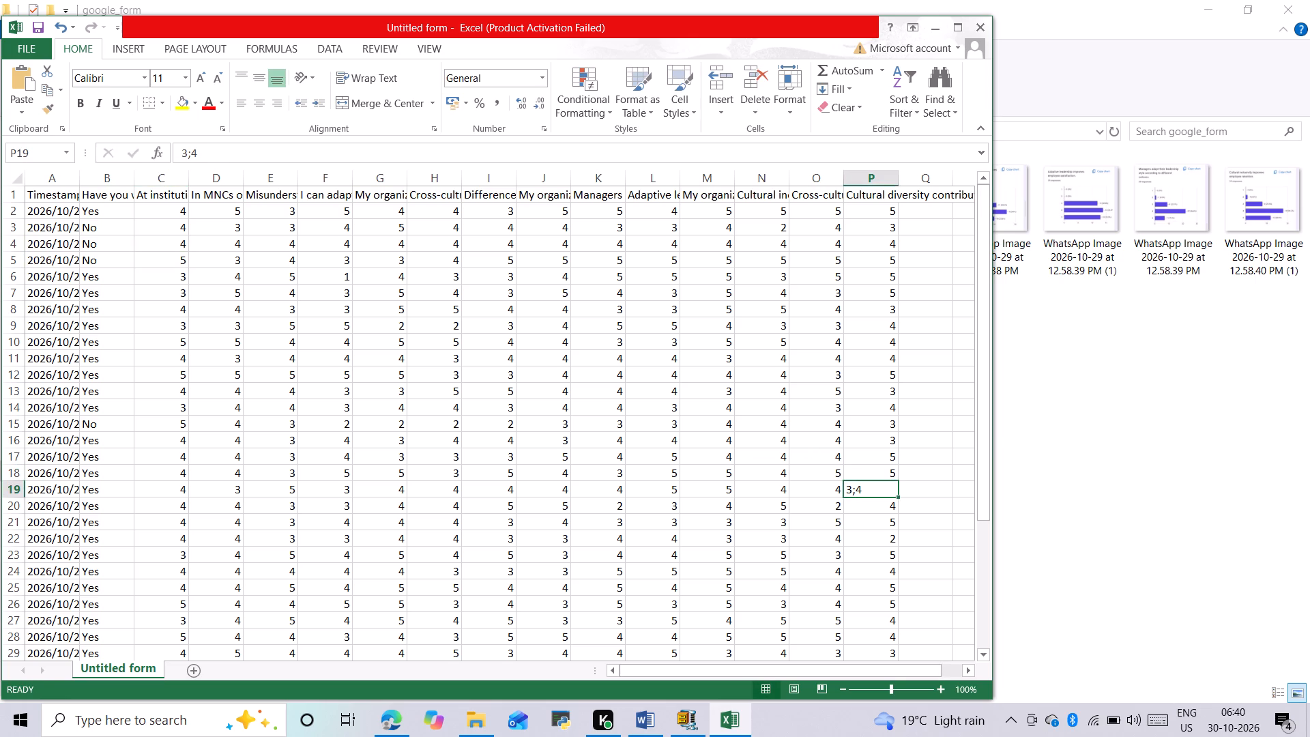
key(3)
key(Return)
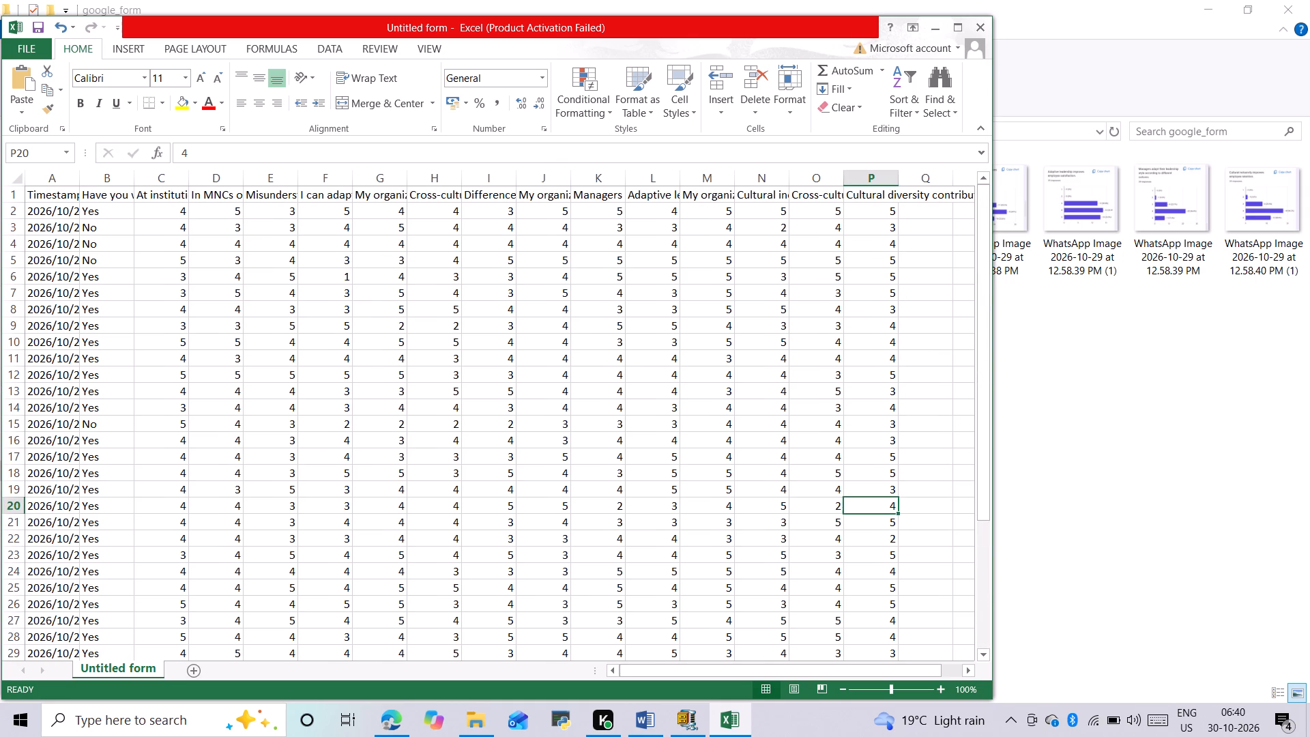
Delete the entire Timestamp column from the Untitled form sheet.
click(58, 183)
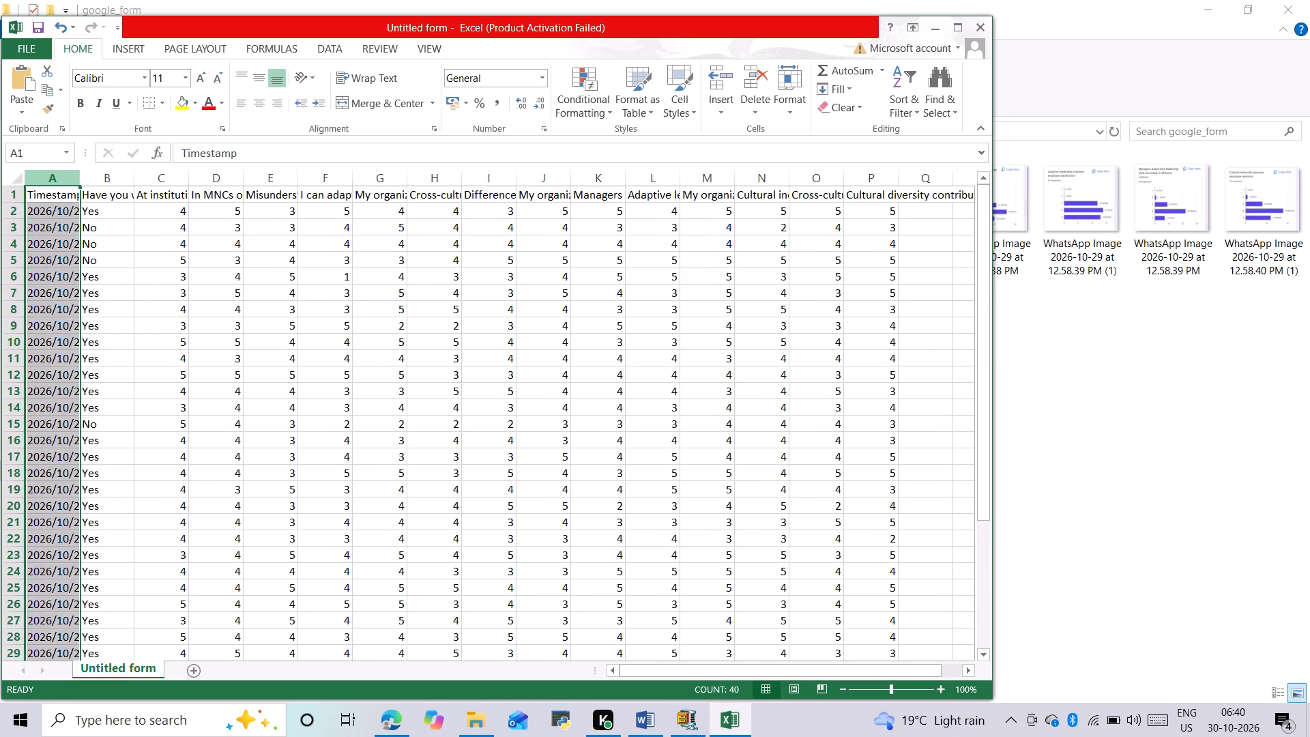
key(Delete)
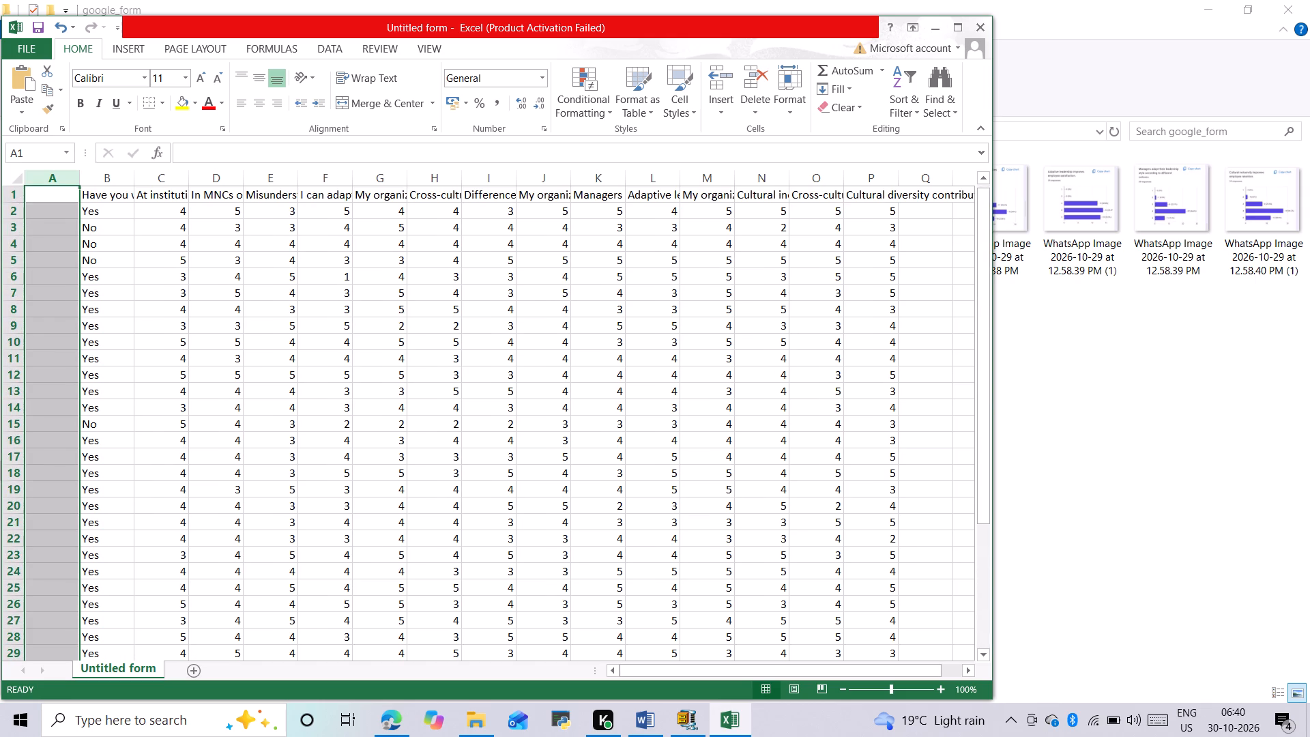
right_click(62, 177)
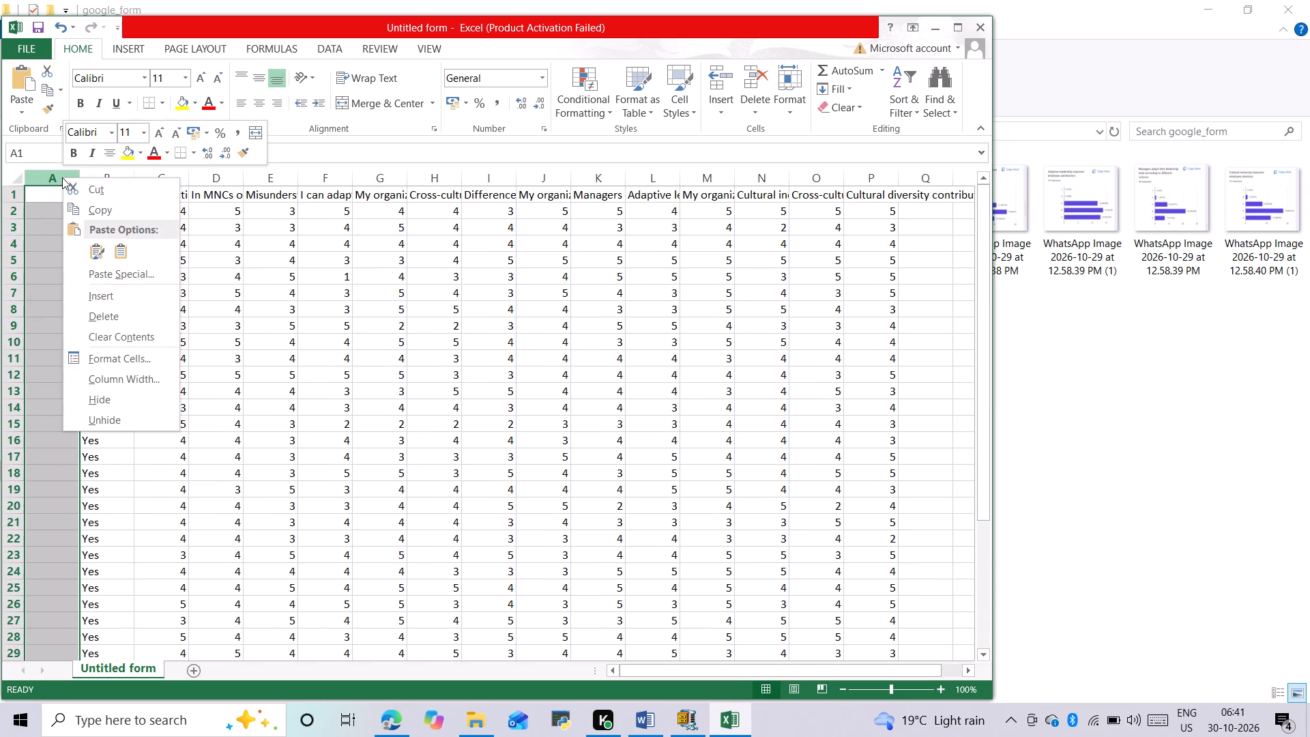
click(102, 322)
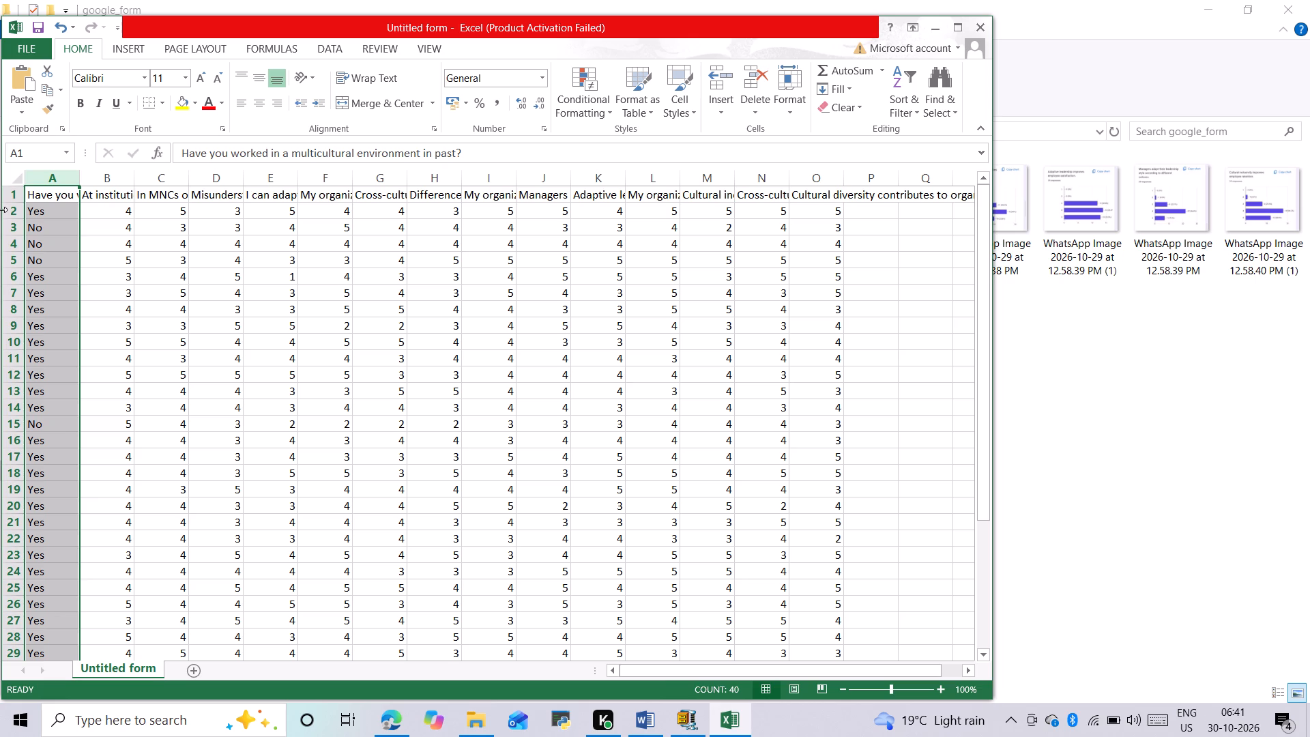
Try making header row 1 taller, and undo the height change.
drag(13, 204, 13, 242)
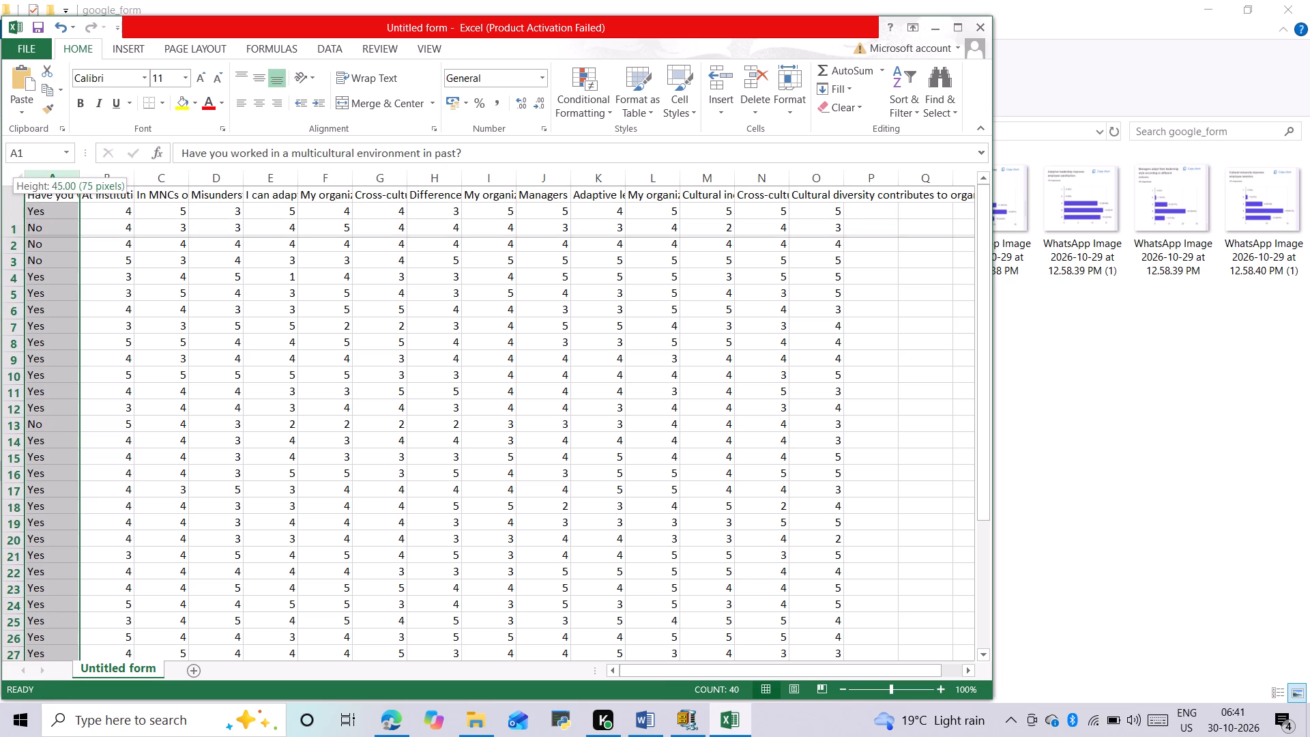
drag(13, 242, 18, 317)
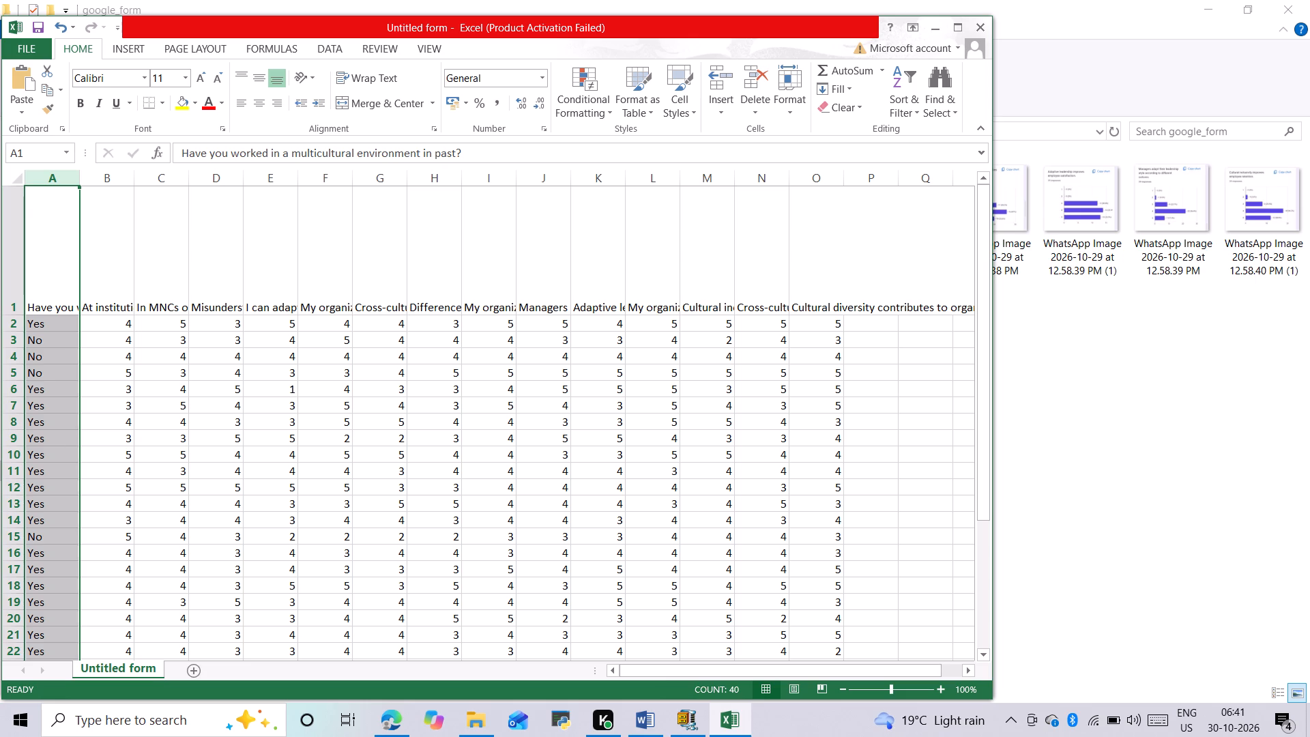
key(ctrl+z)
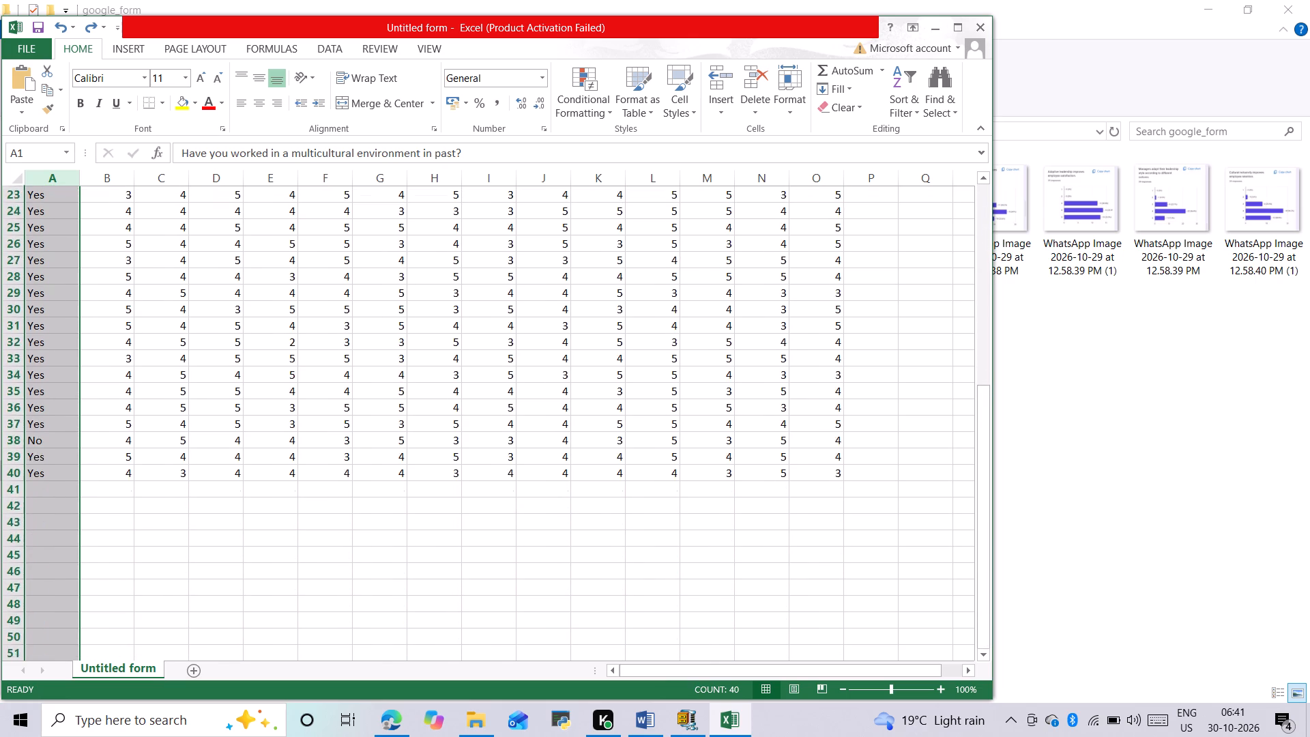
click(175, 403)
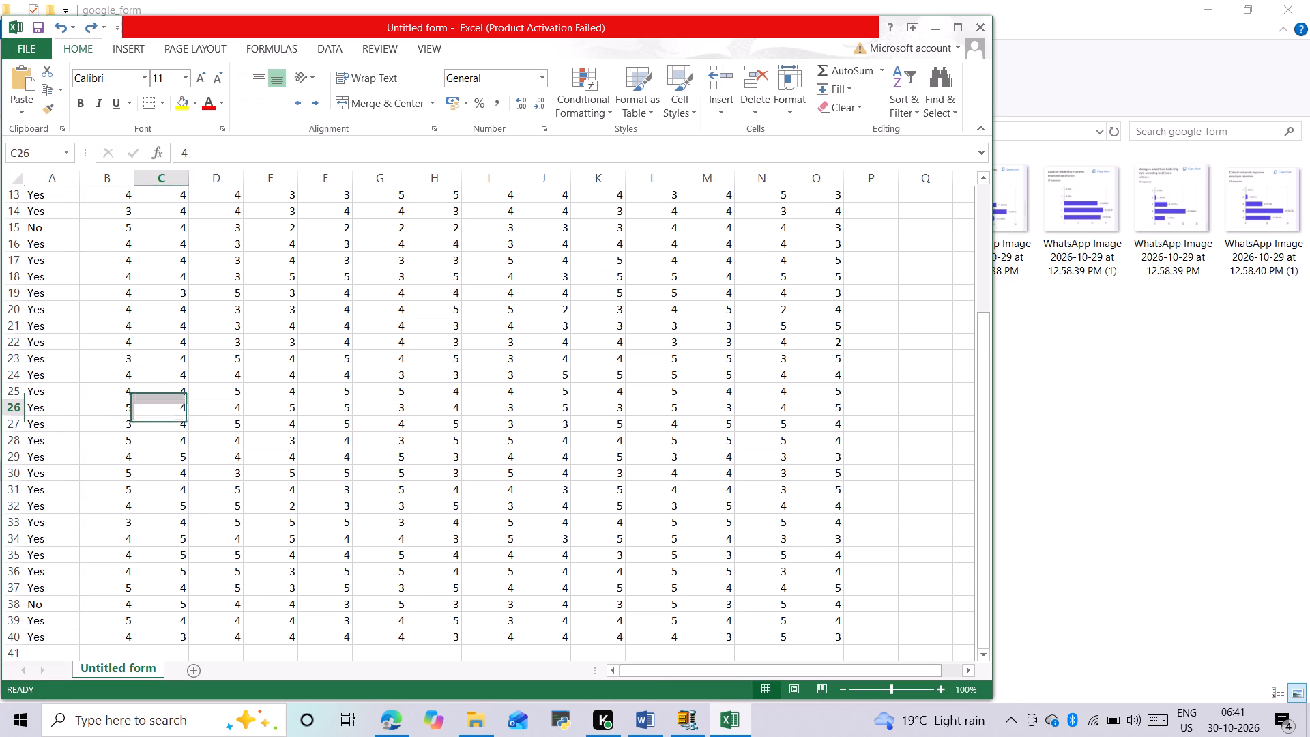
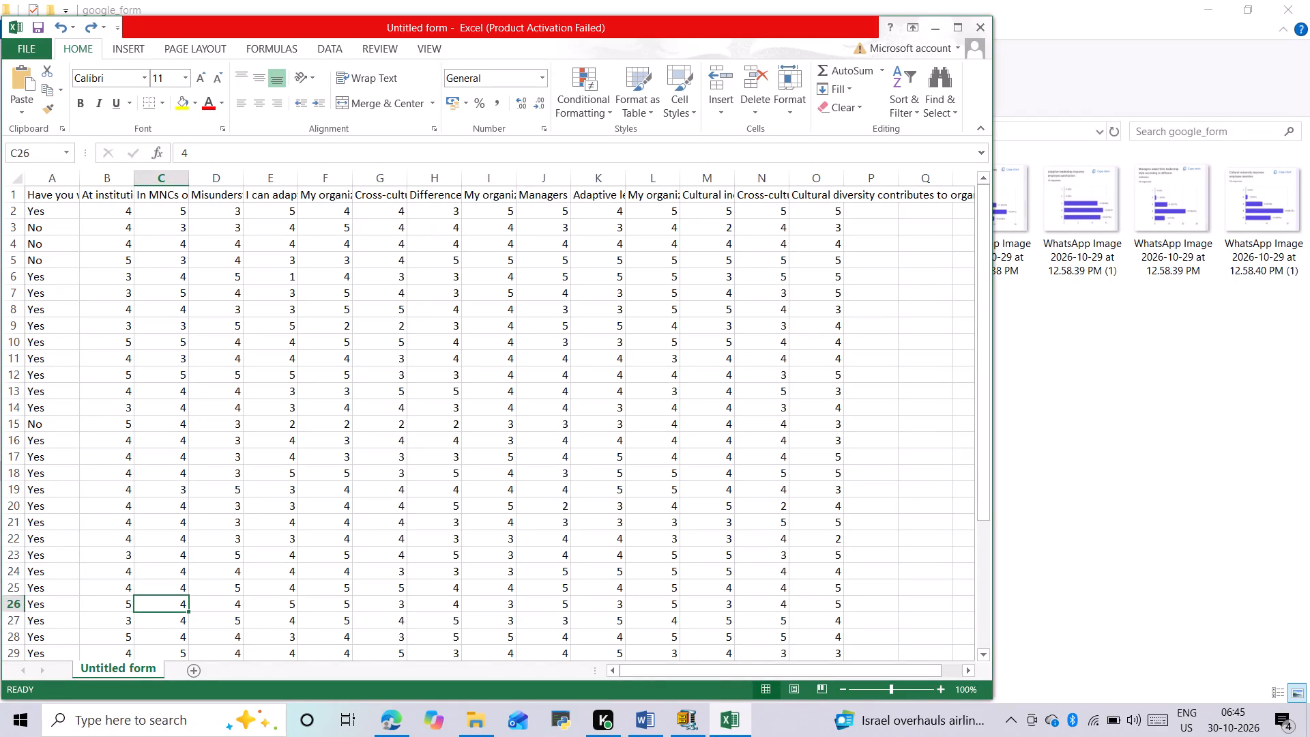
Save a copy of the cleaned sheet in the Downloads folder as excel_responses, keeping the CSV (Comma delimited) format.
key(ctrl+shift+s)
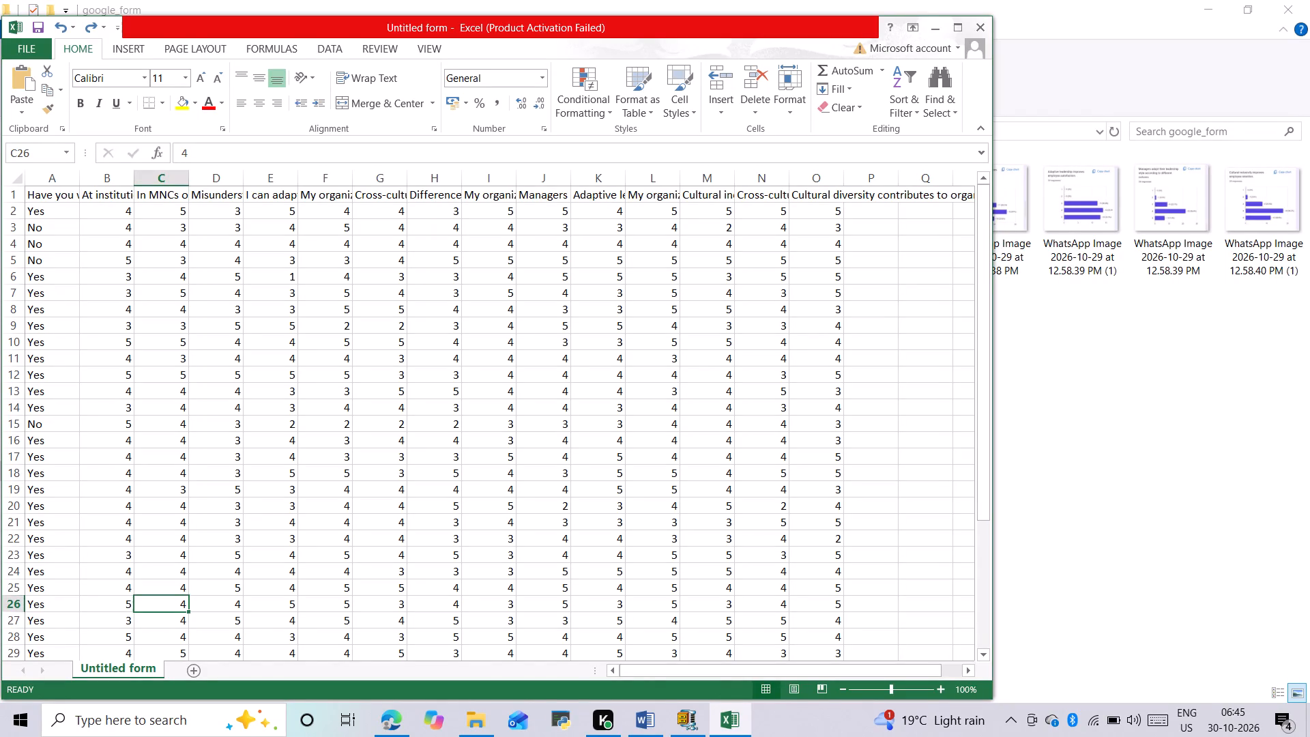
key(ctrl+s)
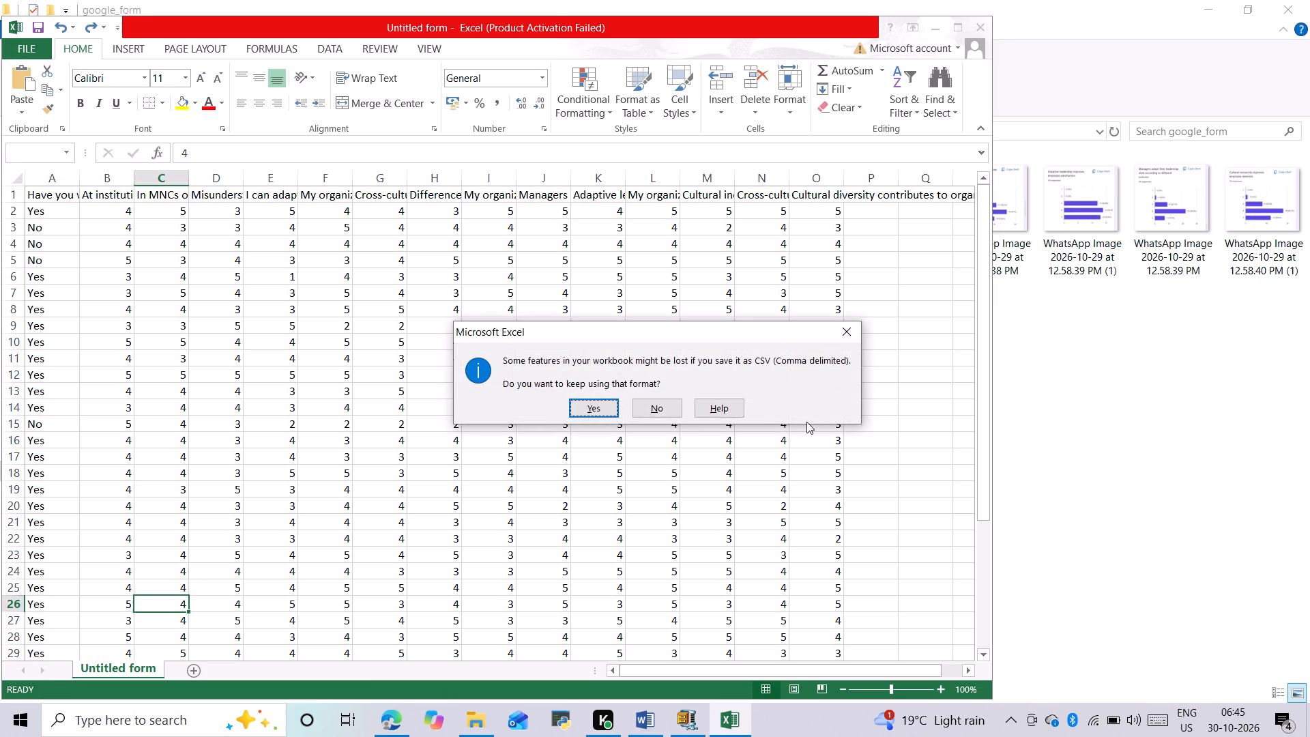
click(849, 326)
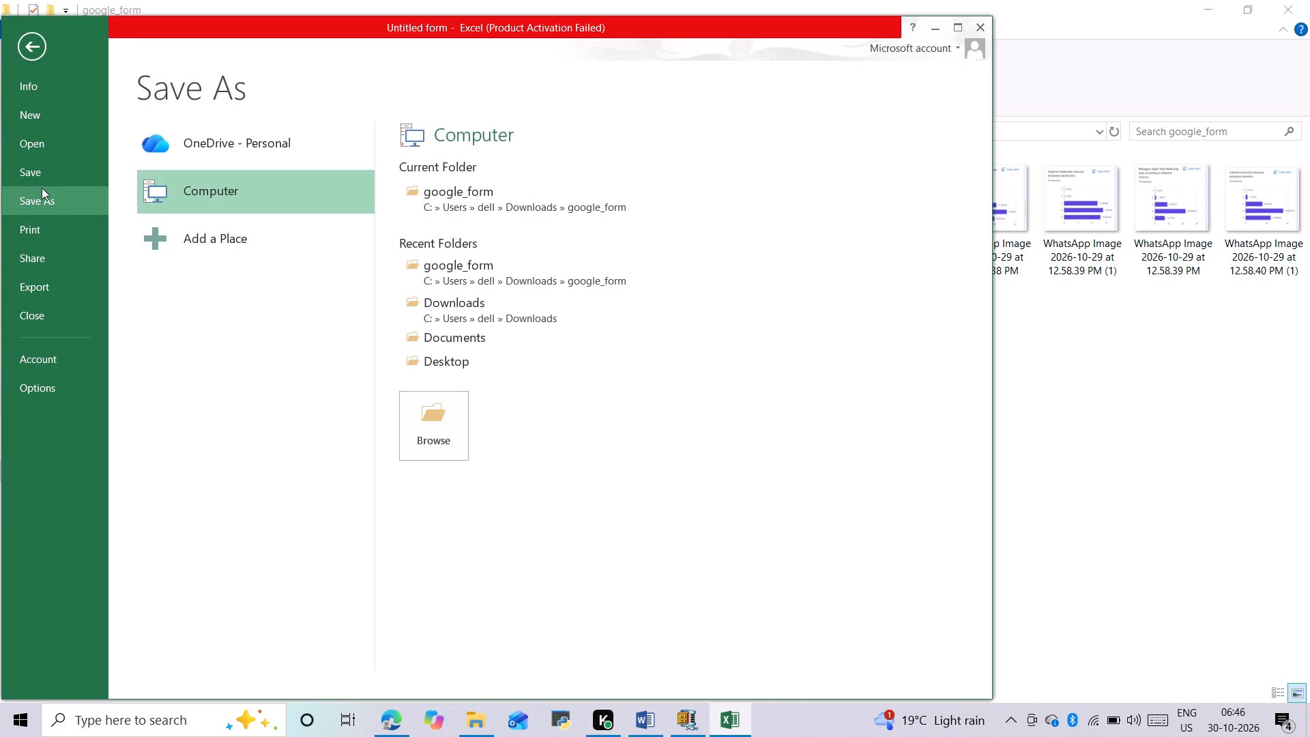
click(49, 196)
click(447, 305)
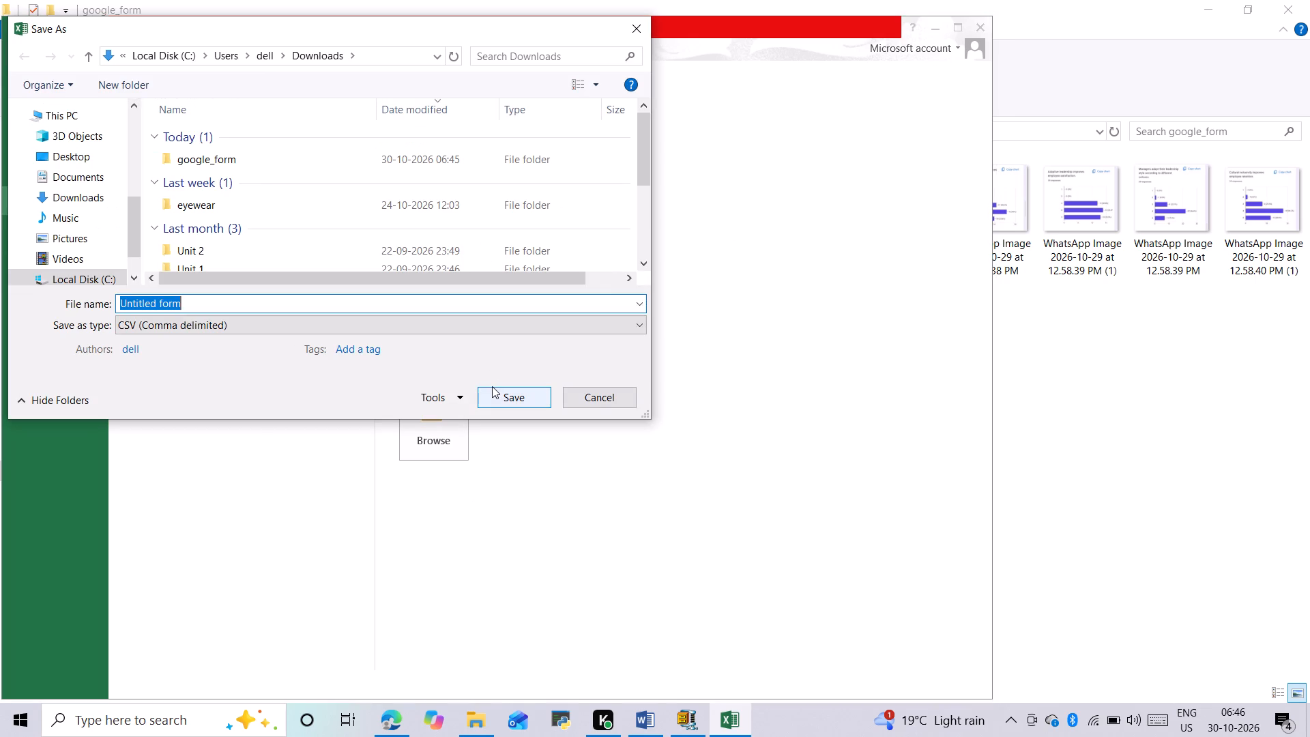
key(e)
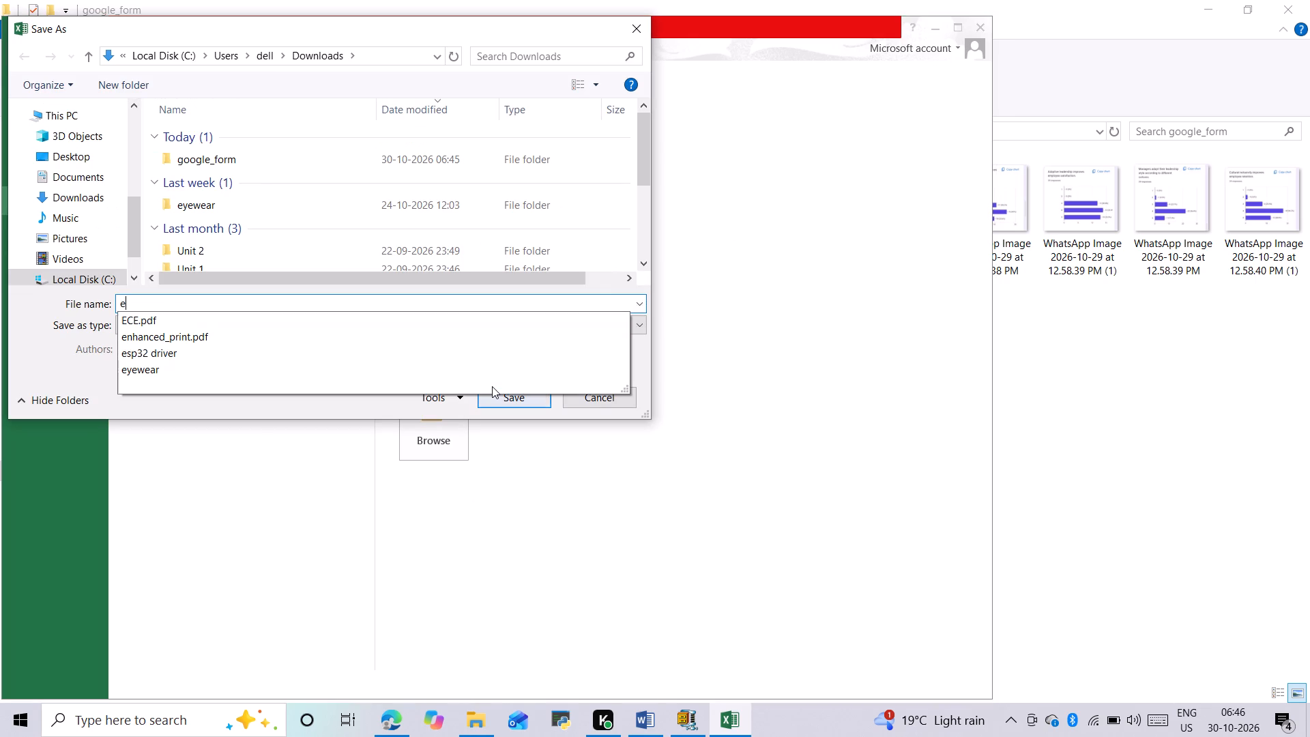
text(xcel)
text(_responses)
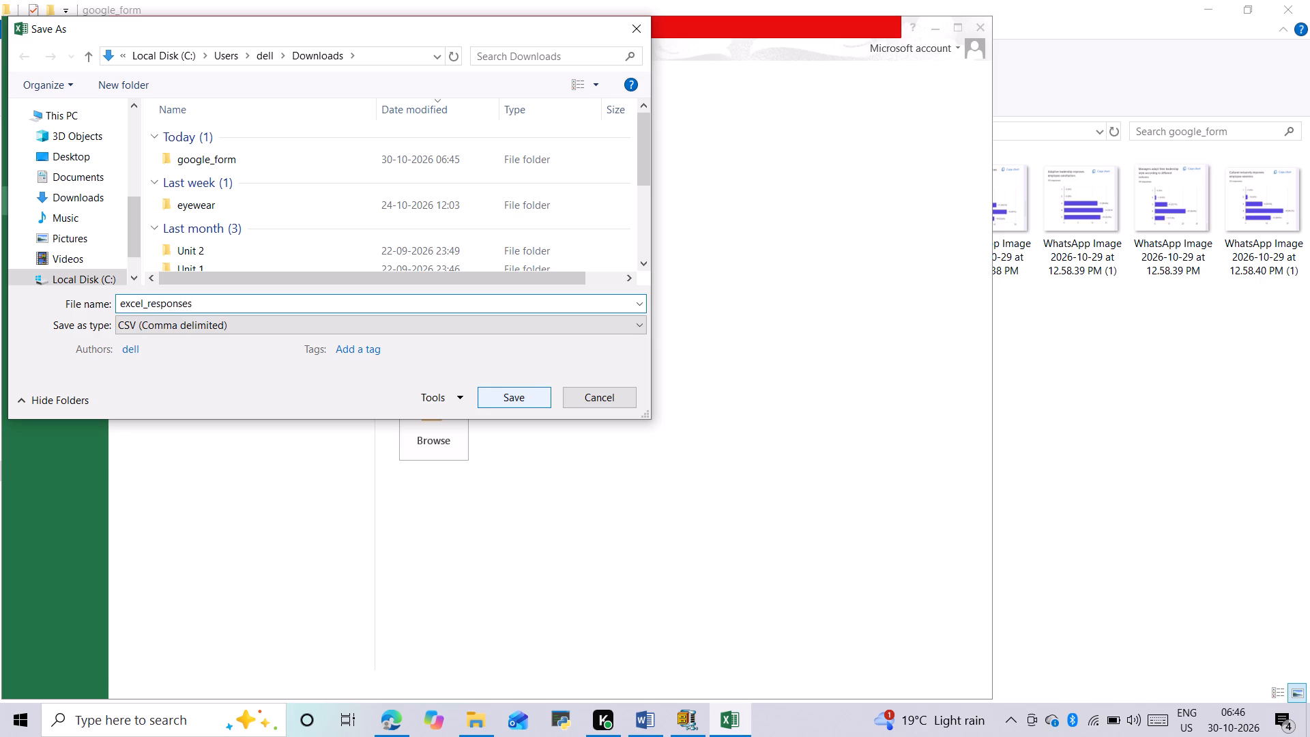
key(Return)
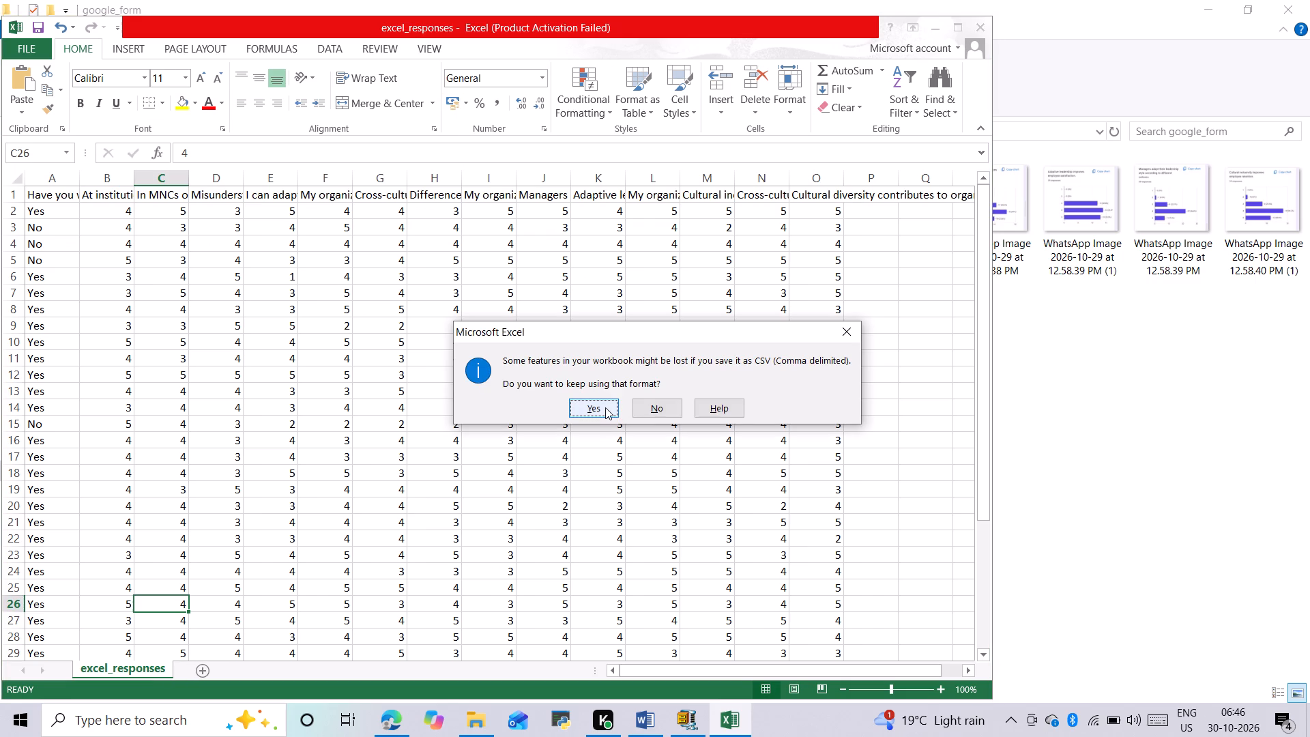
key(Return)
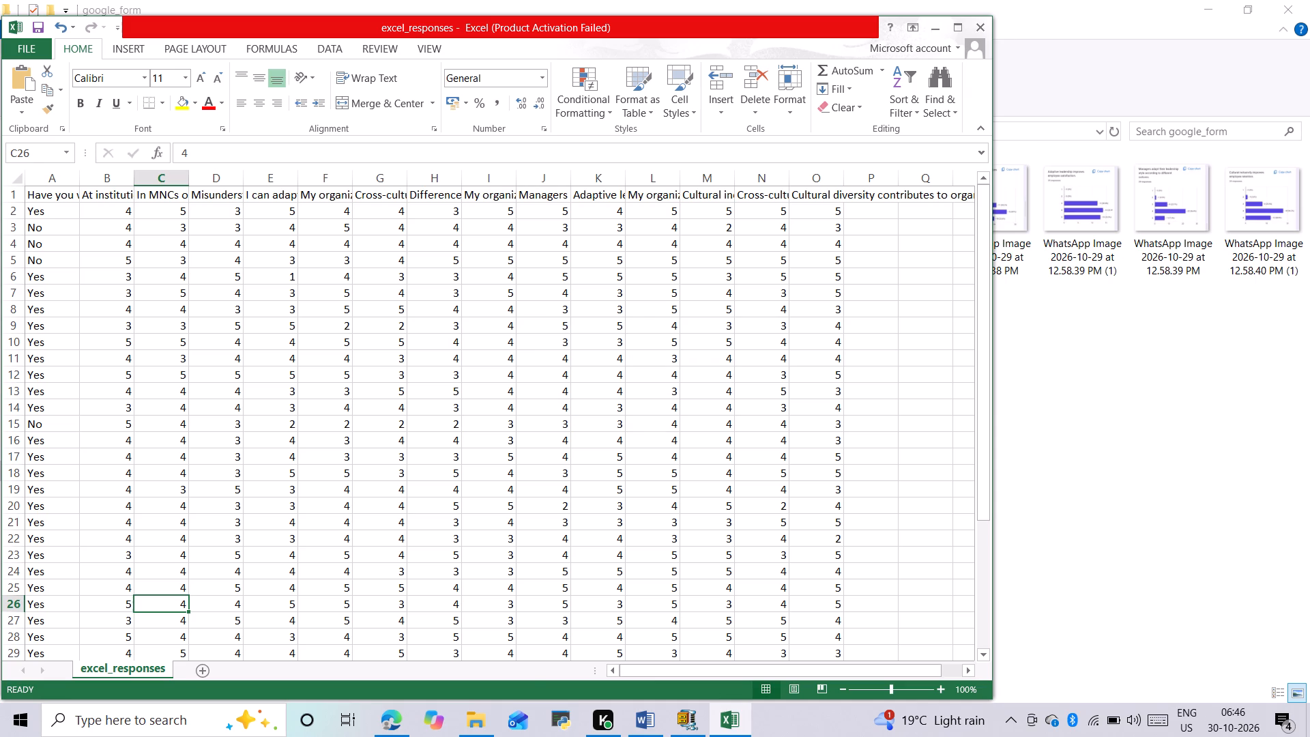
Switch to File Explorer and bring up the available actions for the excel_responses file in Downloads.
double_click(476, 724)
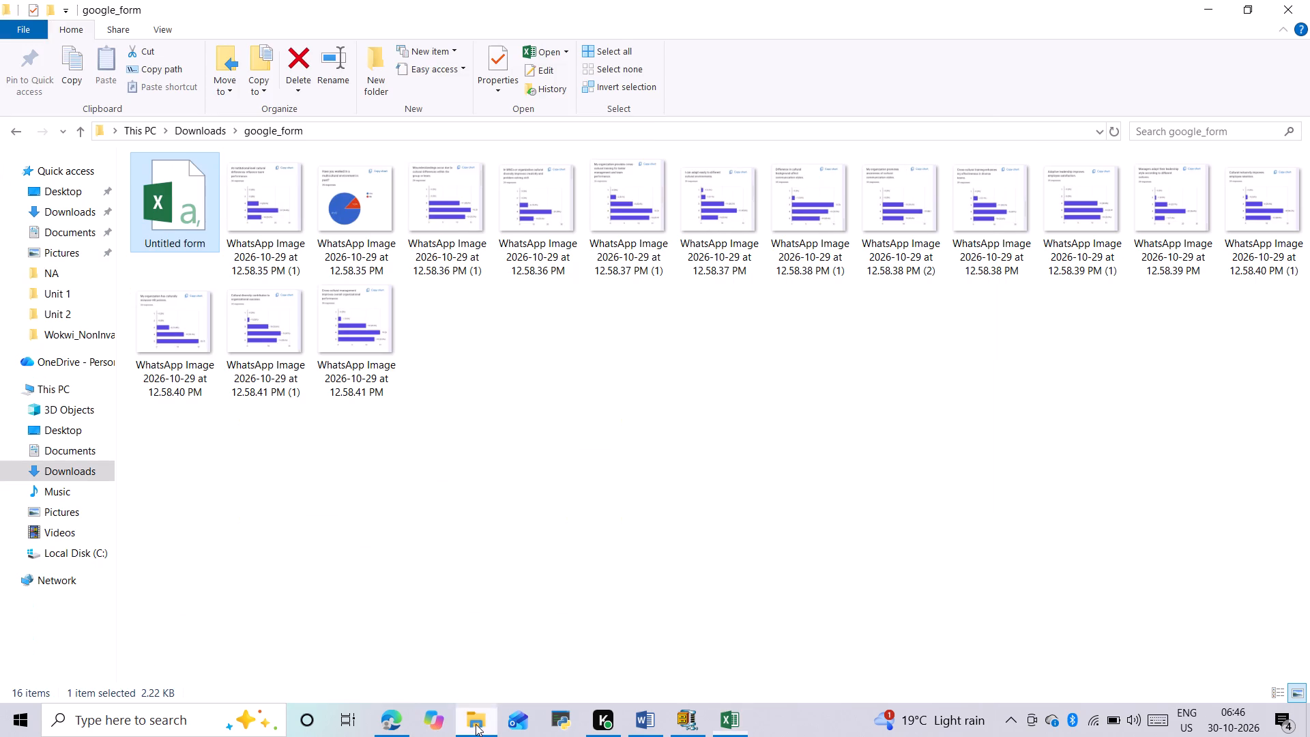
click(67, 212)
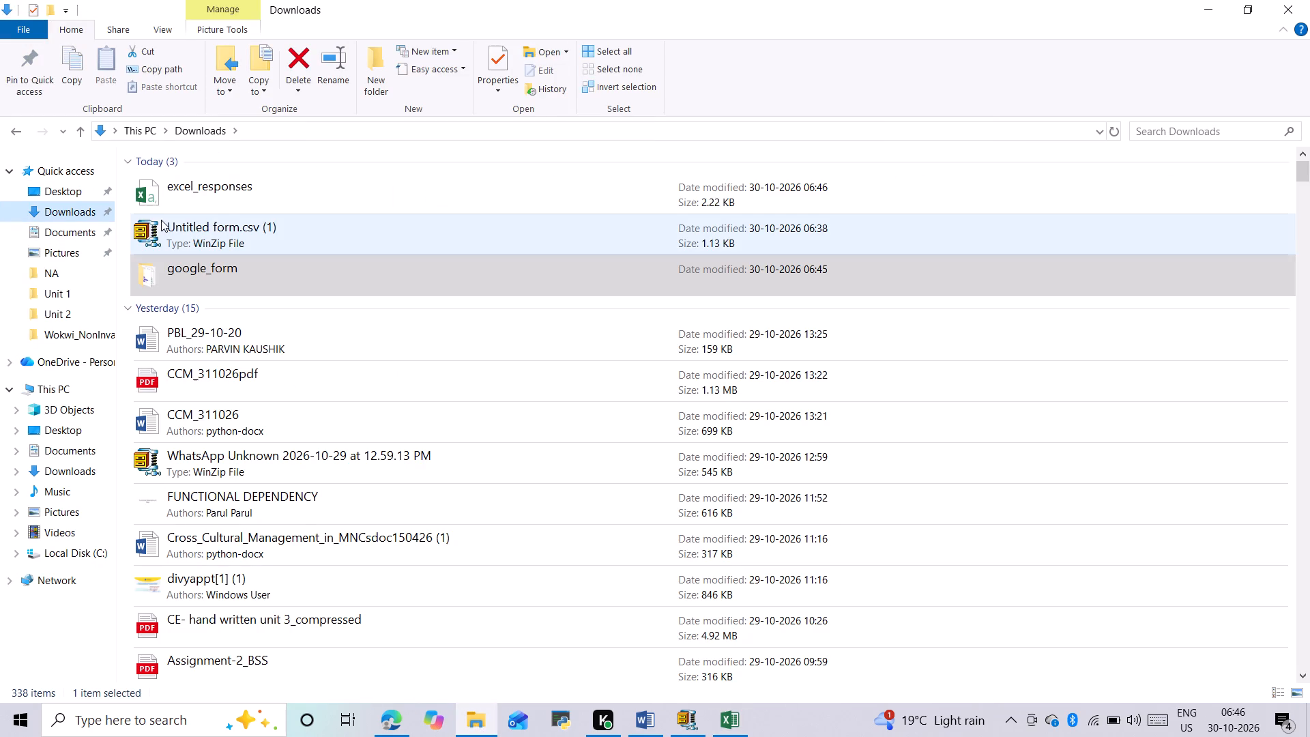
click(195, 190)
right_click(195, 190)
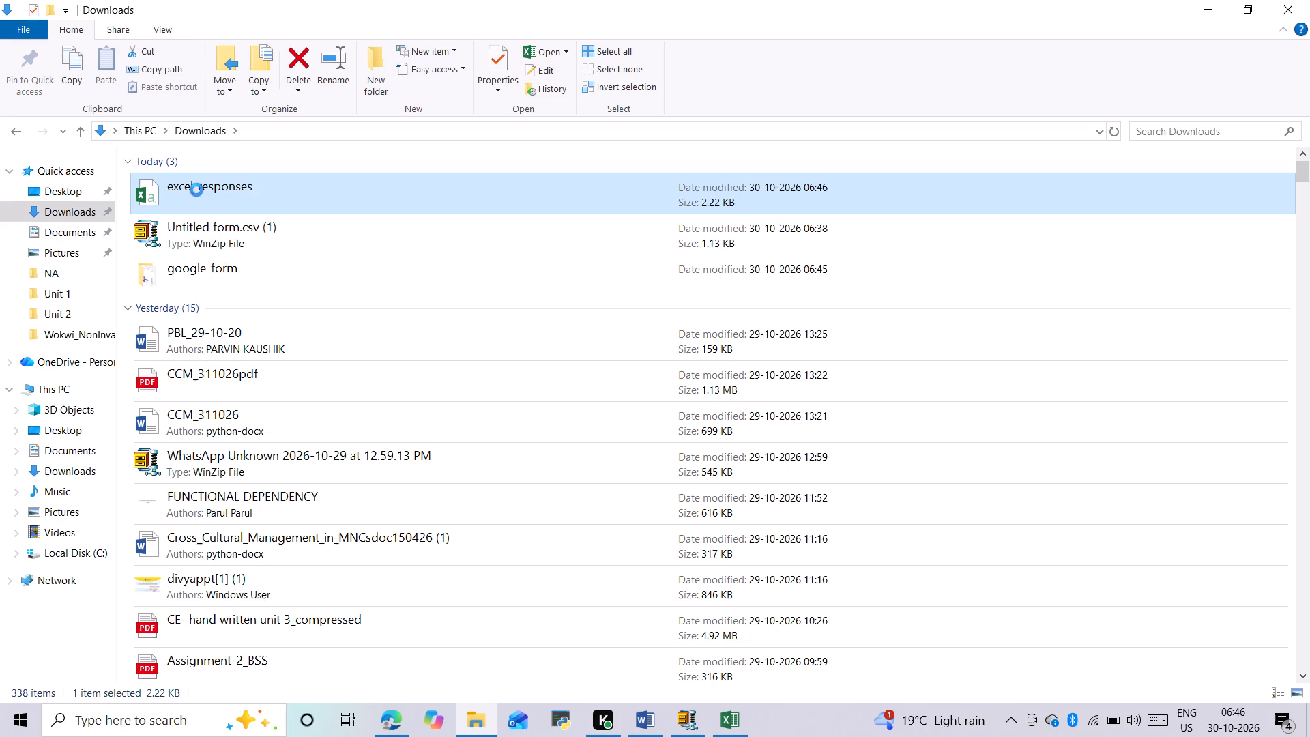
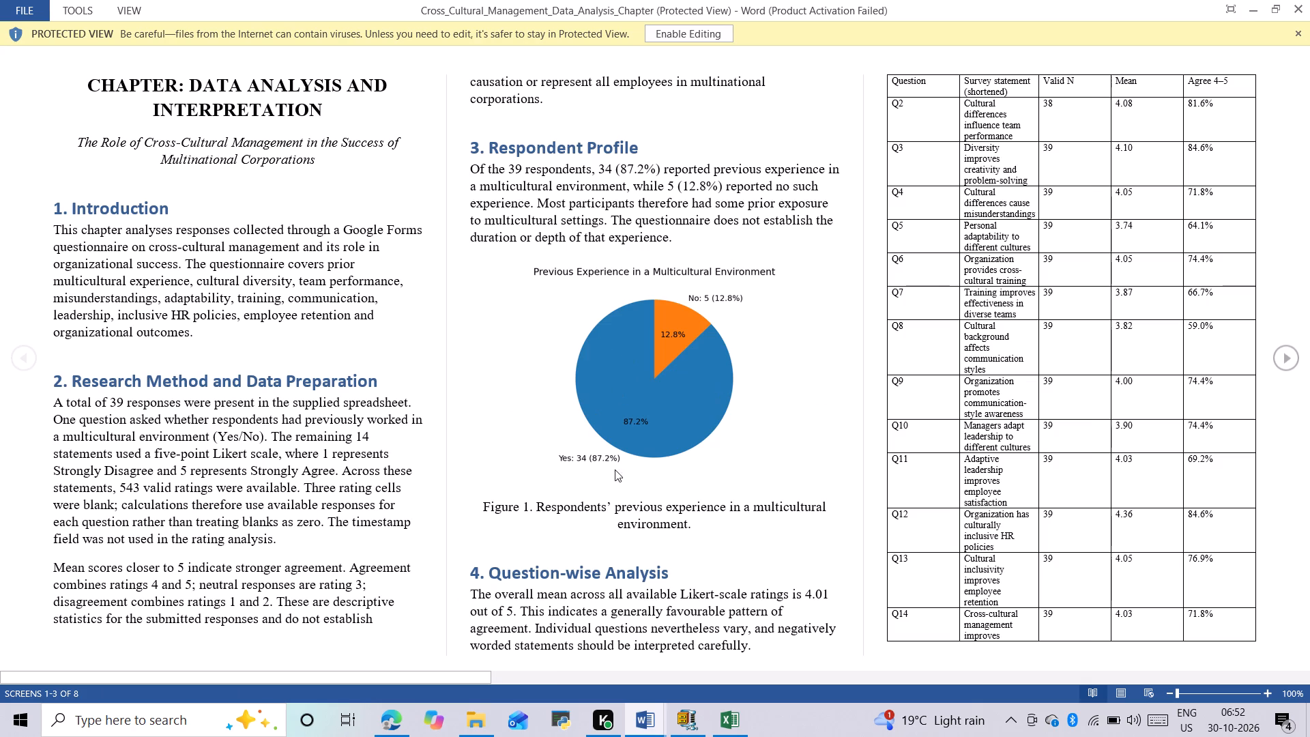
Enable editing in the protected Cross_Cultural_Management_Data_Analysis_Chapter document.
click(687, 35)
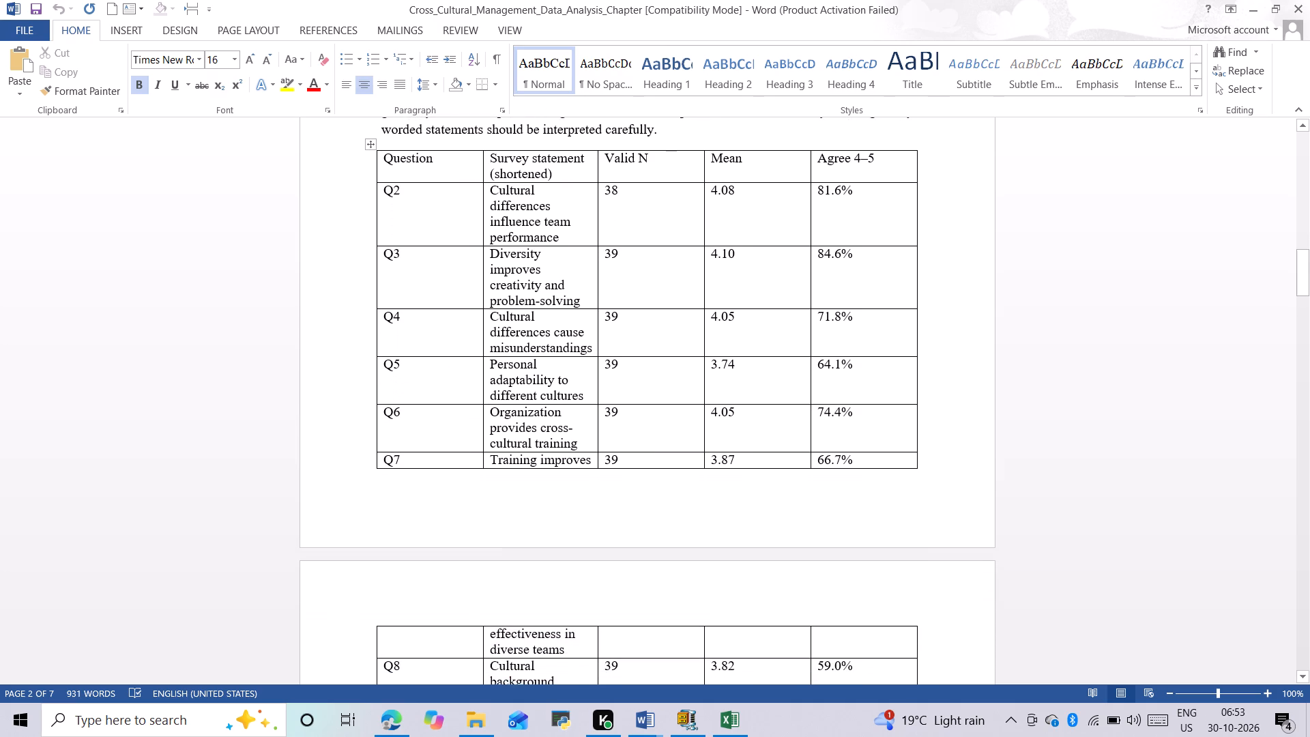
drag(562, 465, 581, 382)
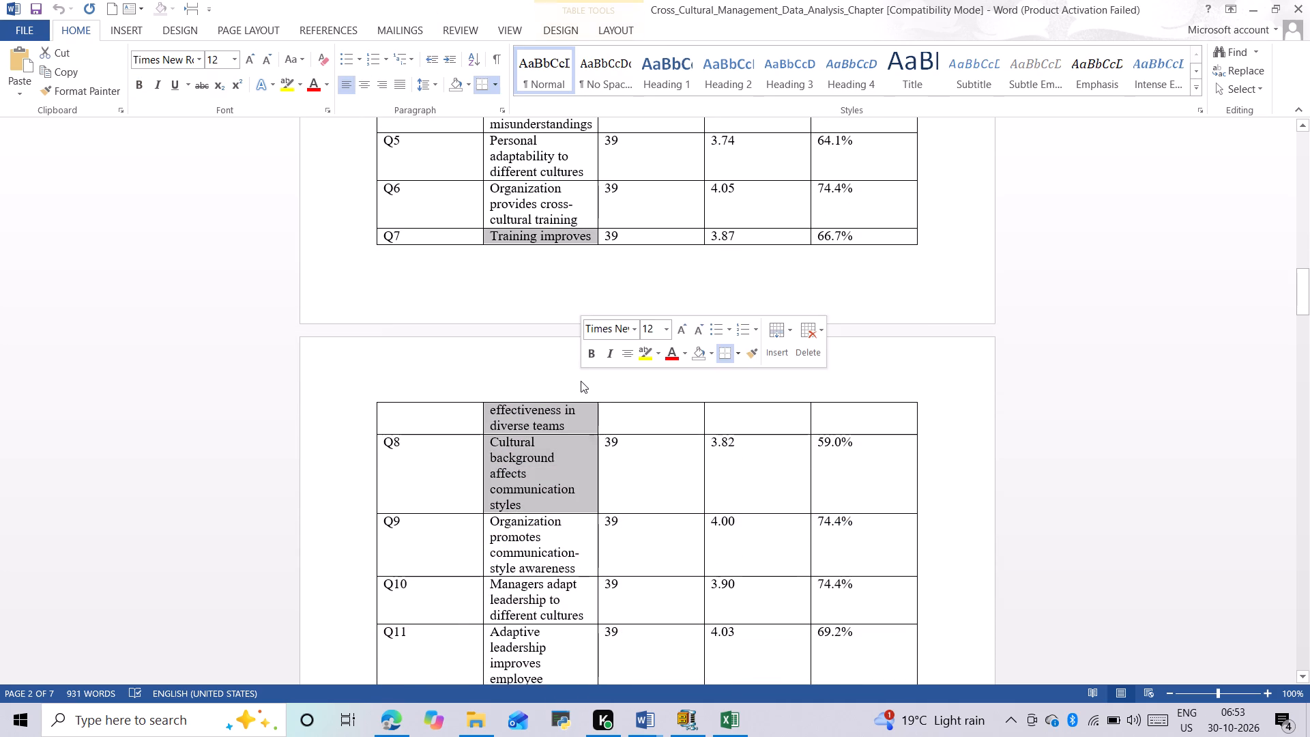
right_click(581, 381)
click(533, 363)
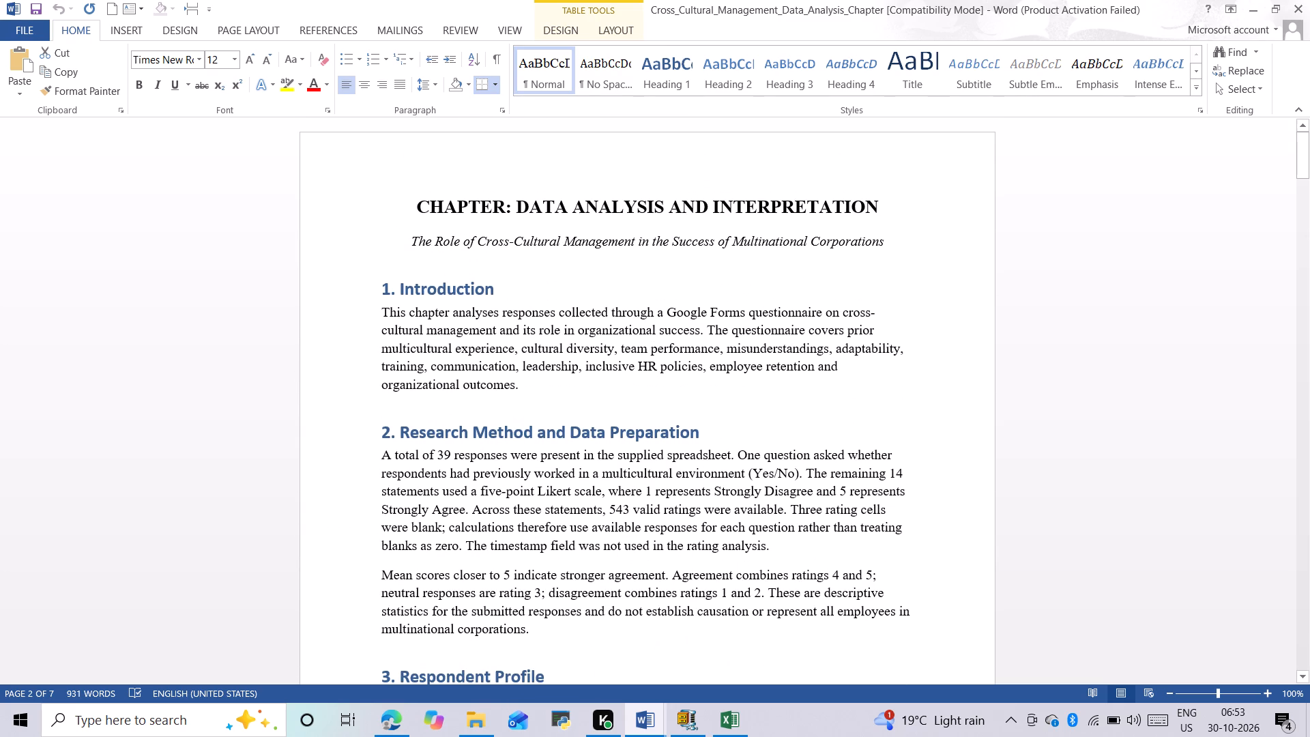
Switch to the CCM_311026 document in Word.
key(alt+Tab)
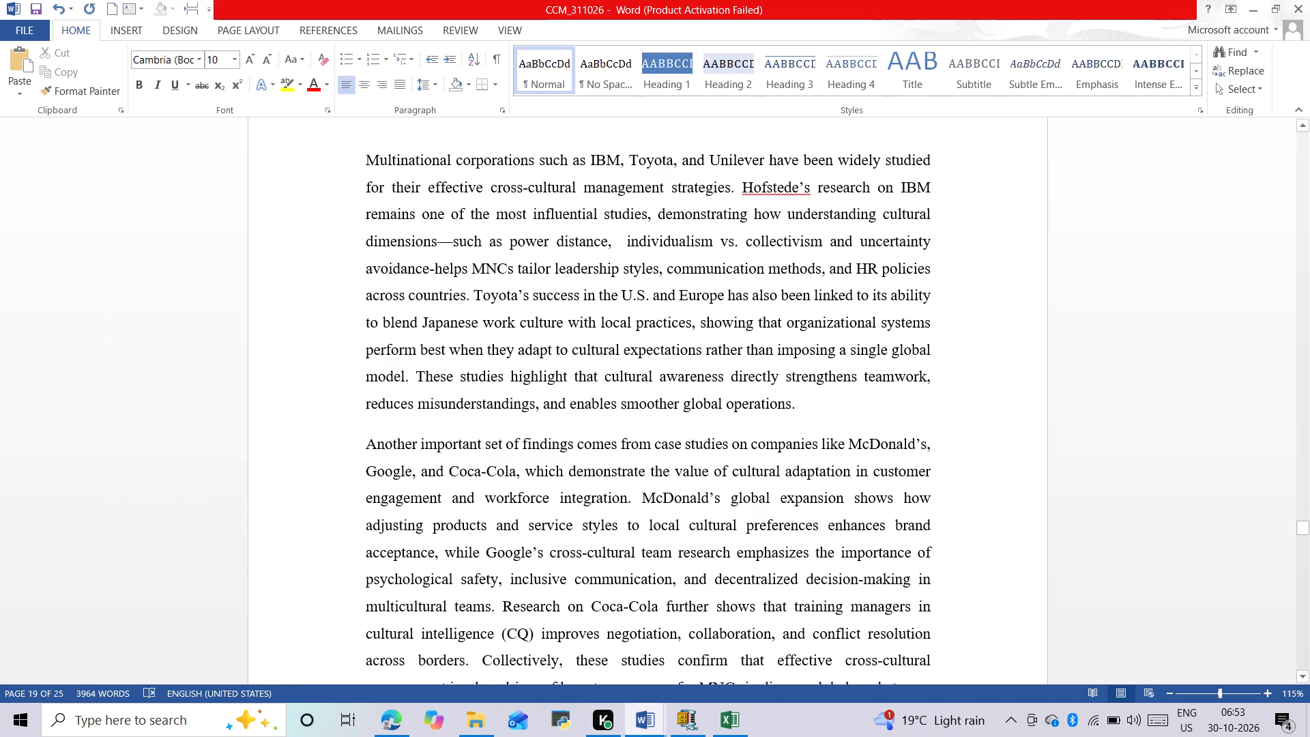
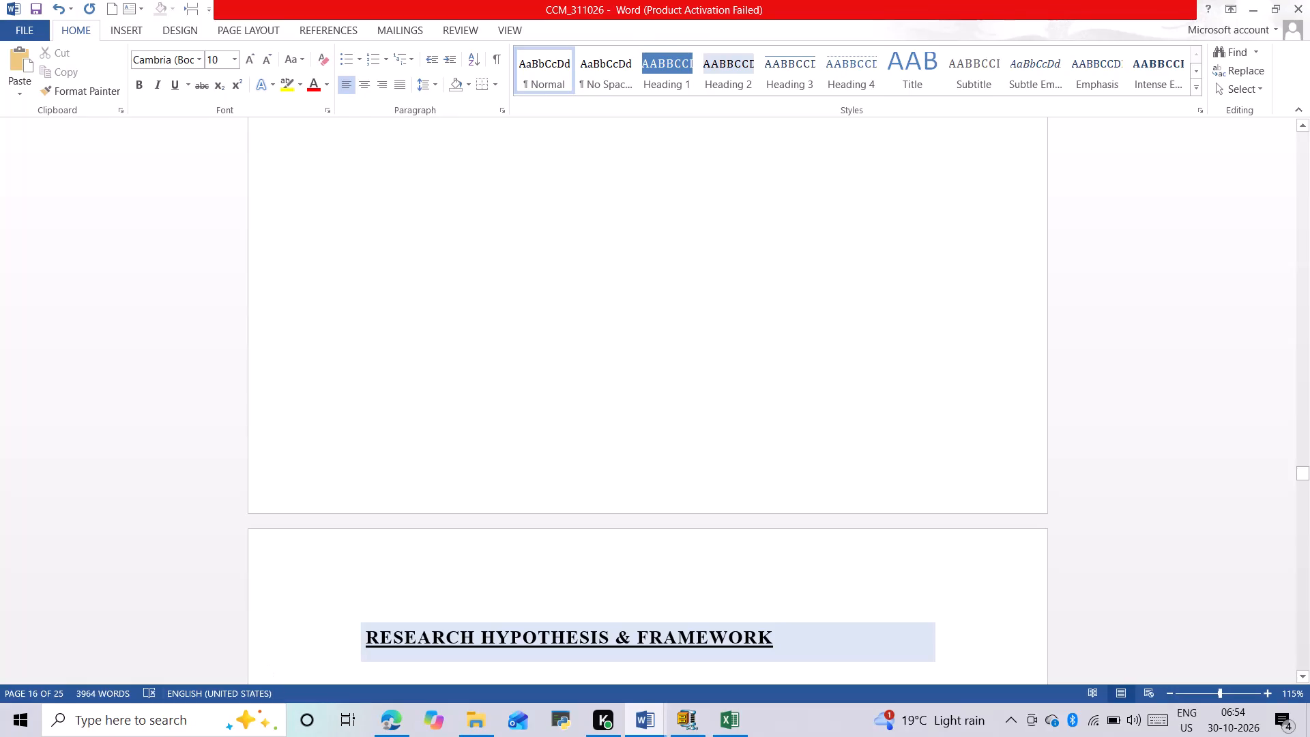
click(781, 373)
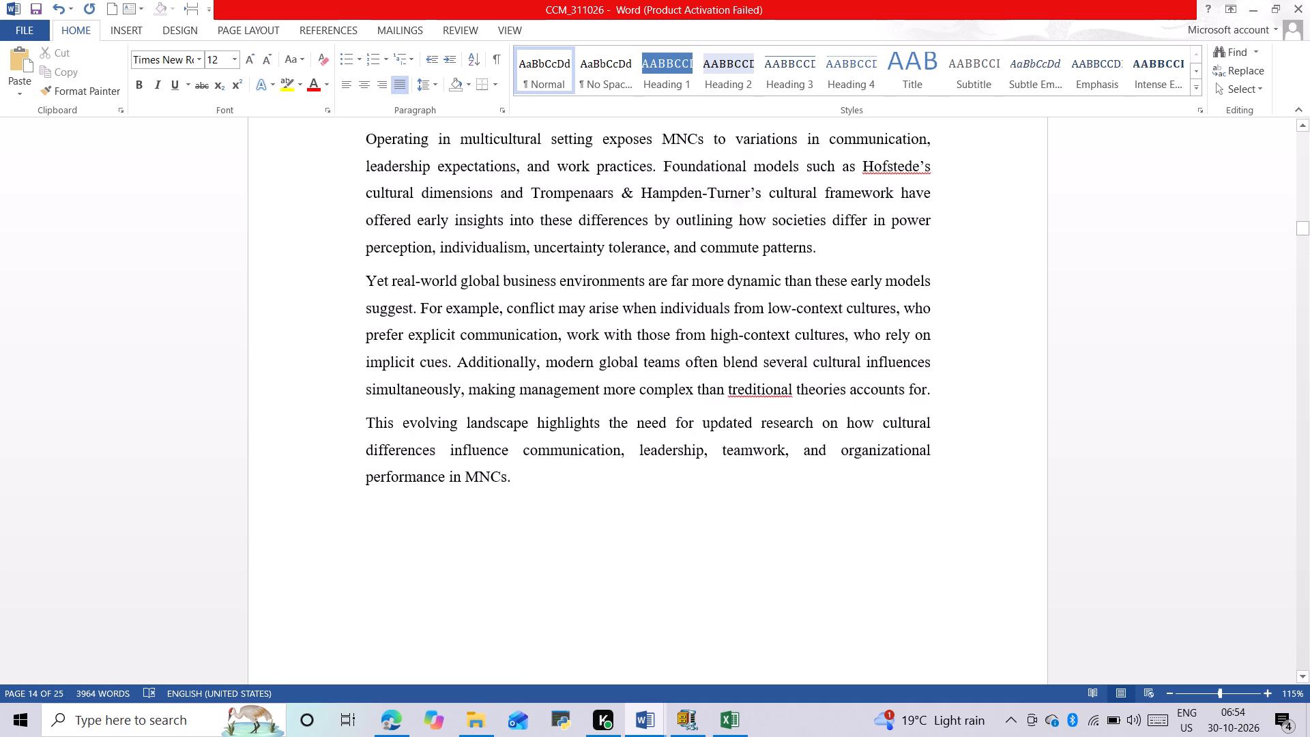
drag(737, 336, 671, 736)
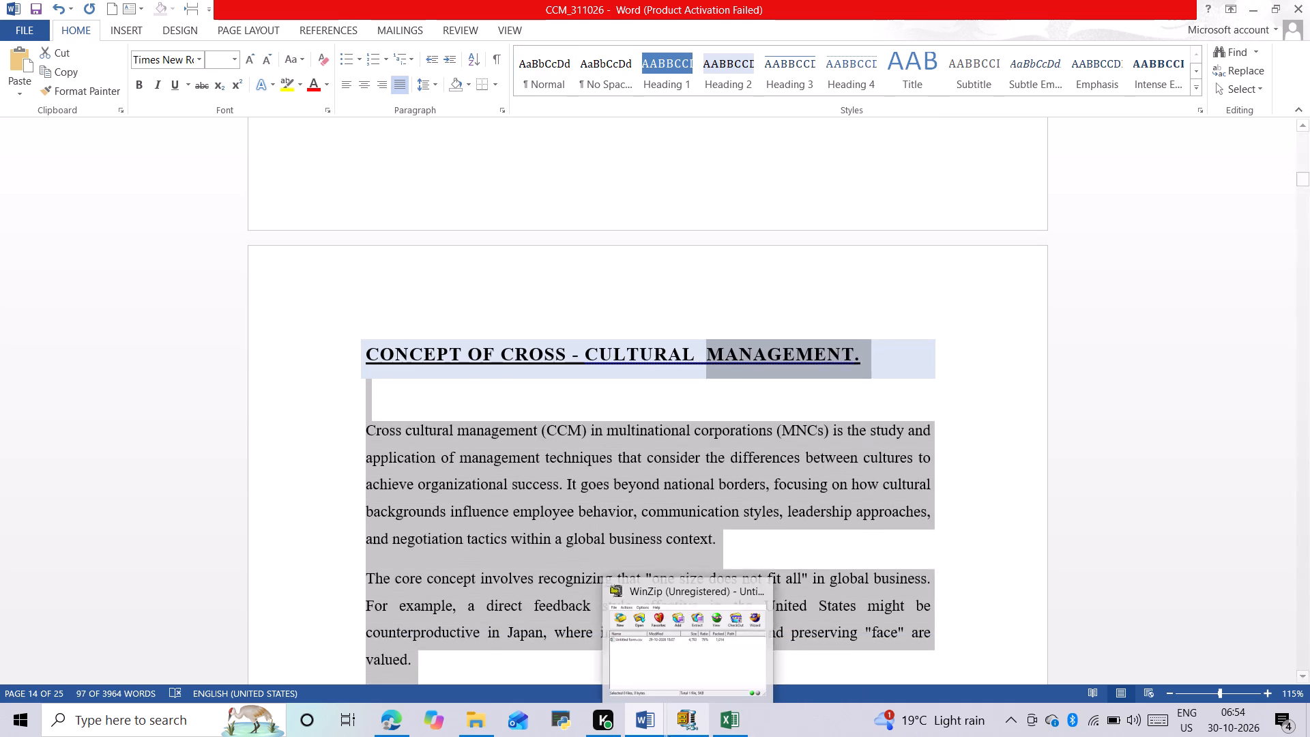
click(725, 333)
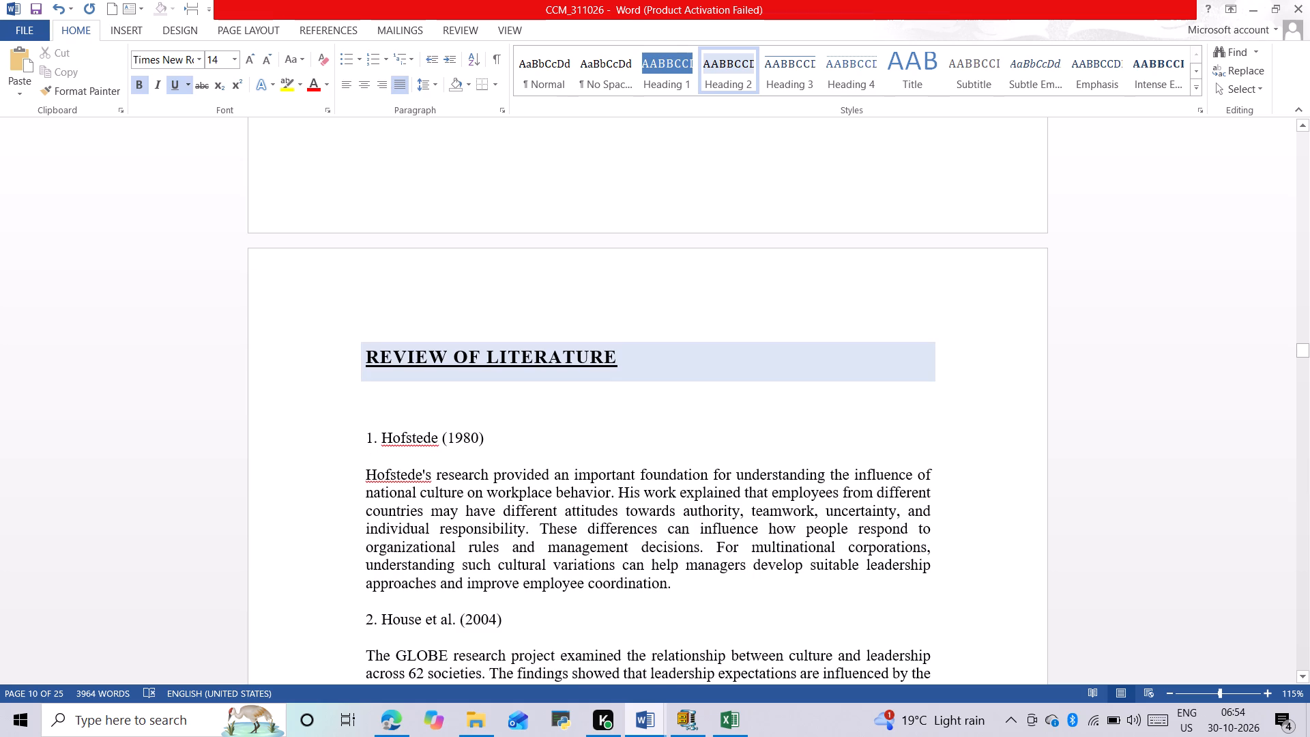
click(400, 705)
click(394, 726)
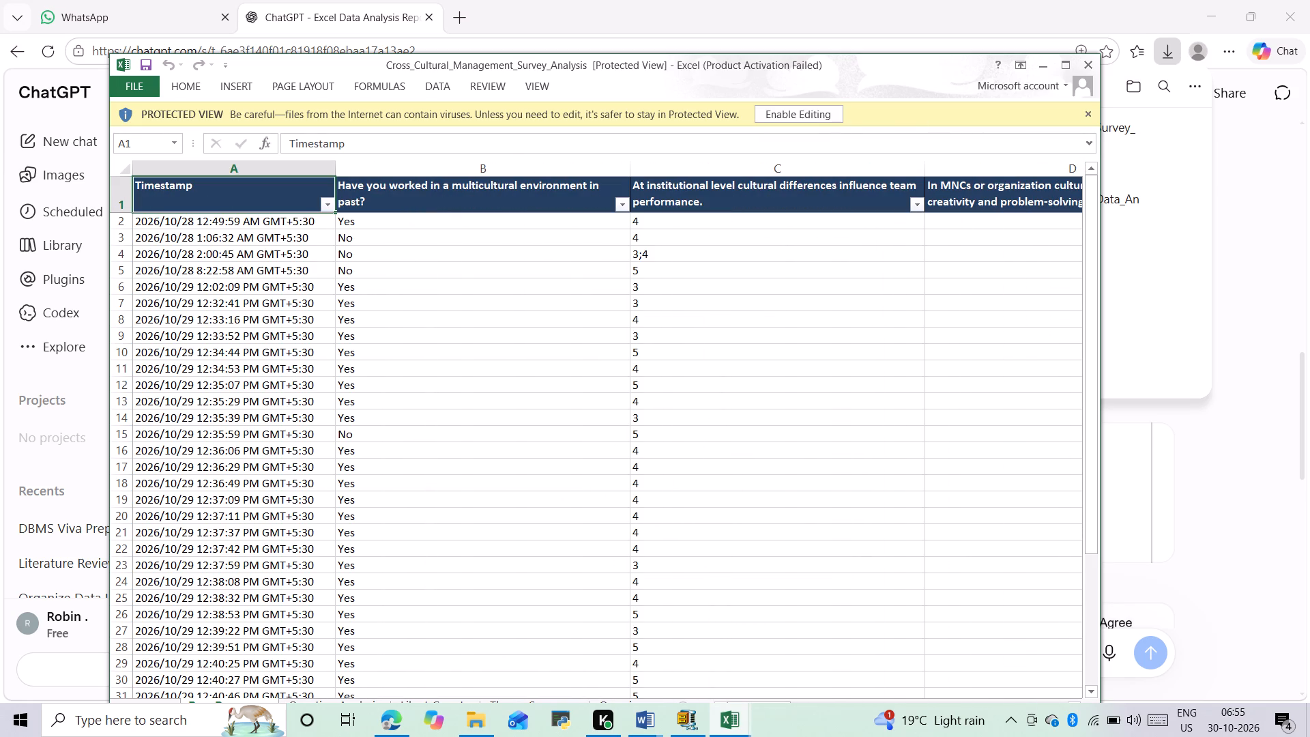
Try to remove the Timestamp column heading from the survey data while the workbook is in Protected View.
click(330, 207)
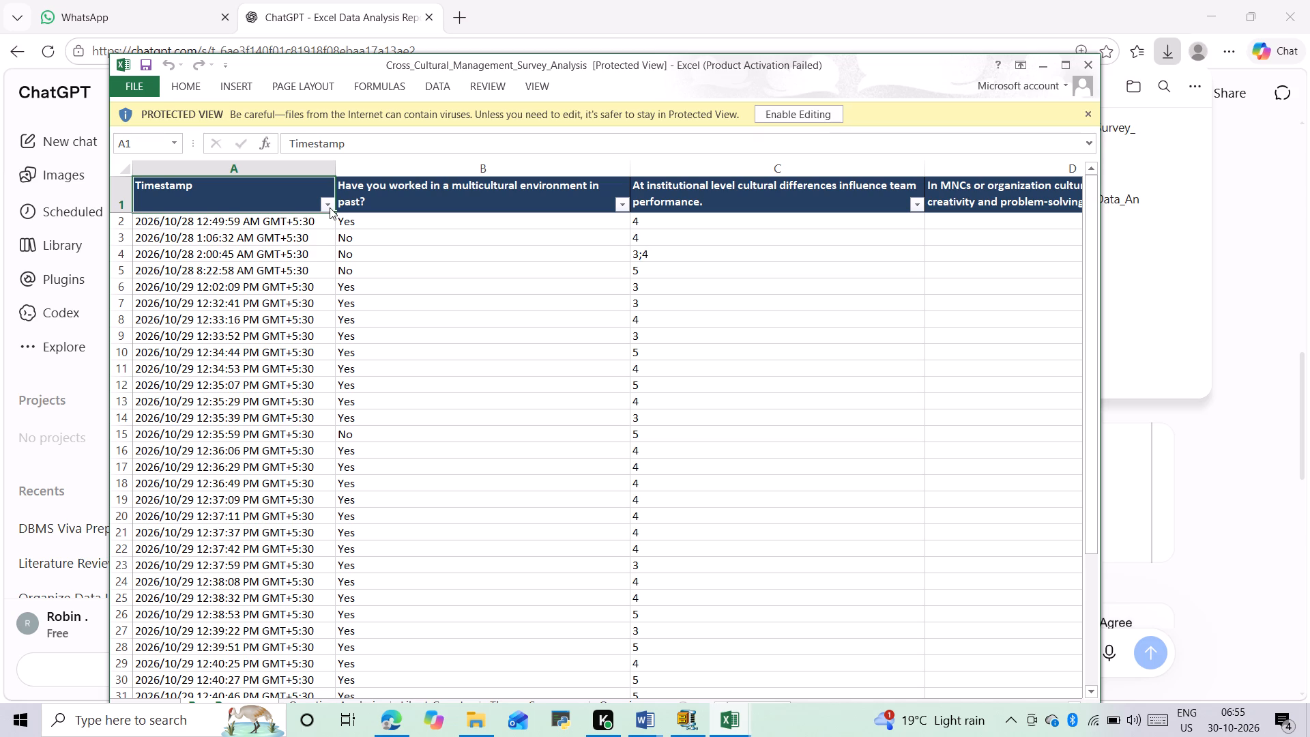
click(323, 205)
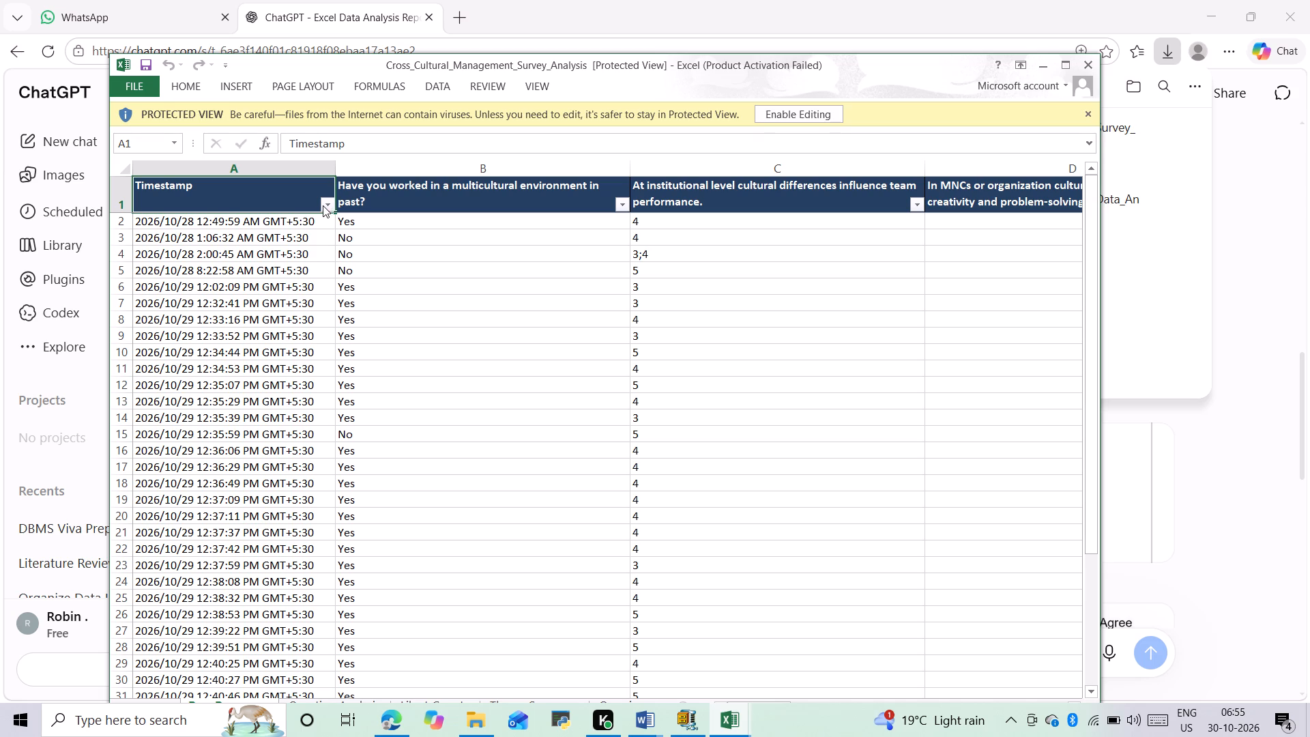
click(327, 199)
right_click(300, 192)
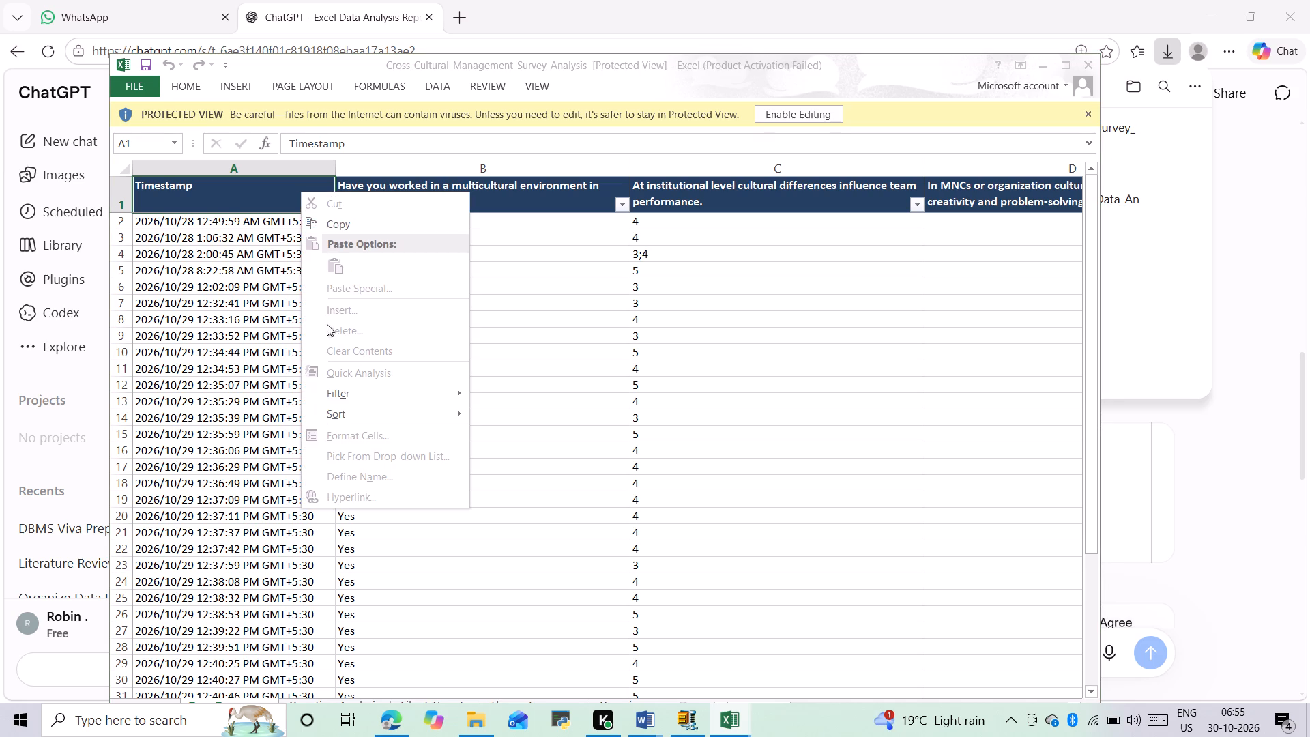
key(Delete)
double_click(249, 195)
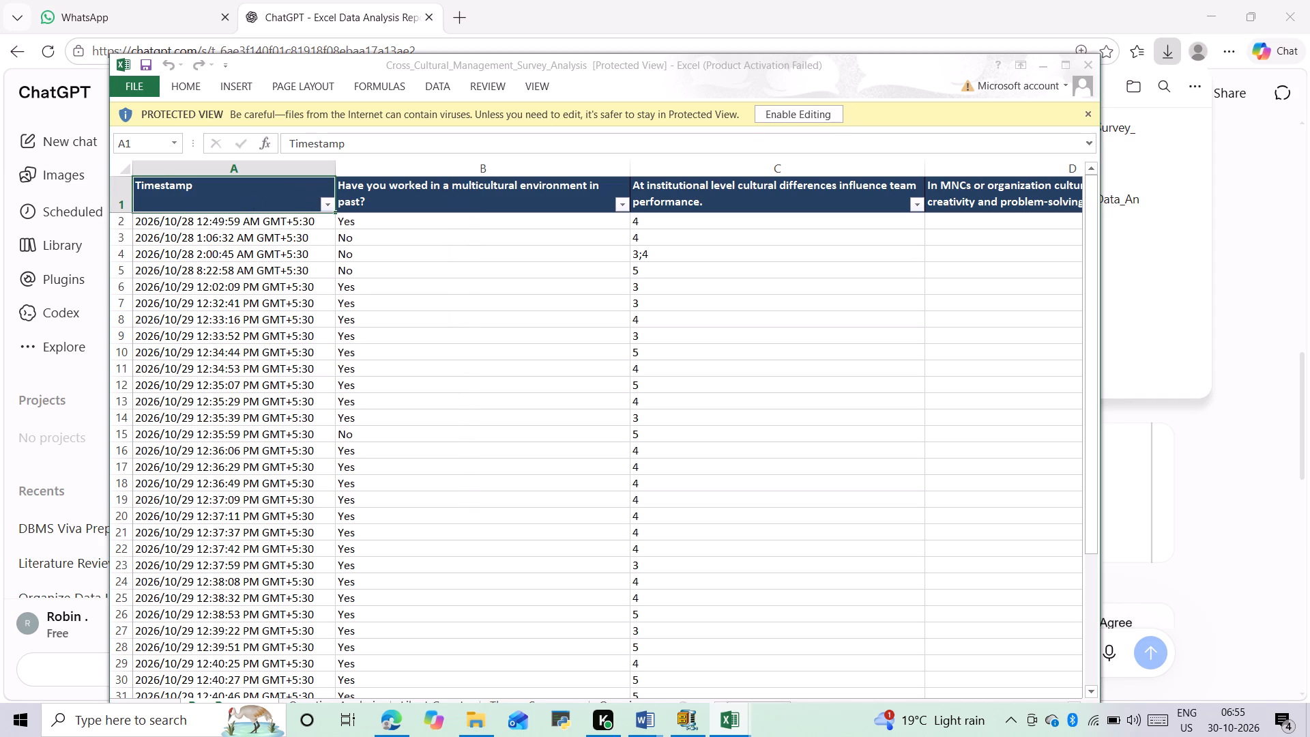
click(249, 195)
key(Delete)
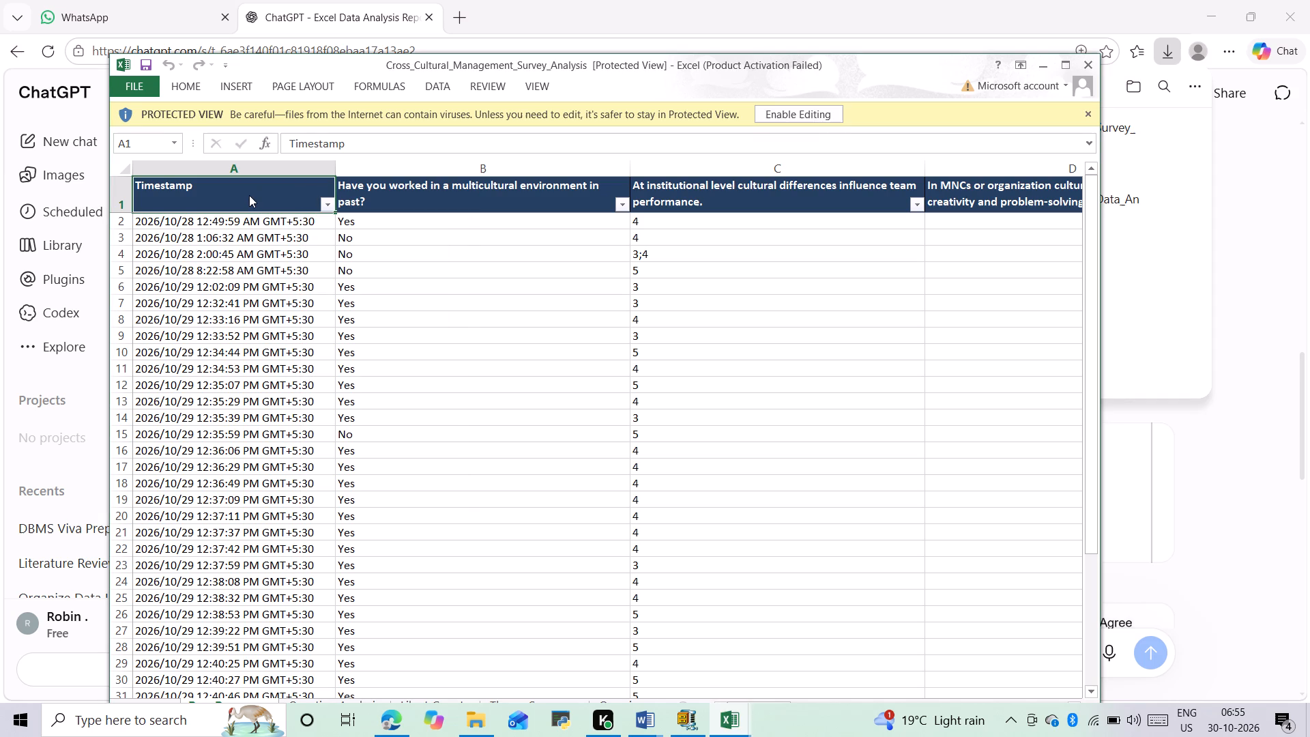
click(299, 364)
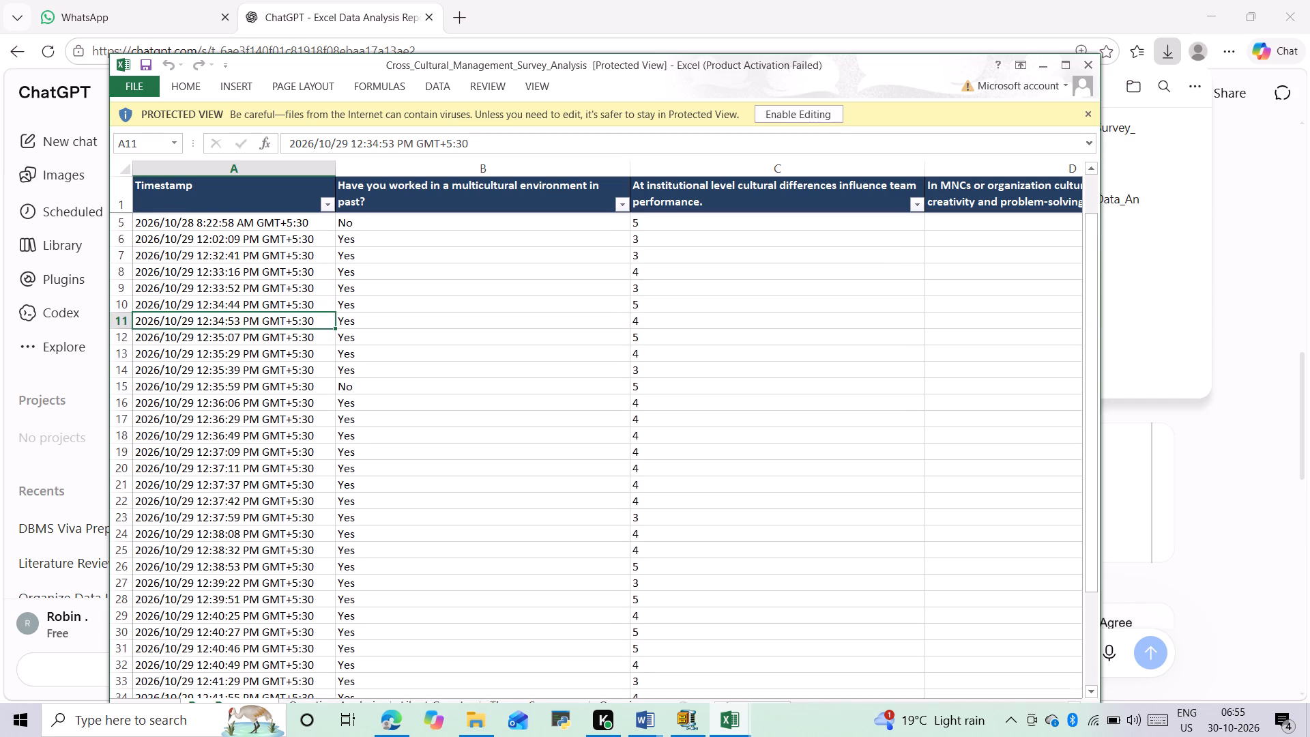
Enable editing in the protected Cross_Cultural_Management_Survey_Analysis workbook.
click(776, 109)
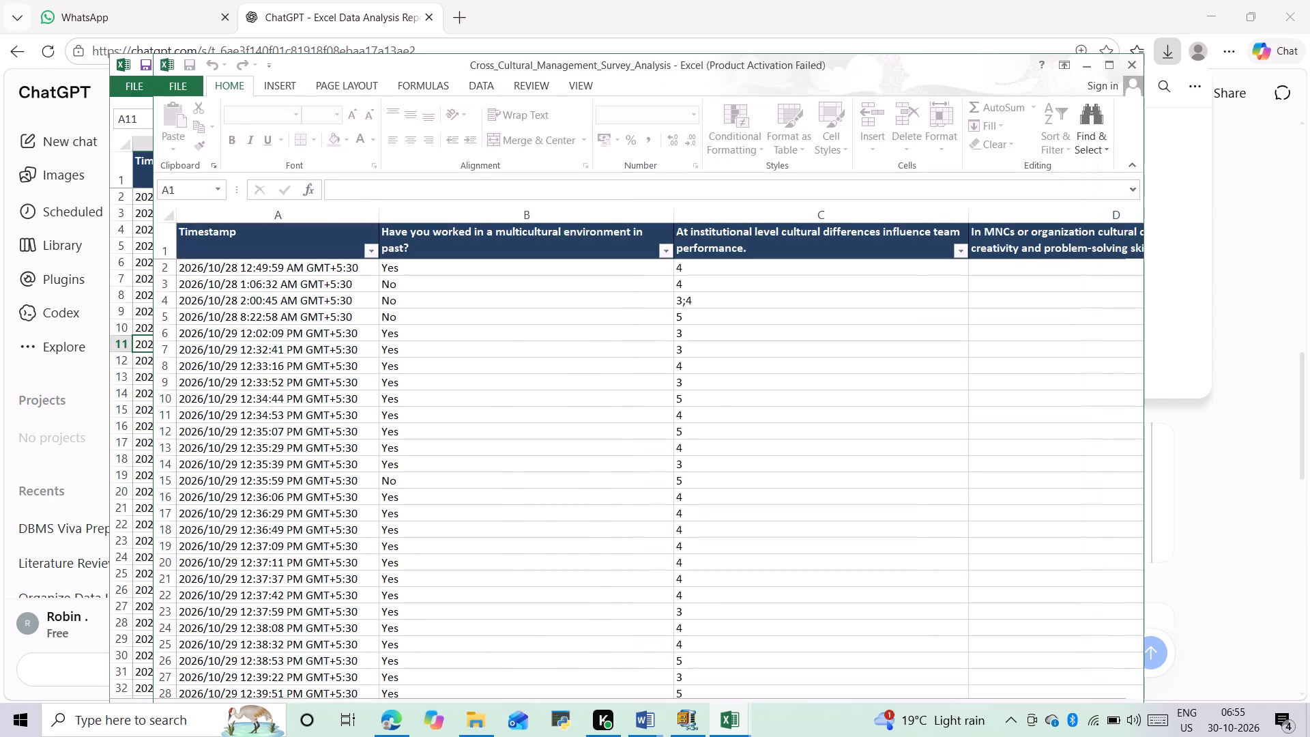
Delete the entire Timestamp column from the survey responses sheet.
right_click(307, 244)
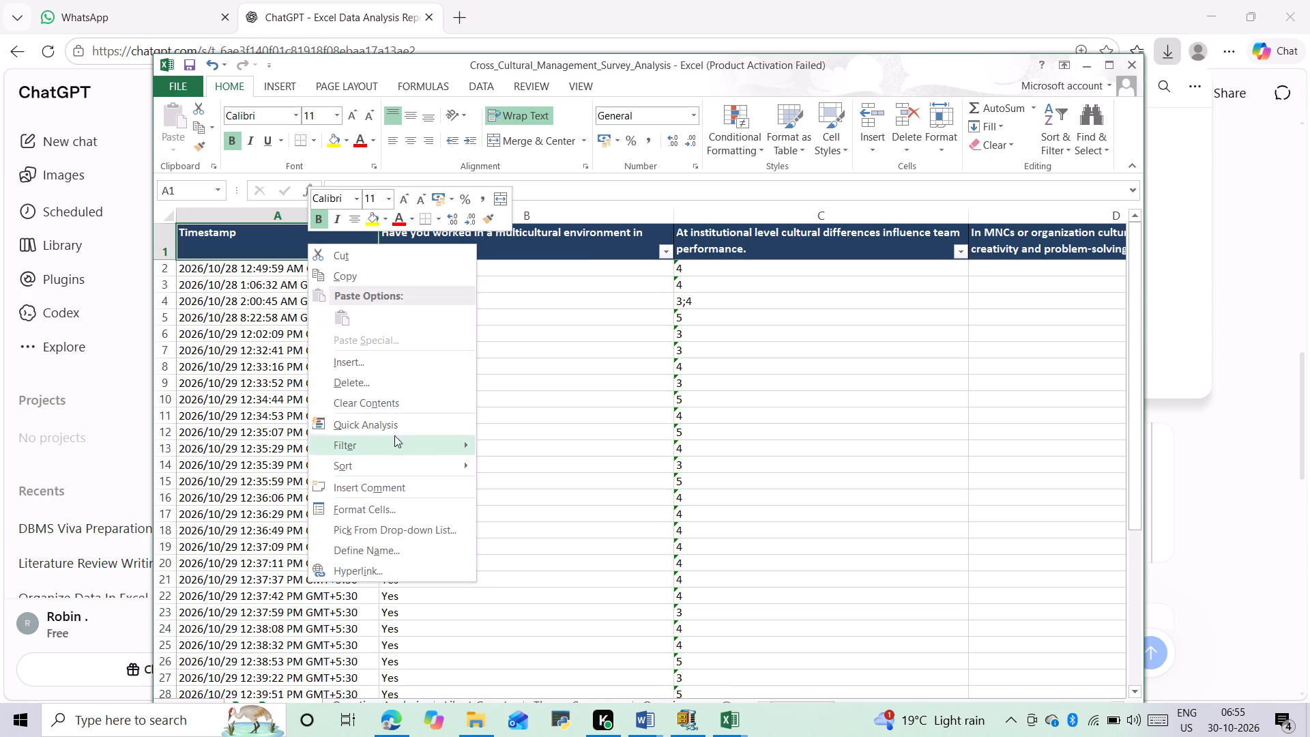
click(385, 384)
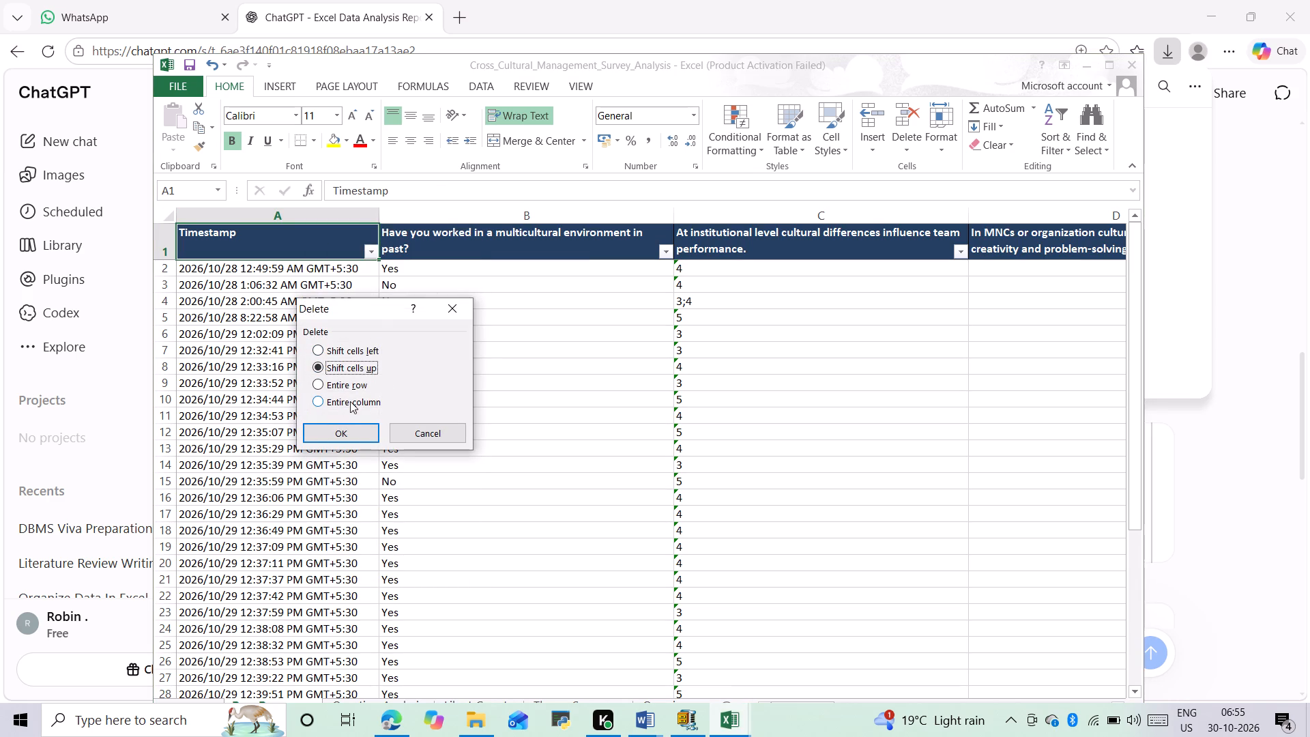
click(350, 401)
click(348, 435)
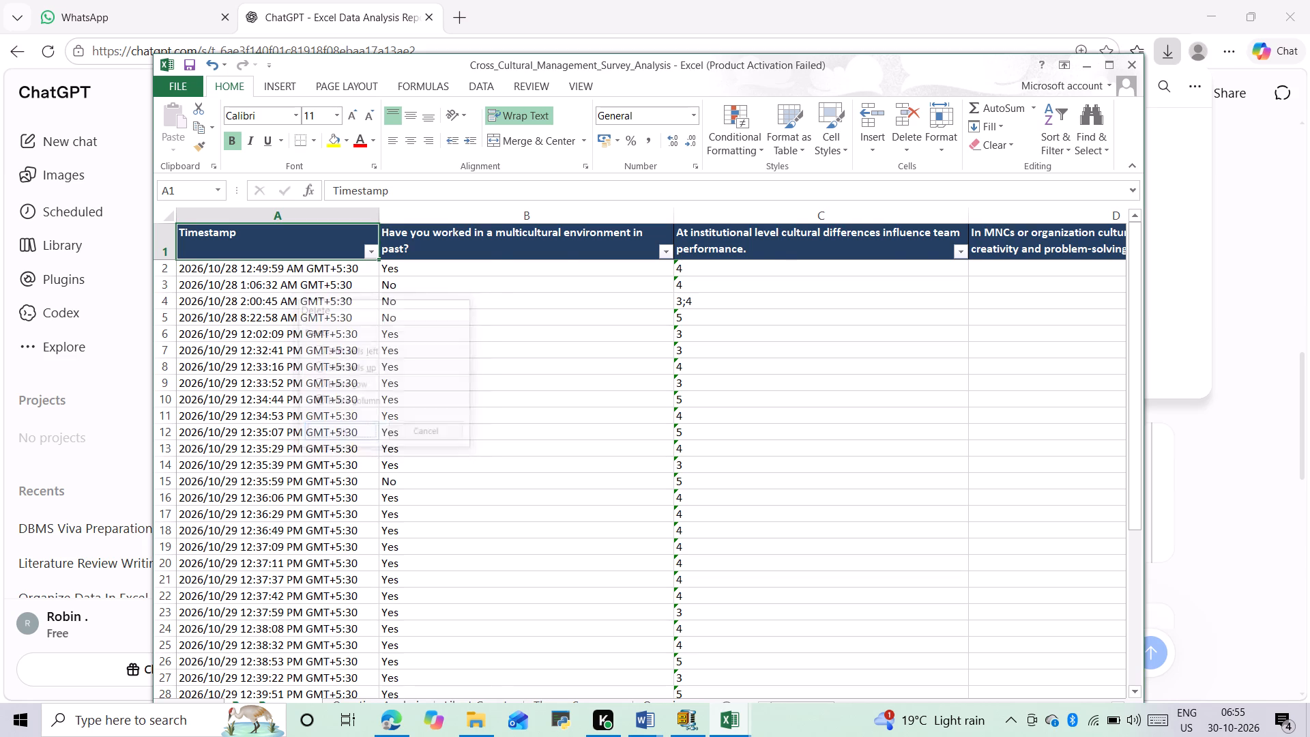
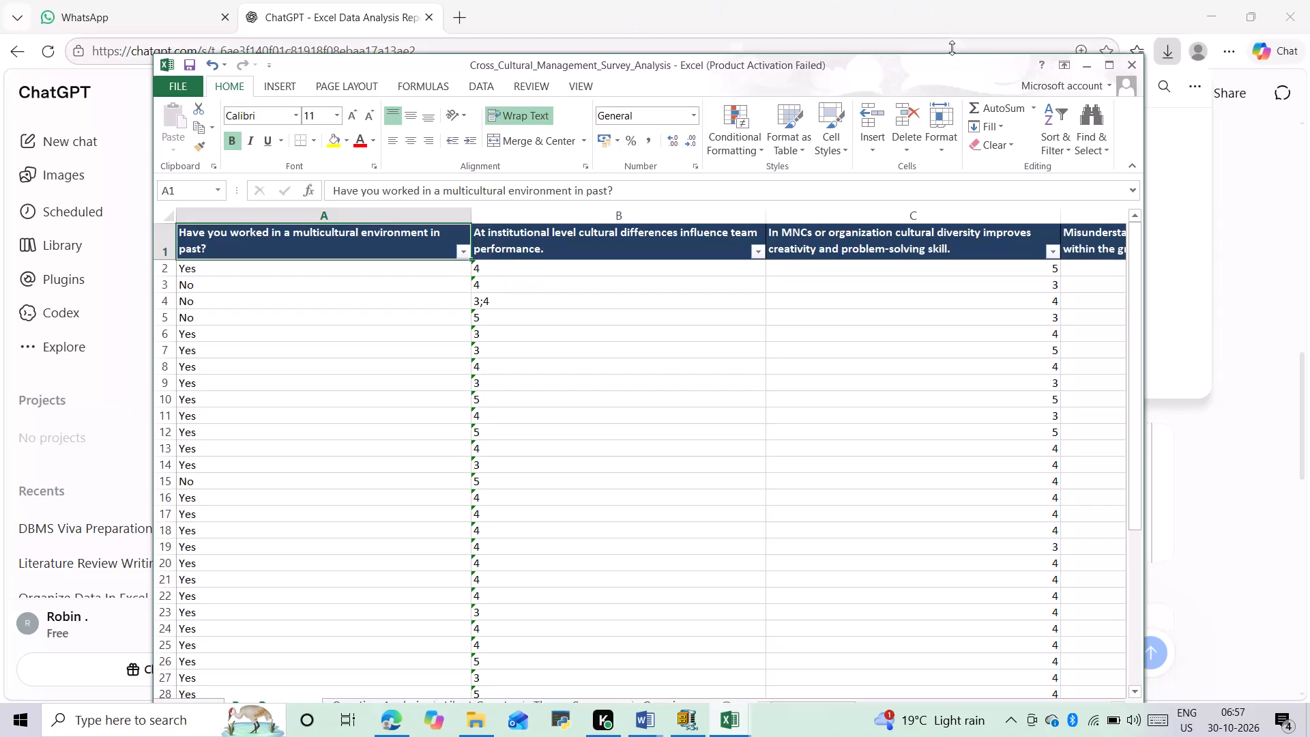
Add a new worksheet between Raw Responses and Question Analysis and name it Survey_Overview.
double_click(938, 68)
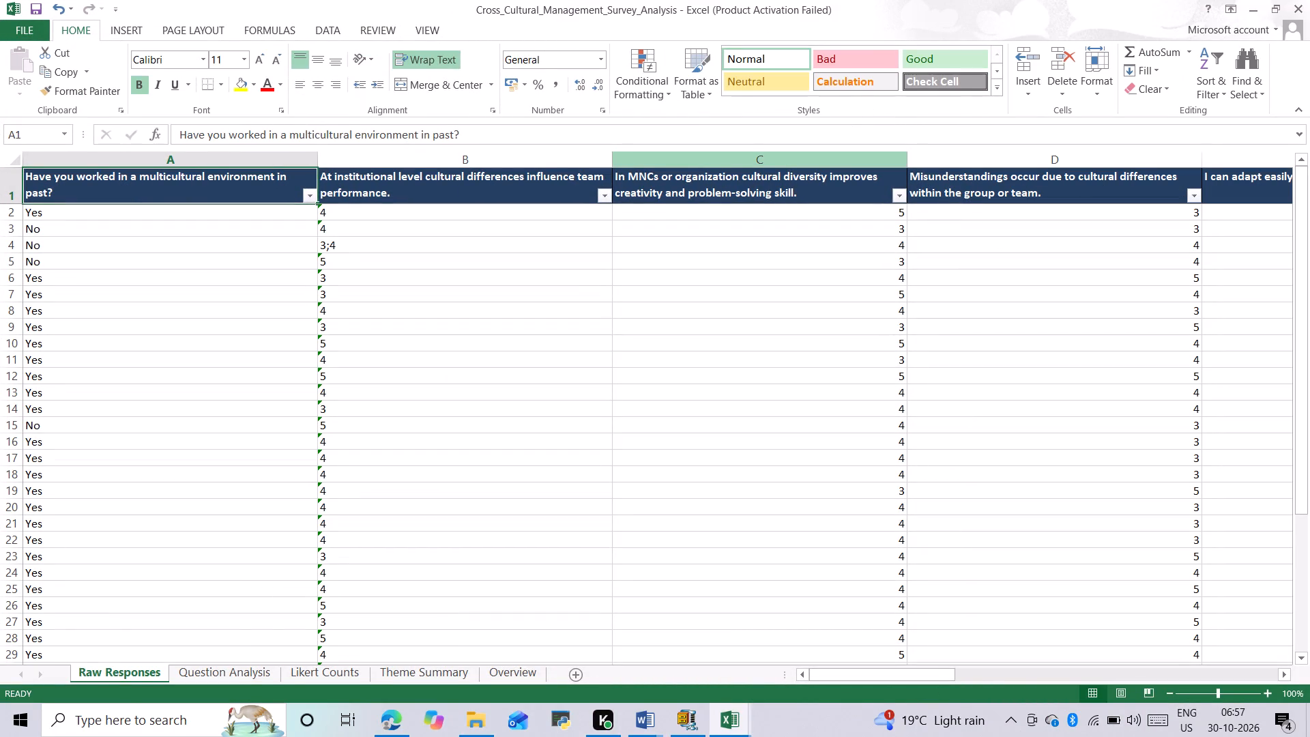
click(577, 672)
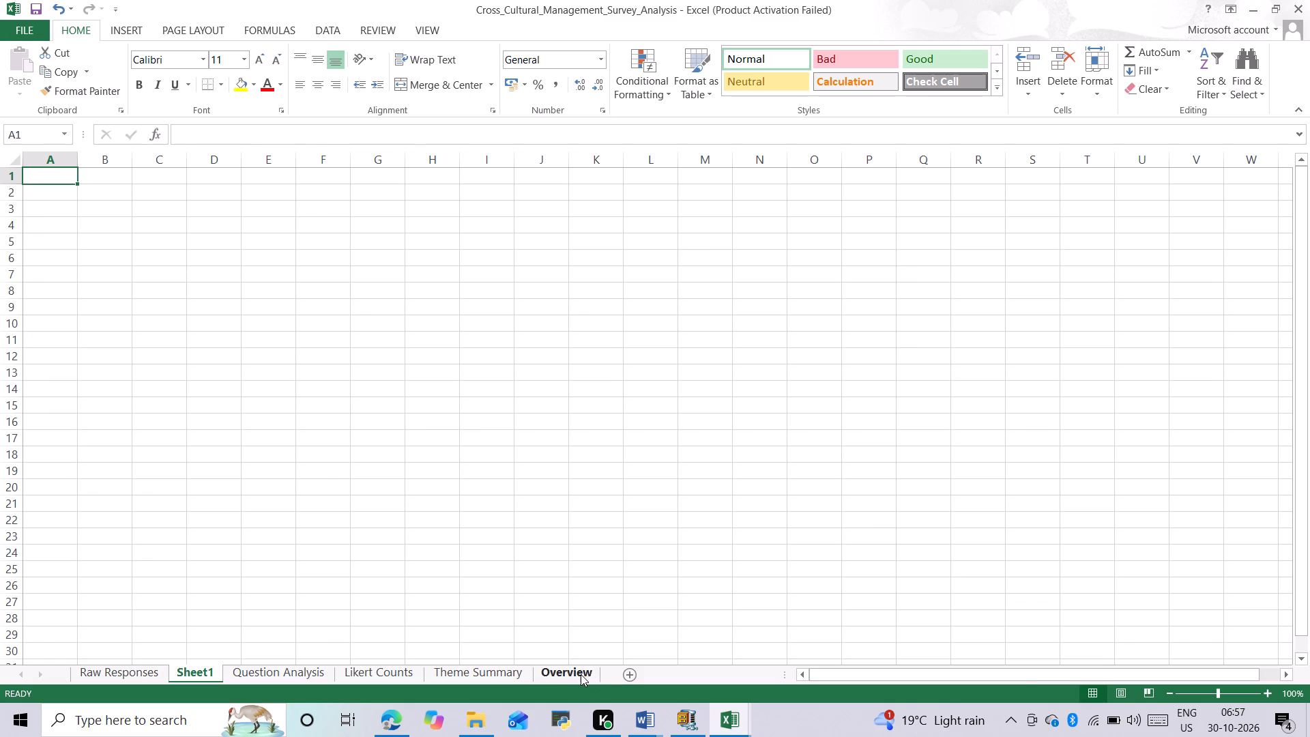
double_click(198, 672)
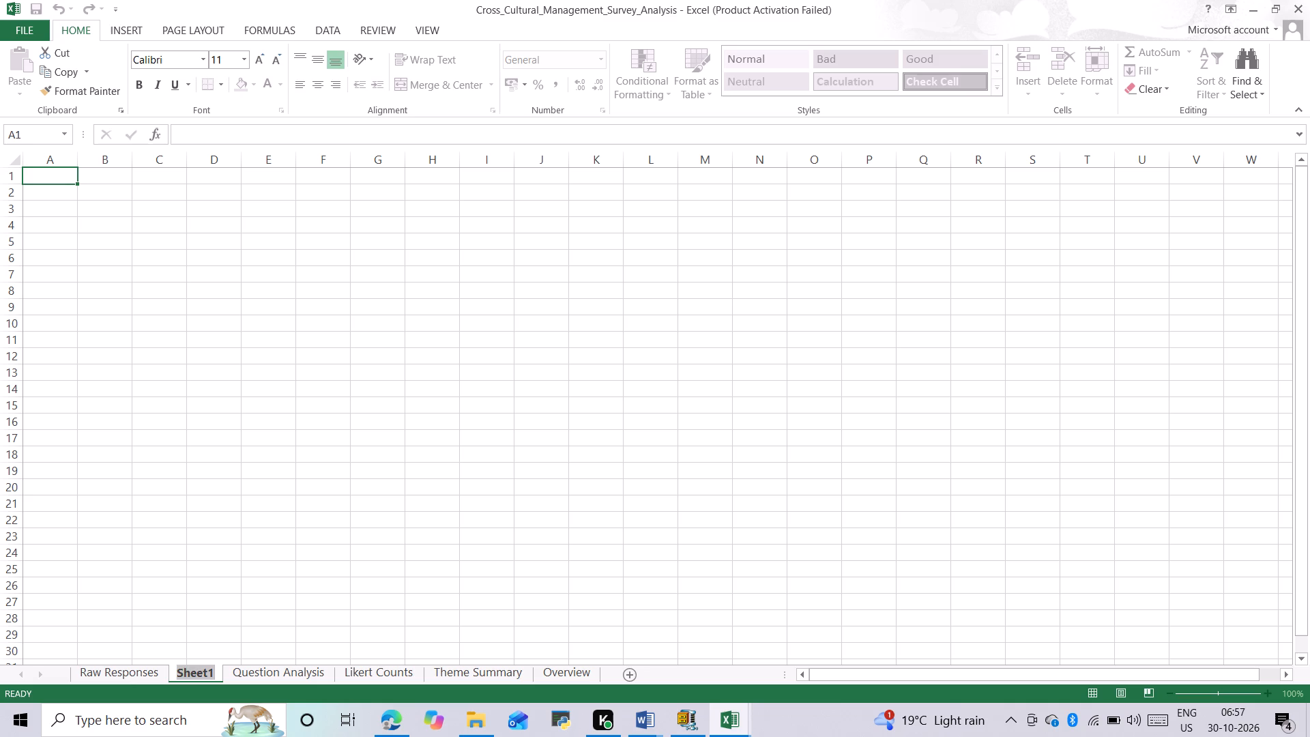
key(s)
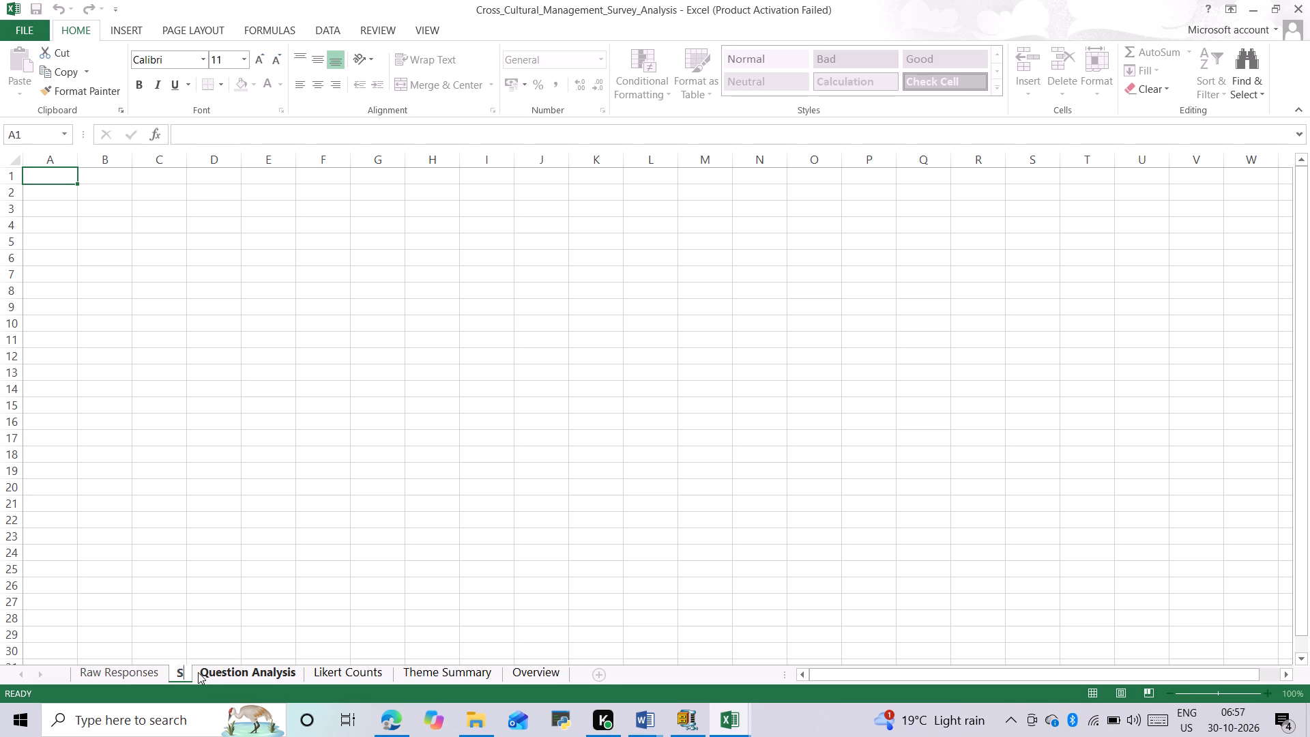
text(urvey)
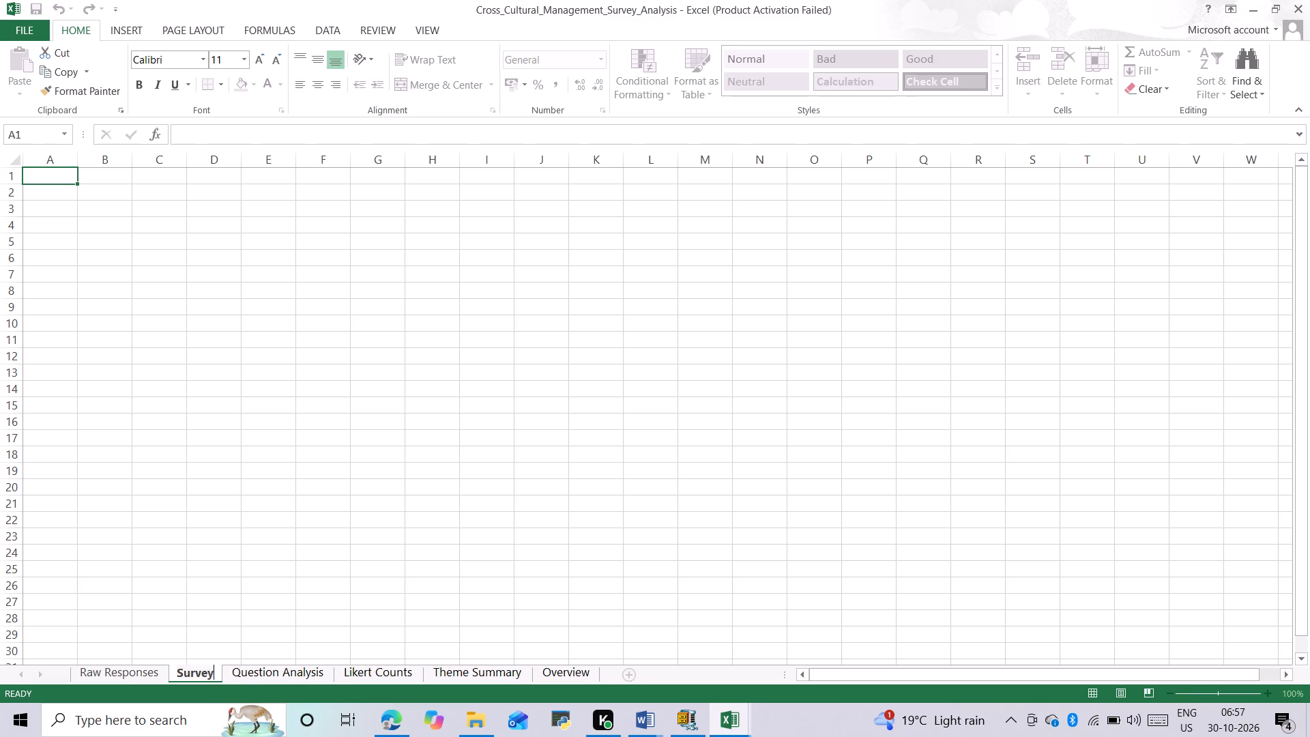
key(shift+underscore)
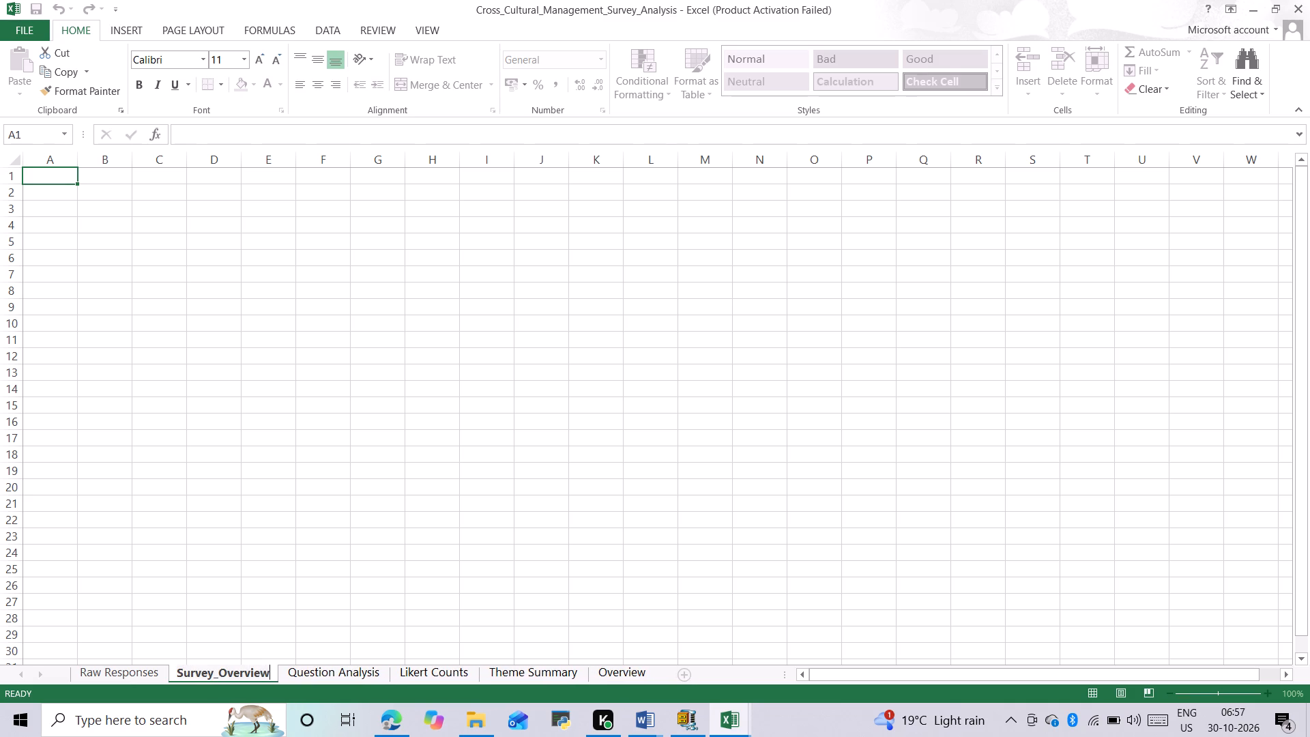
key(Return)
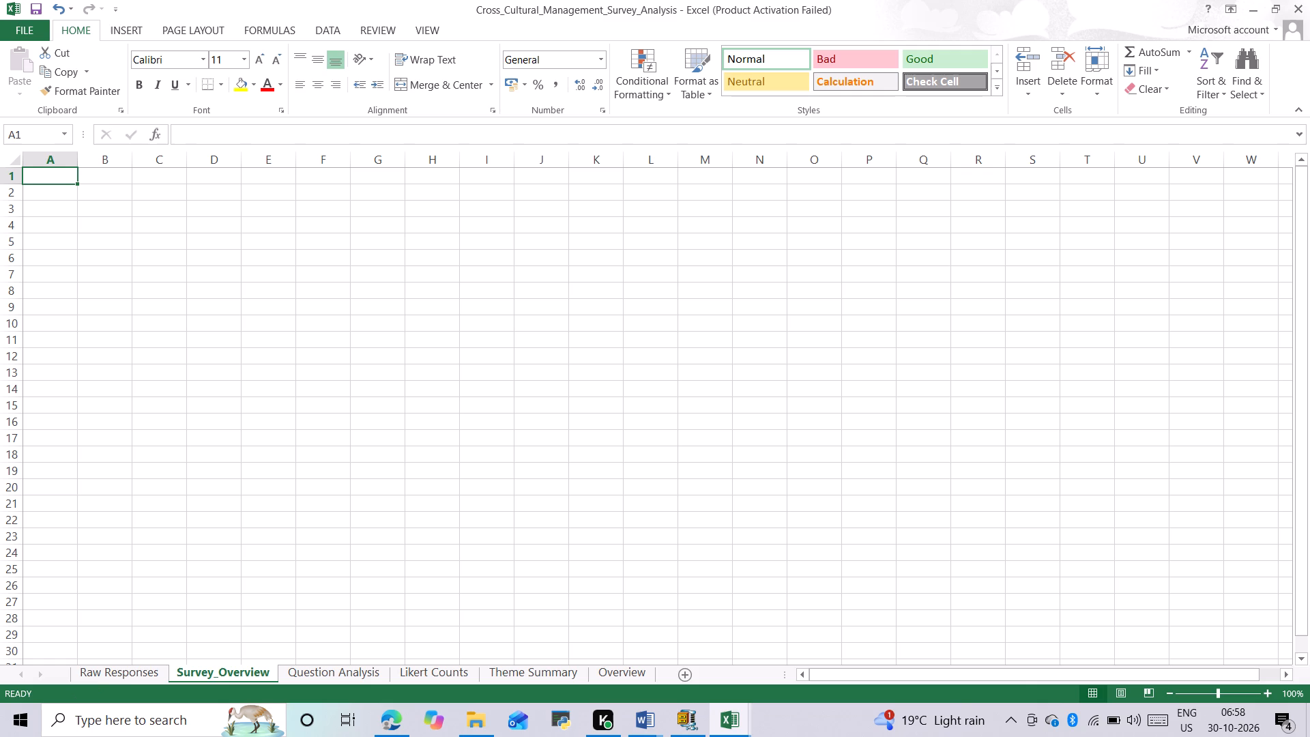
Copy the survey statements for Q2 to Q15, without the heading, from Question Analysis into Survey_Overview starting at cell A1.
click(297, 671)
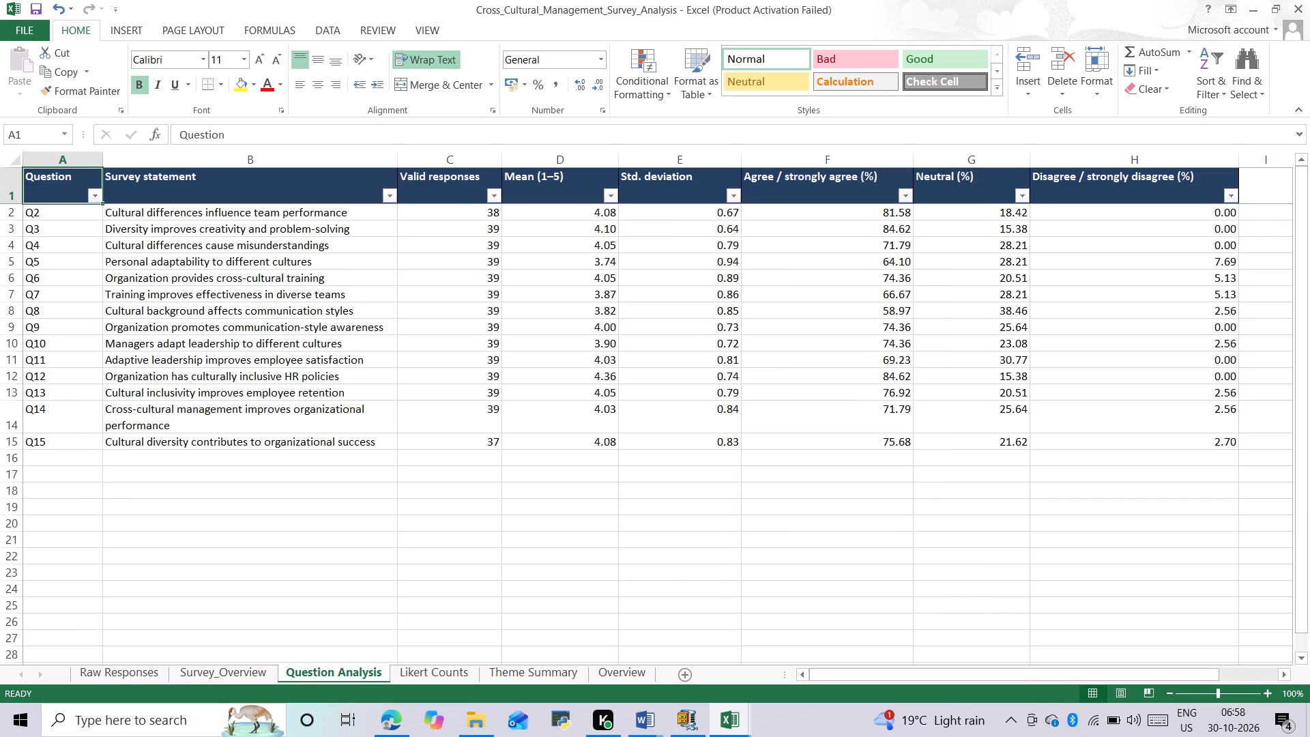
click(242, 214)
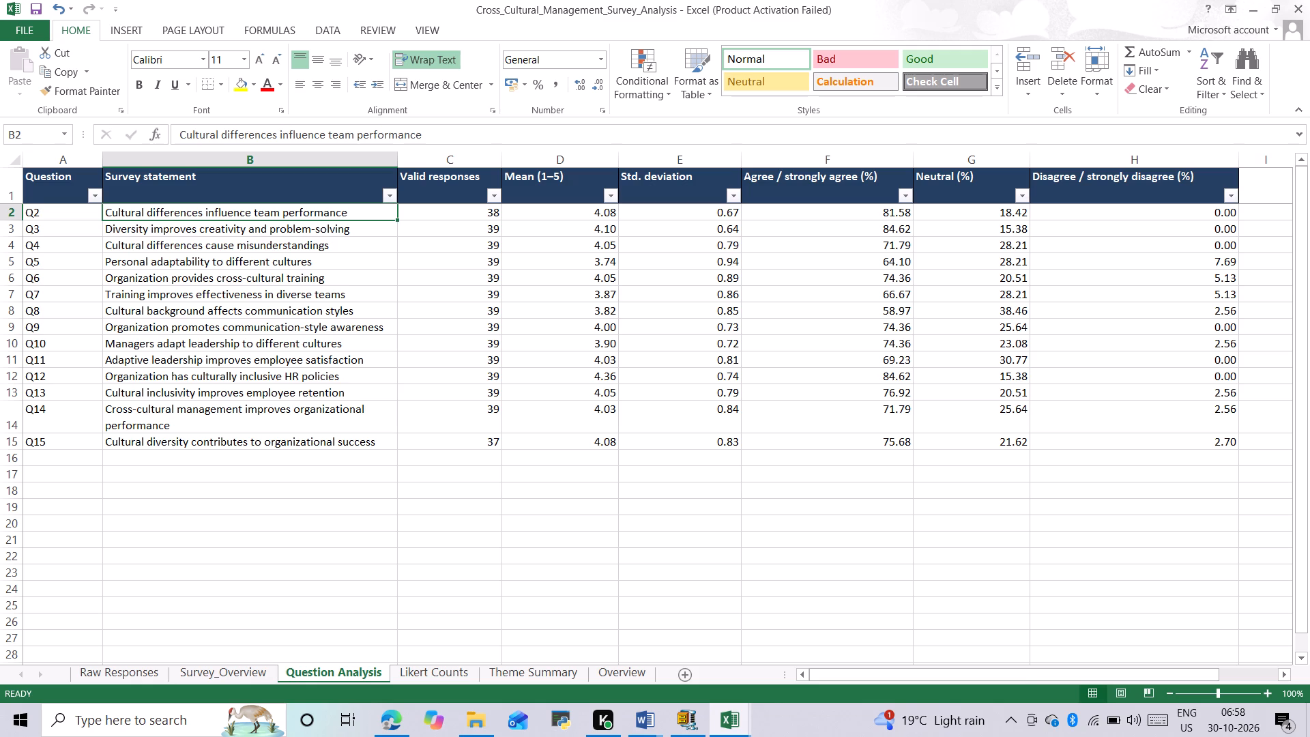
drag(178, 444, 216, 203)
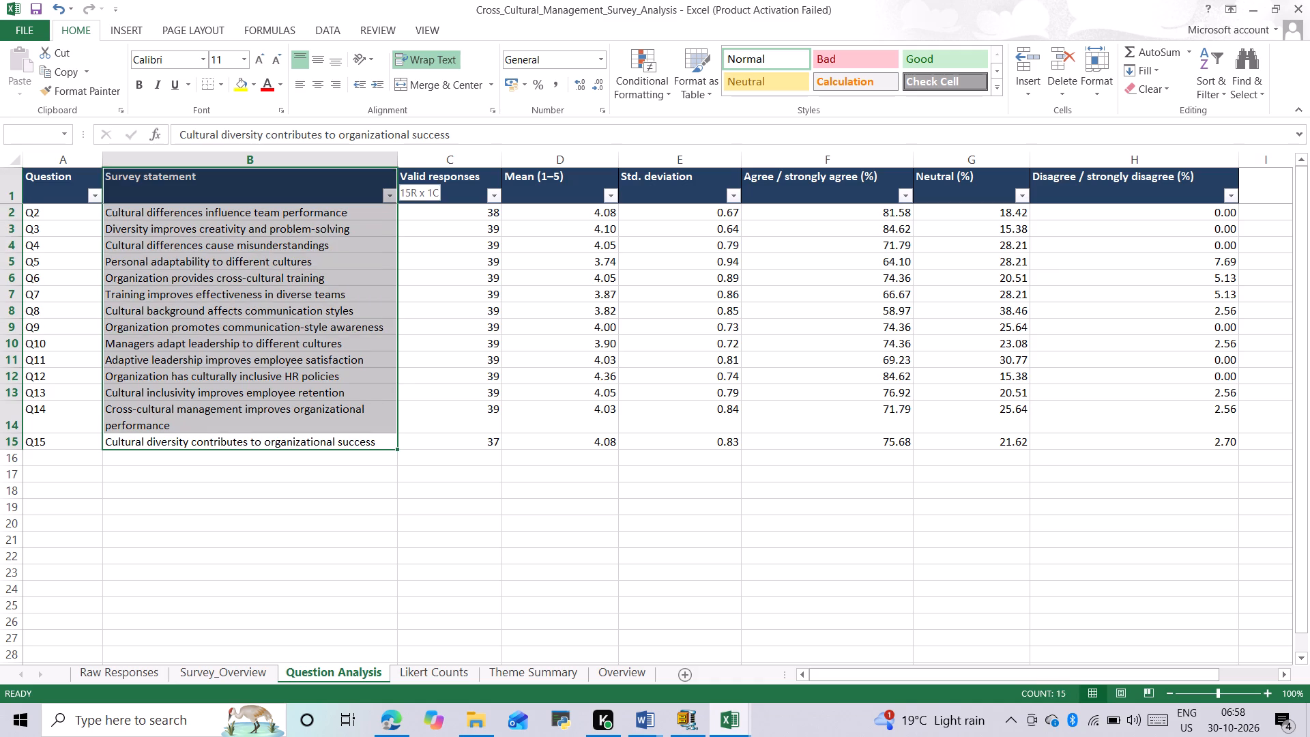
drag(216, 203, 216, 217)
key(ctrl+c)
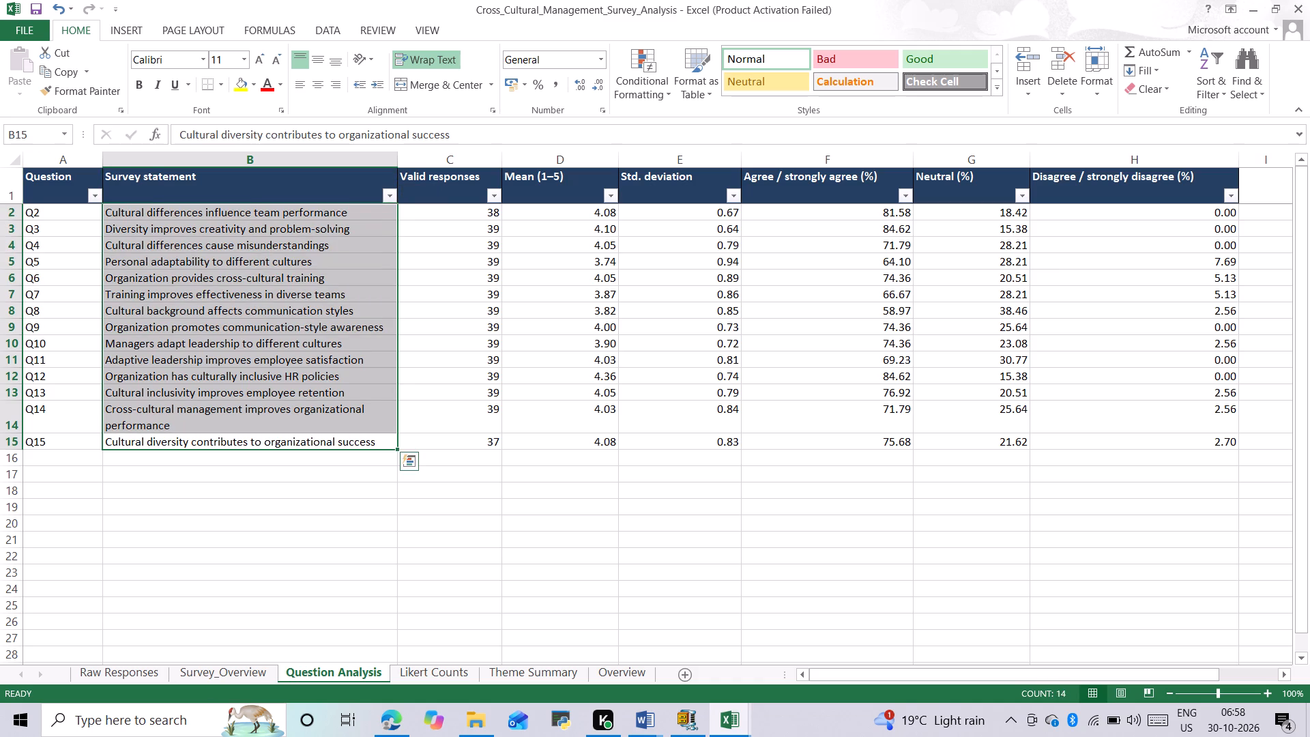
click(412, 465)
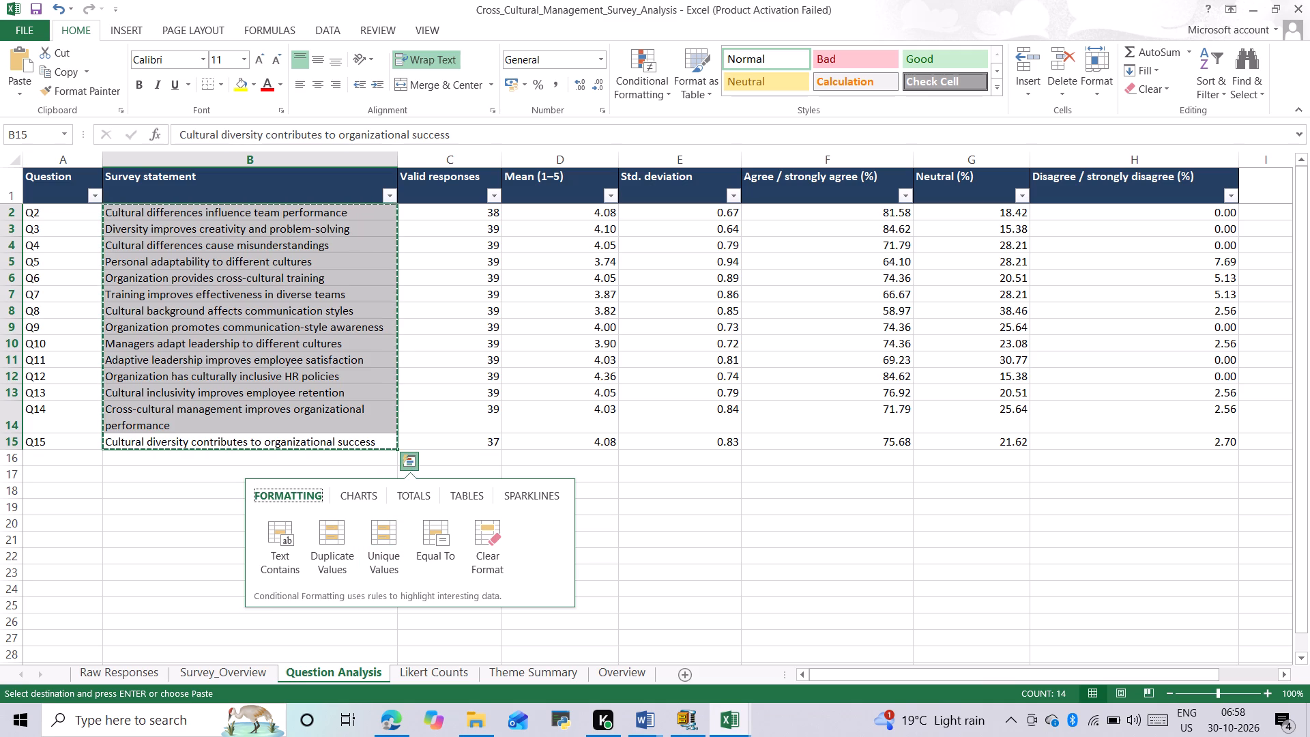
click(257, 673)
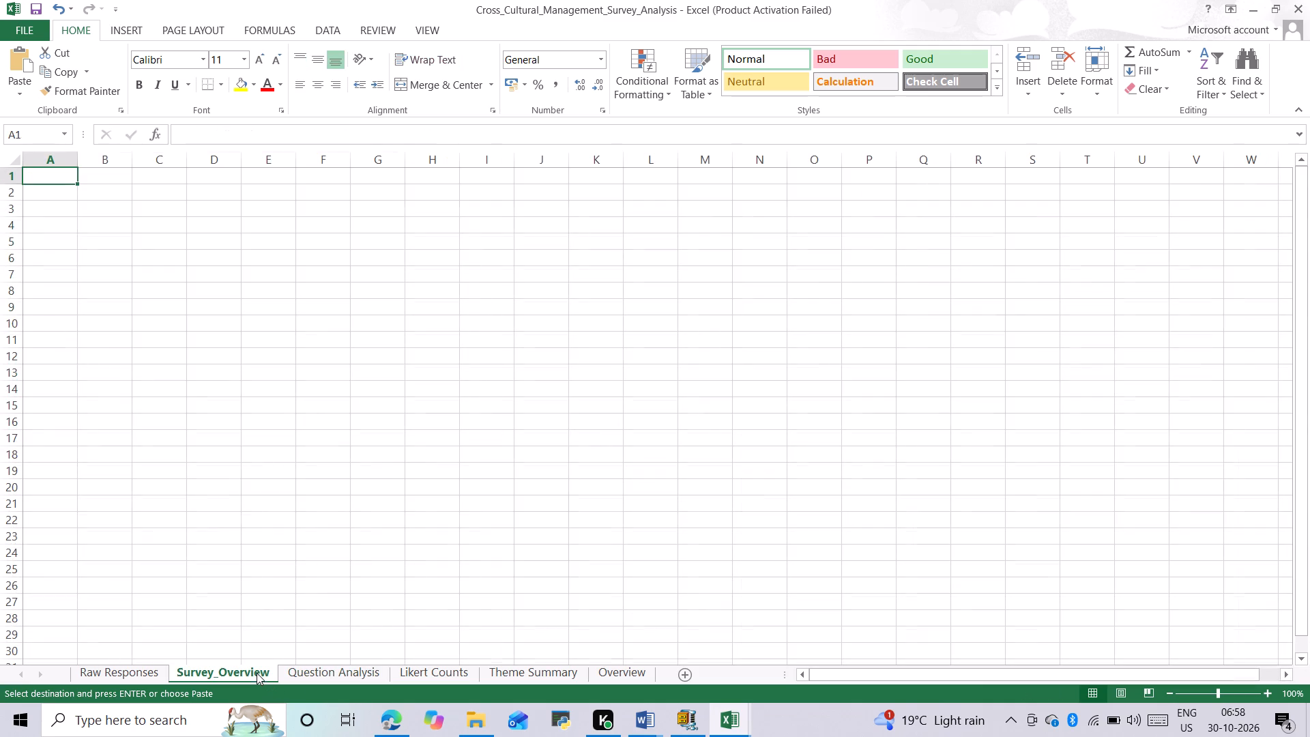
click(80, 227)
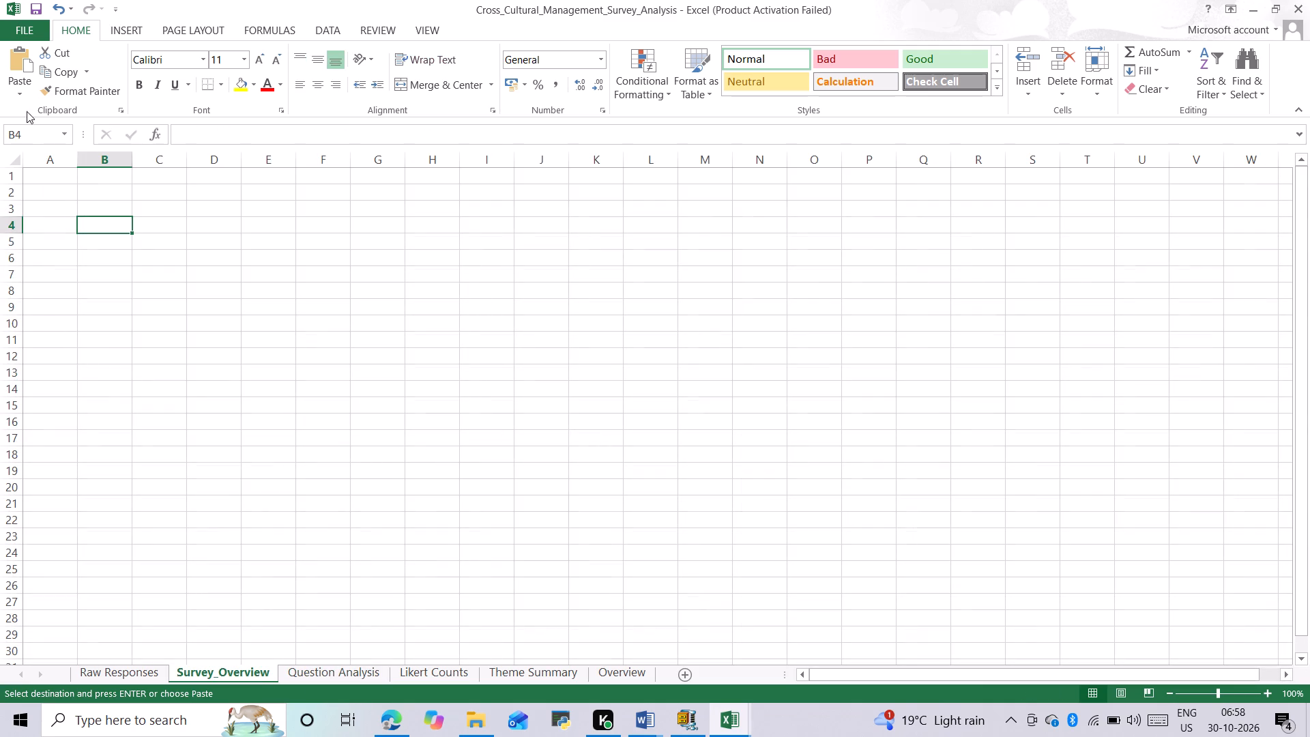
click(48, 176)
key(ctrl+v)
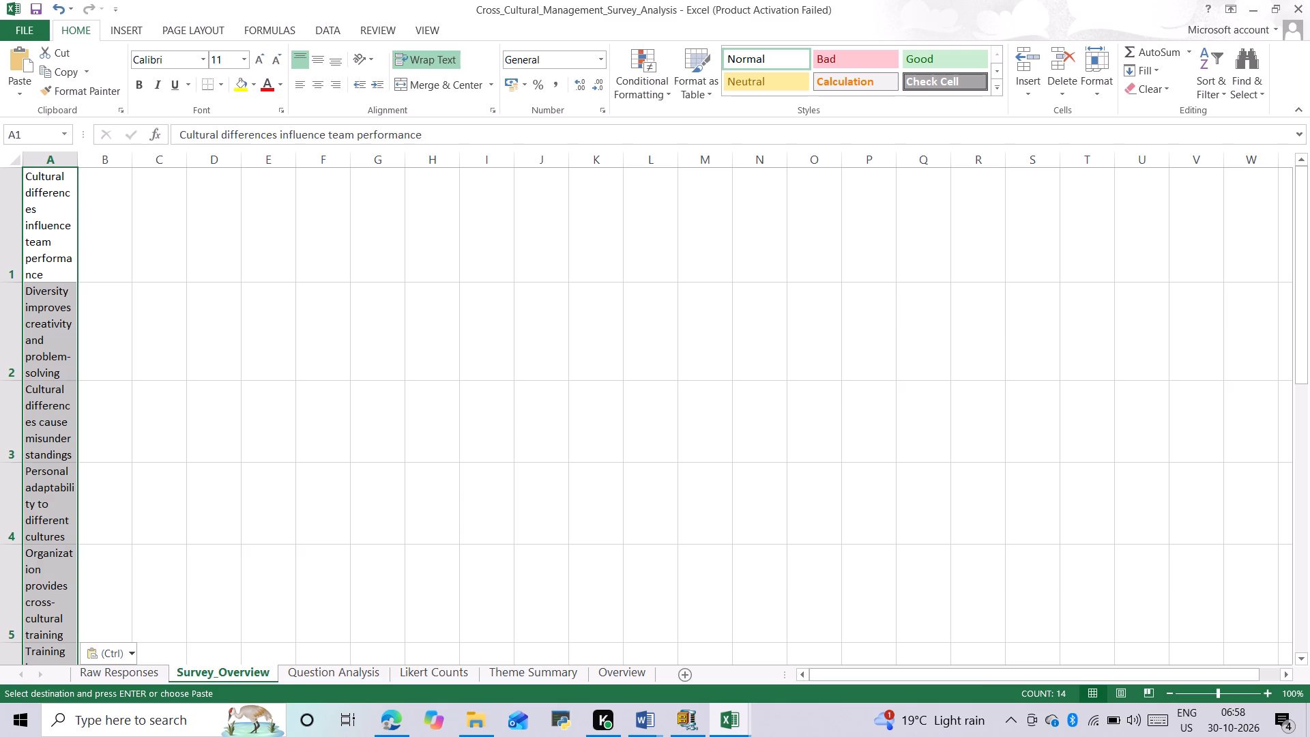
Widen column A of Survey_Overview so that most of the survey statements fit on one line.
drag(79, 160, 198, 160)
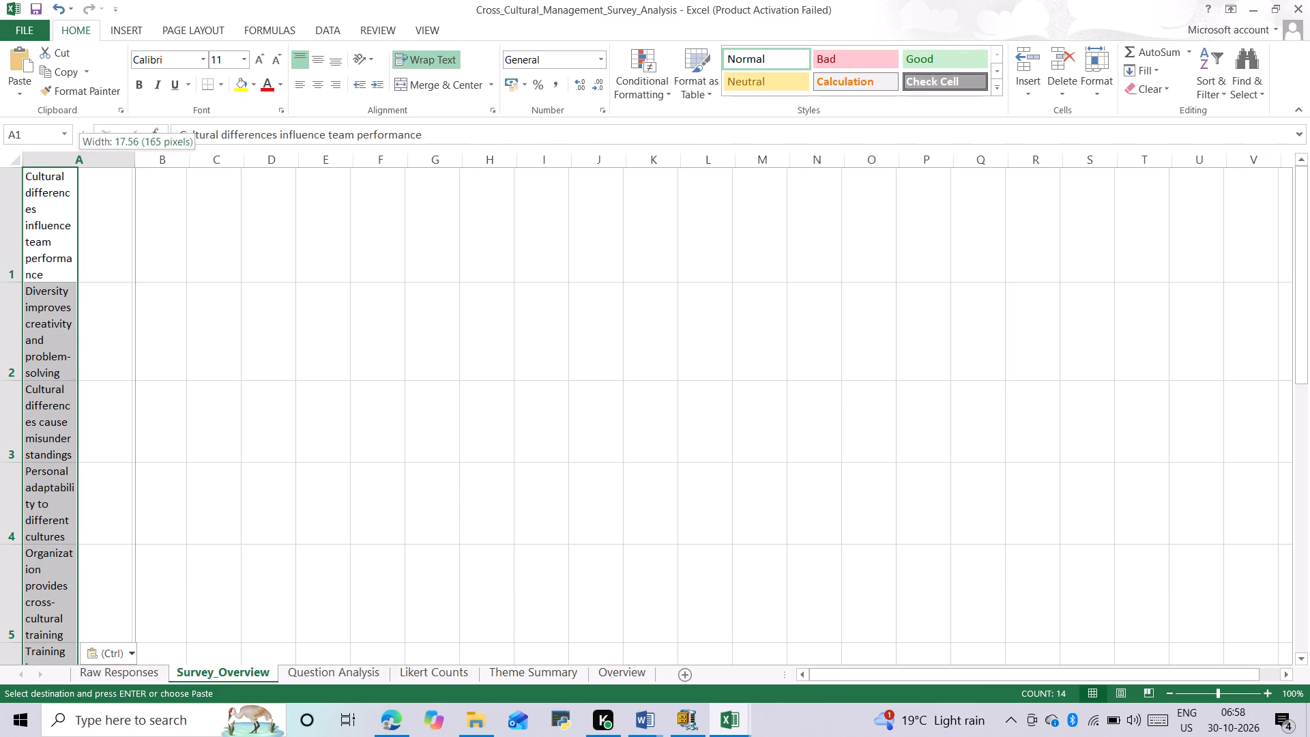
drag(198, 160, 293, 164)
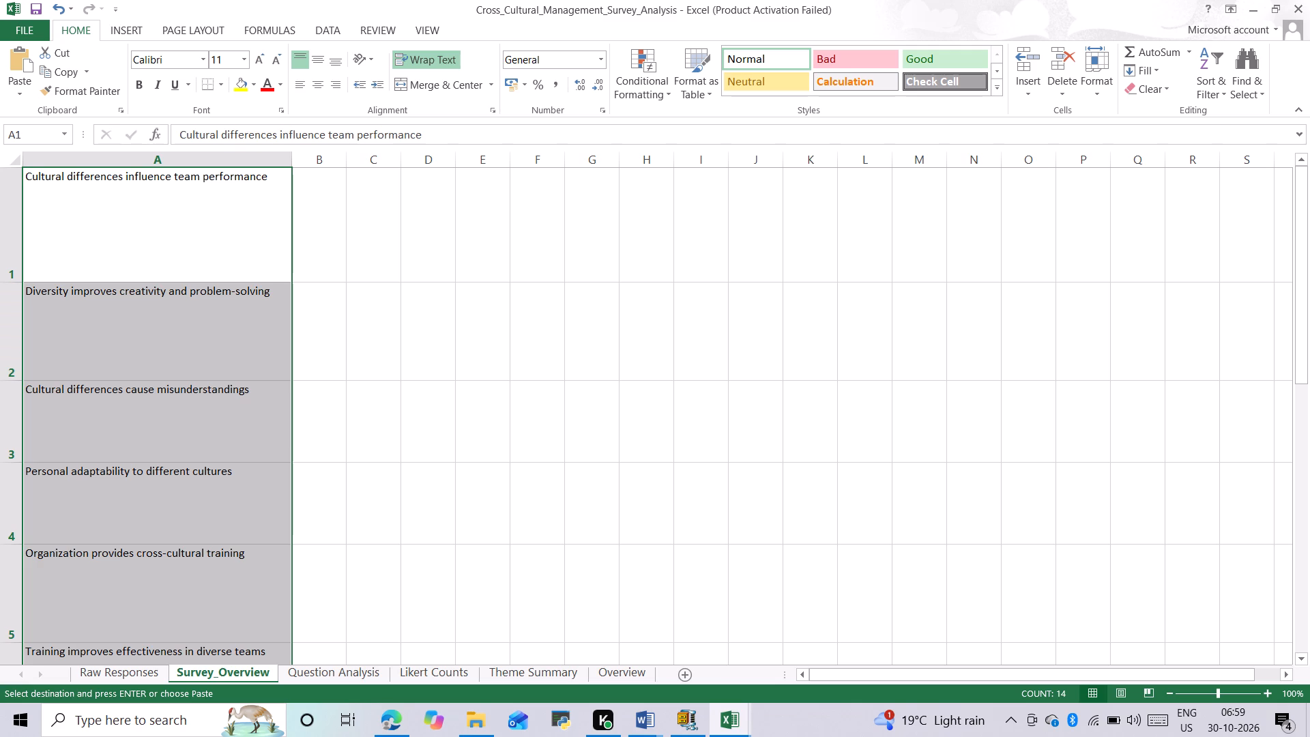
Reduce the heights of rows 1 to 3 in Survey_Overview to fit their single-line statements.
drag(12, 282, 13, 195)
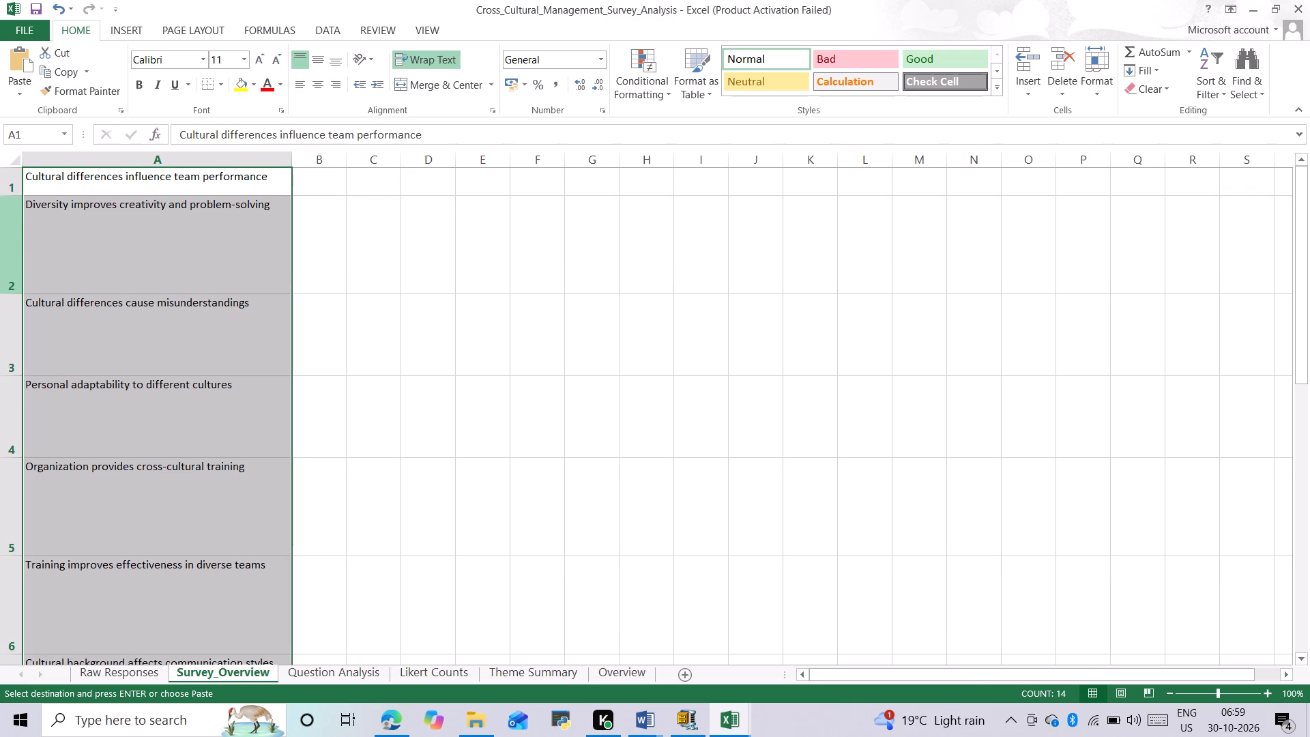
drag(13, 291, 14, 223)
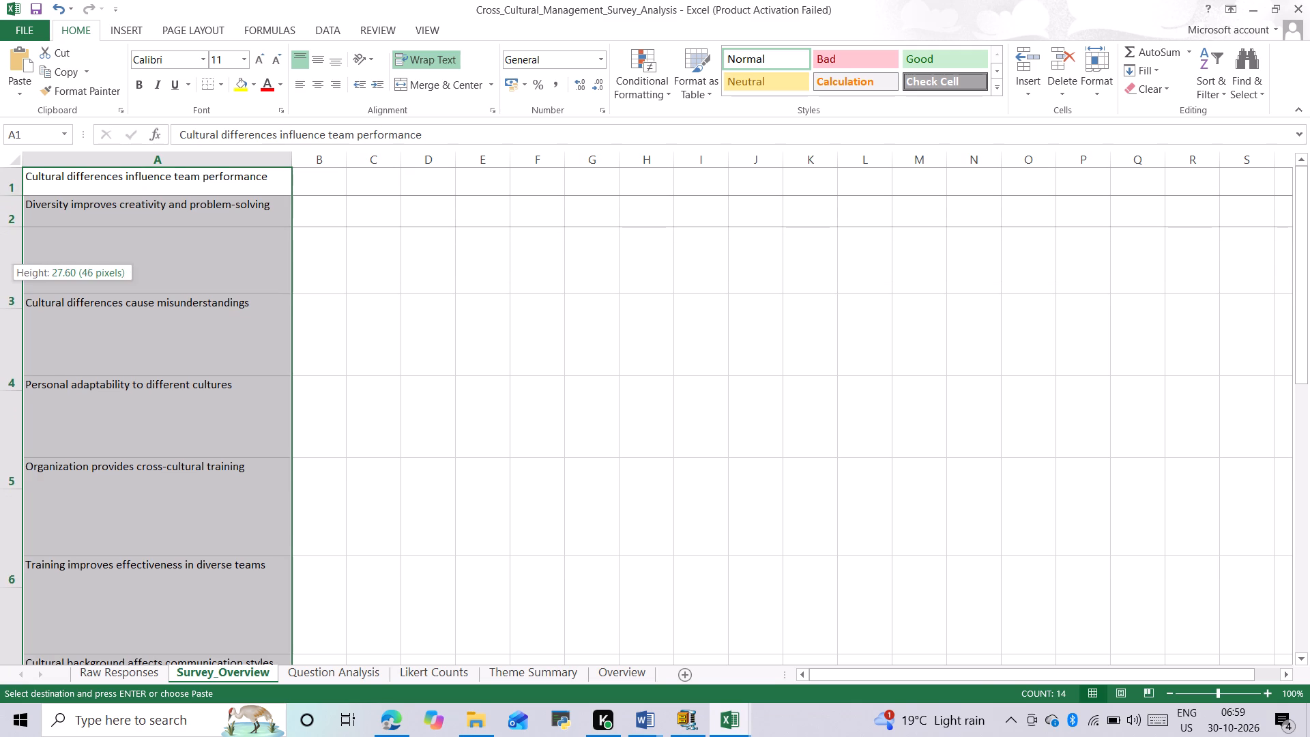
drag(14, 223, 14, 222)
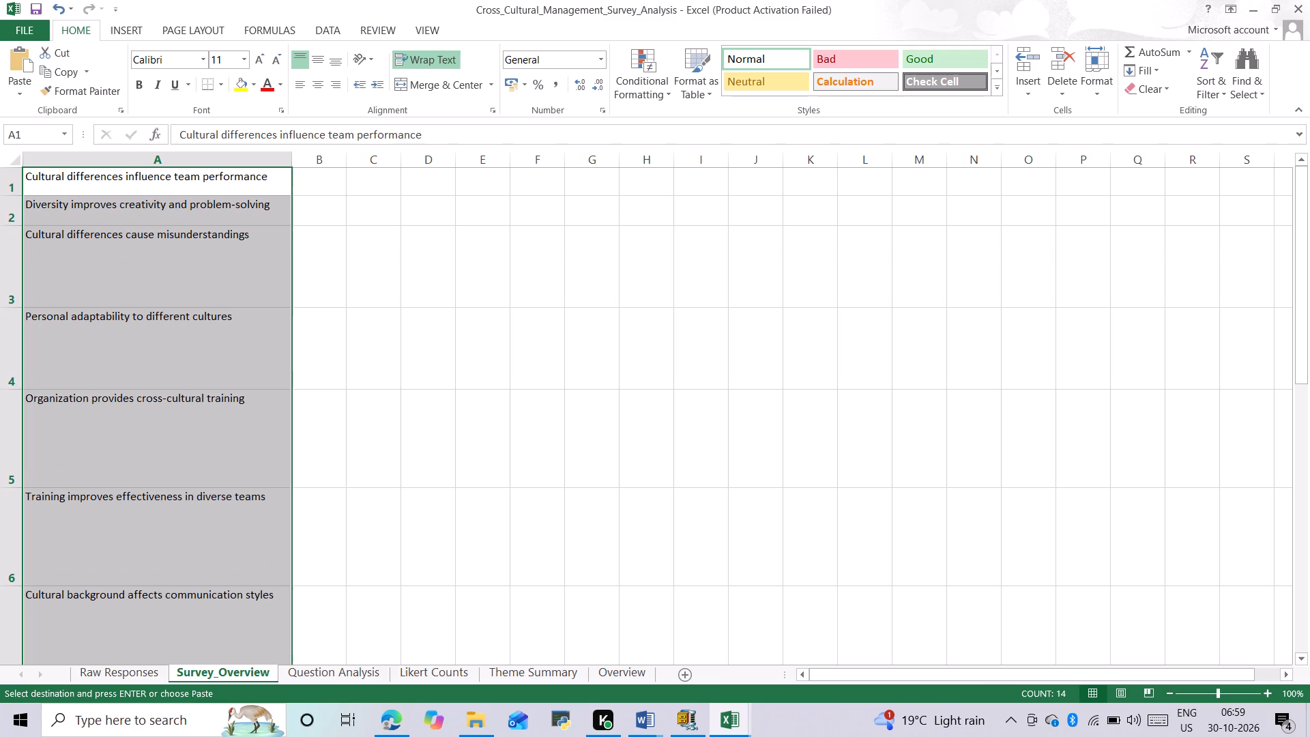
drag(10, 304, 8, 265)
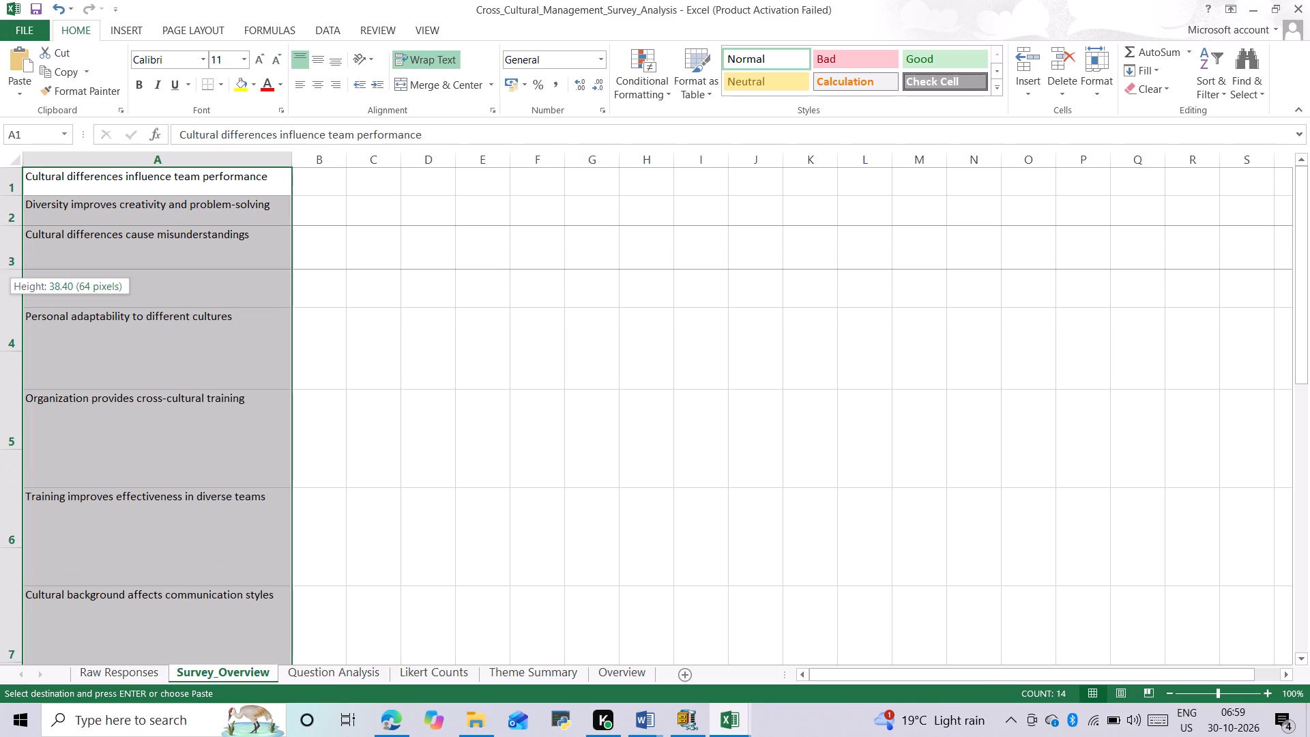
drag(8, 265, 8, 246)
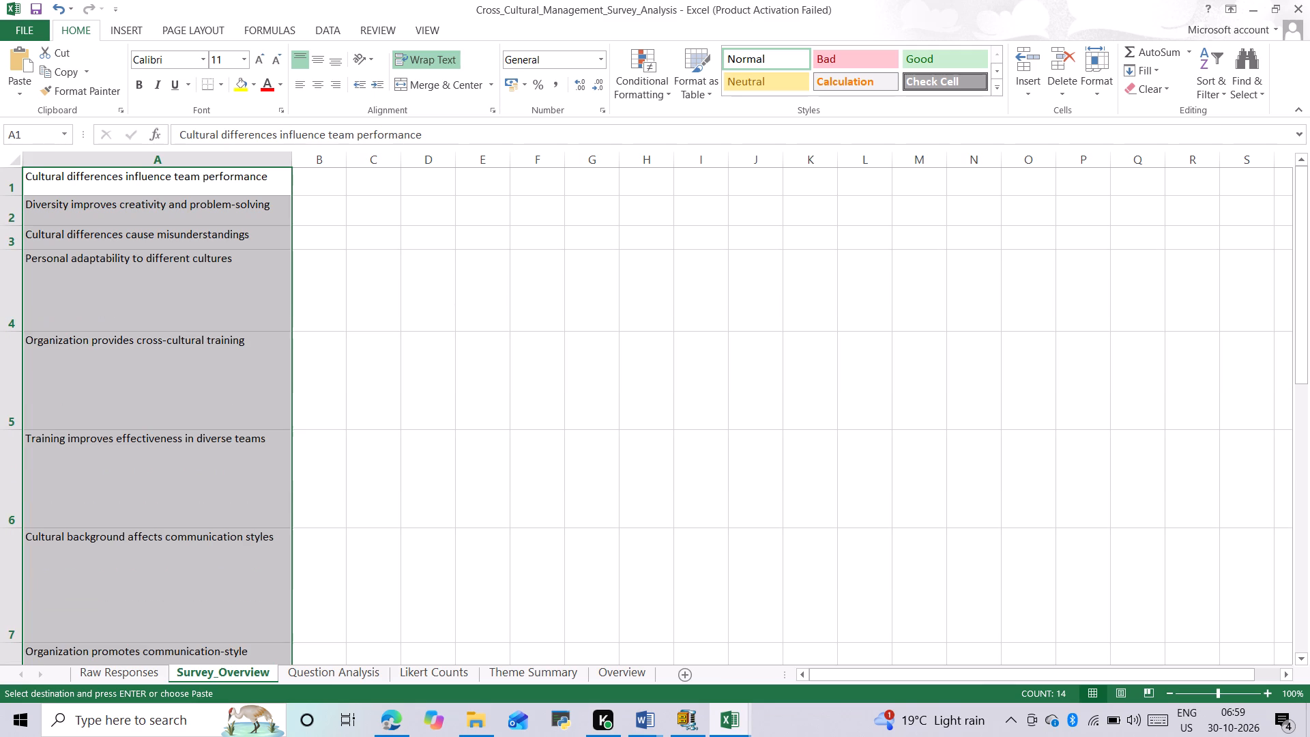
drag(17, 228, 18, 217)
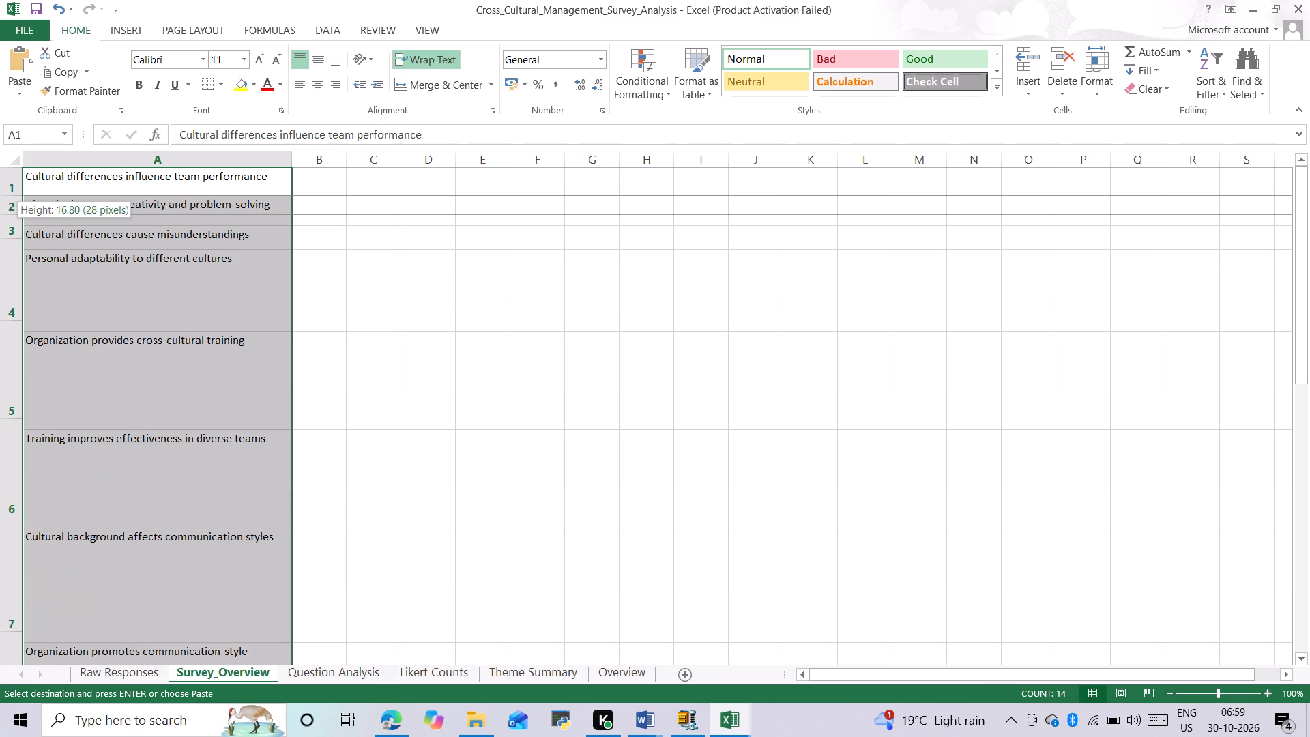
drag(18, 217, 18, 221)
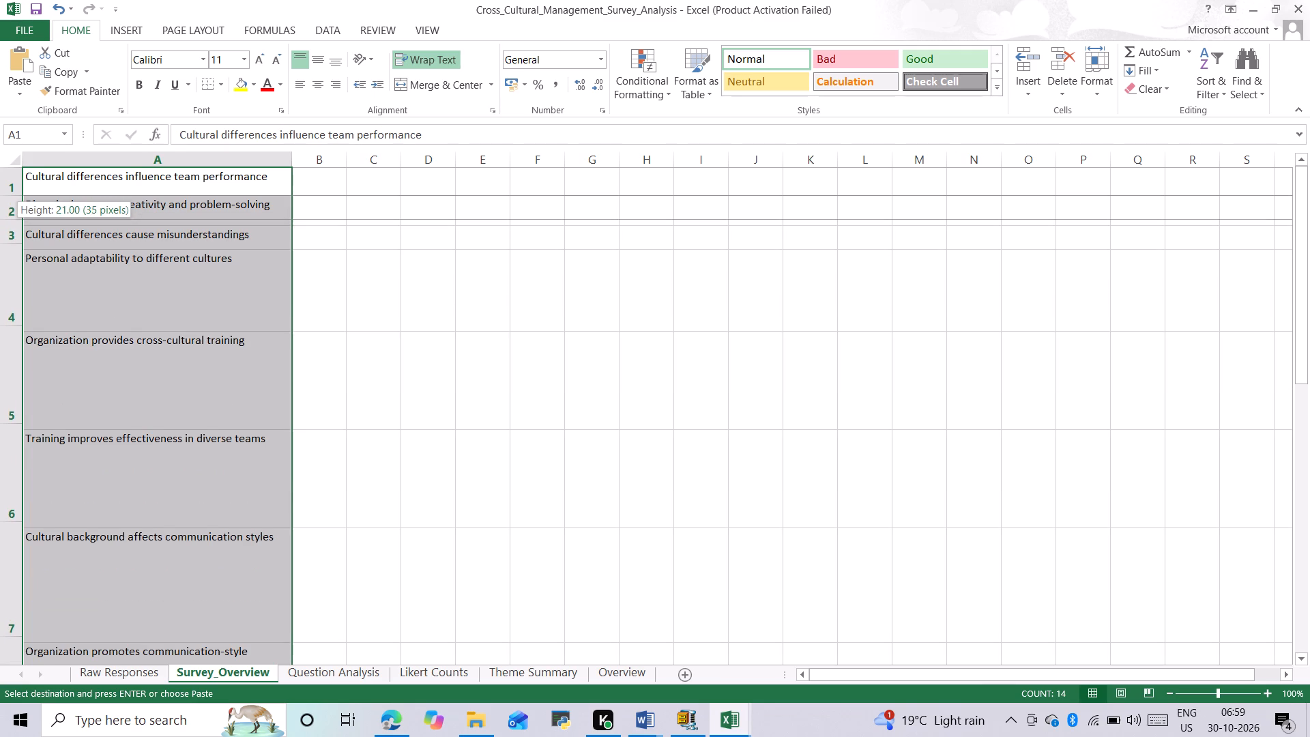
drag(18, 221, 18, 220)
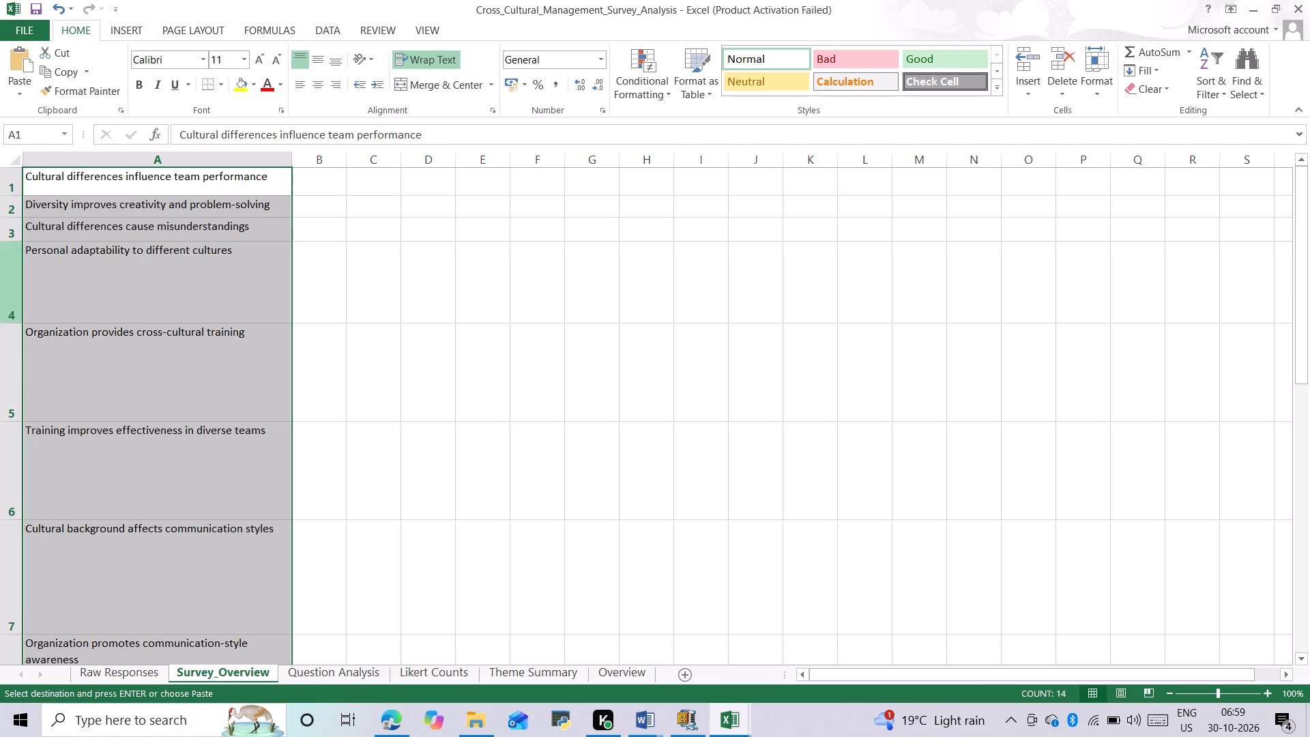
Reduce the heights of rows 4 to 7 in Survey_Overview to fit their single-line statements.
drag(7, 324, 8, 268)
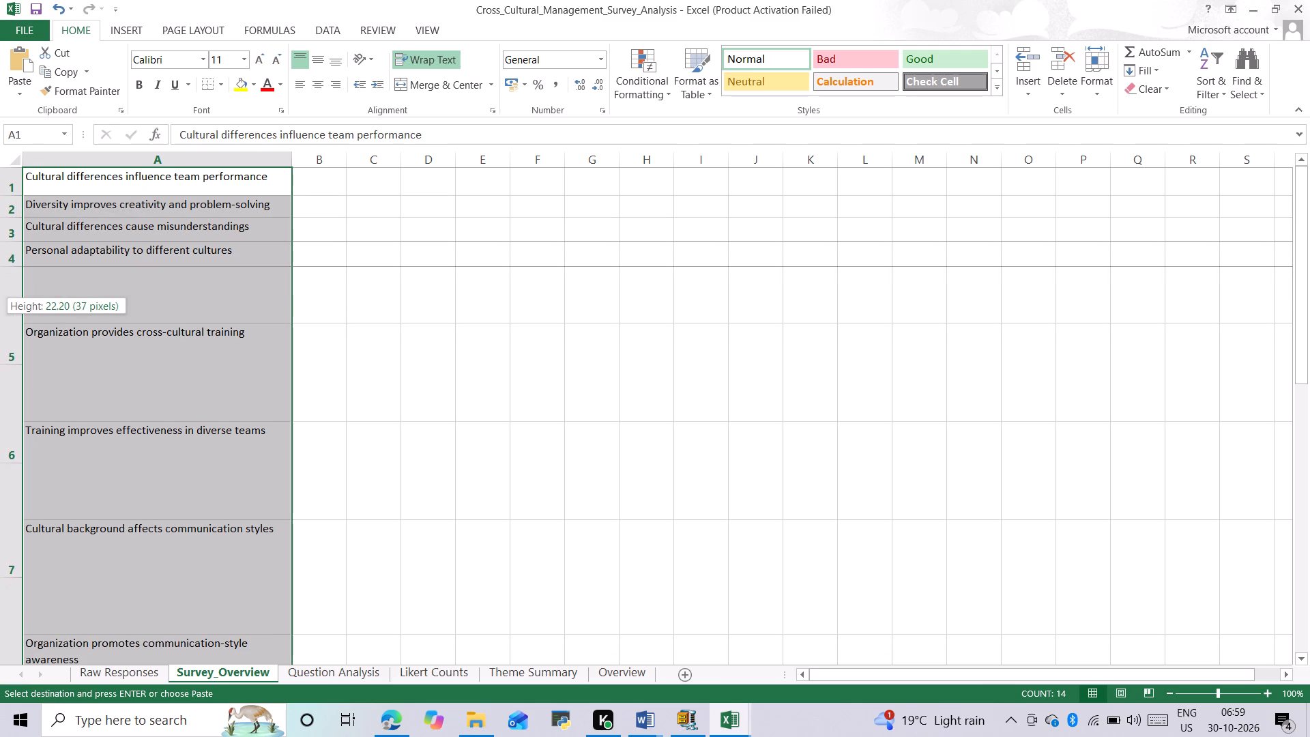
drag(8, 268, 8, 265)
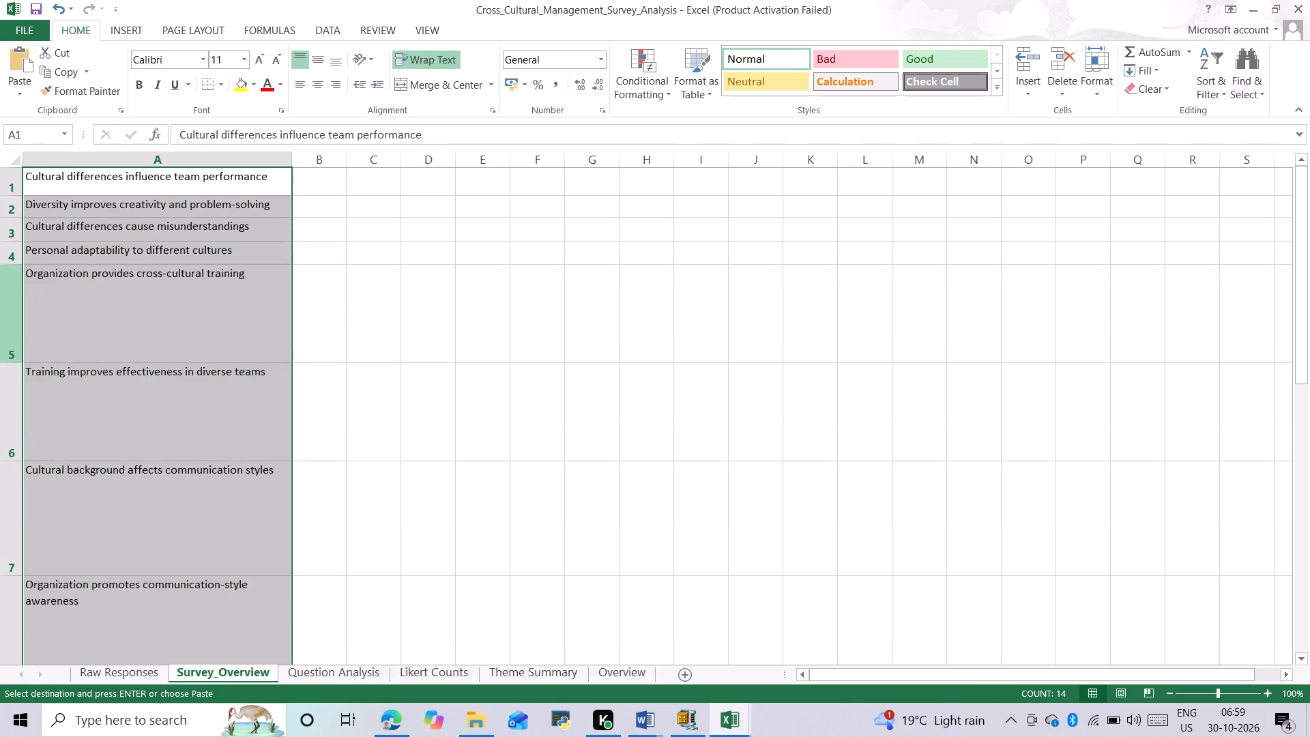
drag(15, 365, 21, 288)
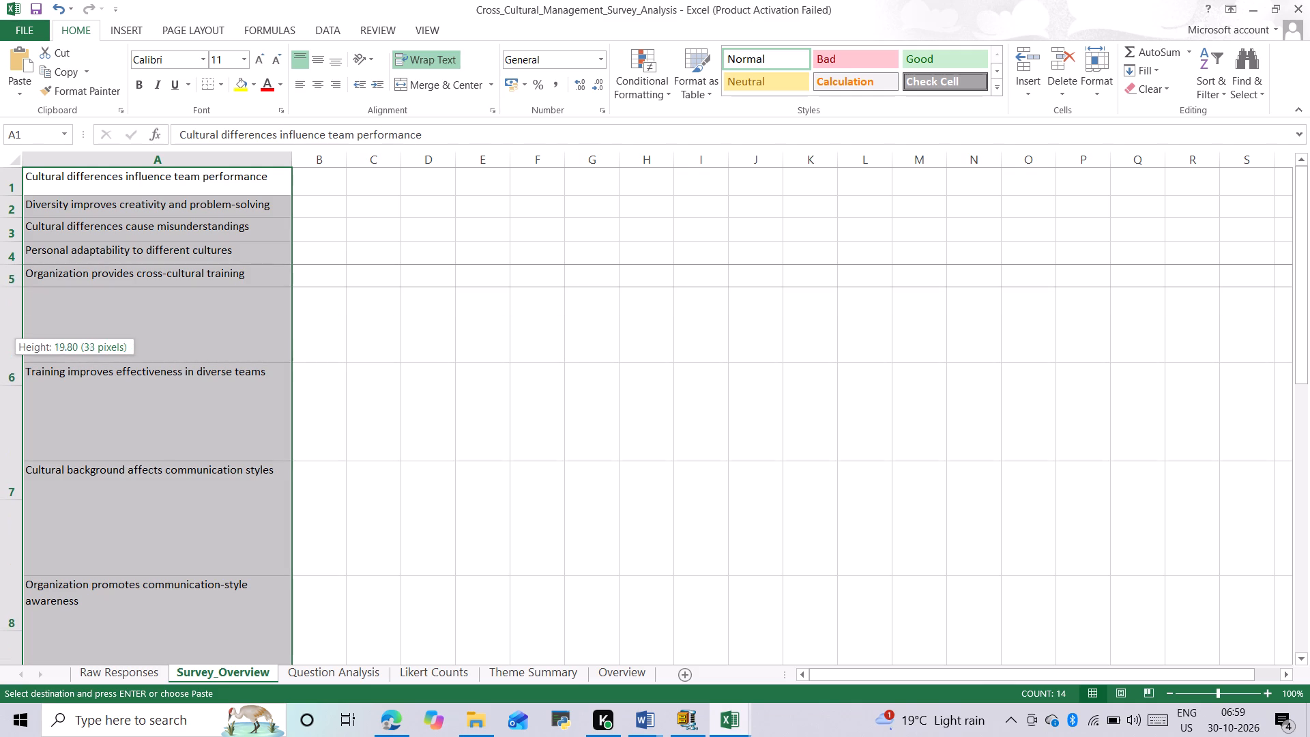
drag(21, 288, 18, 289)
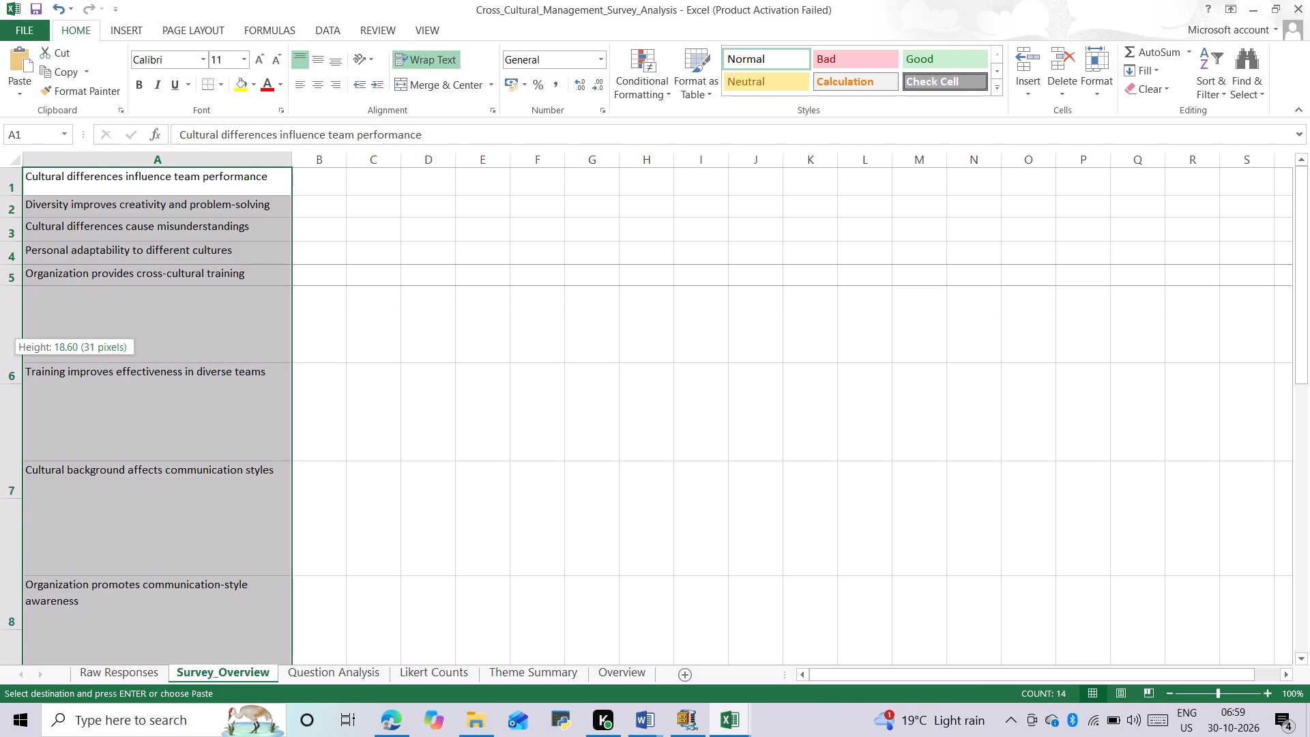
drag(18, 289, 18, 290)
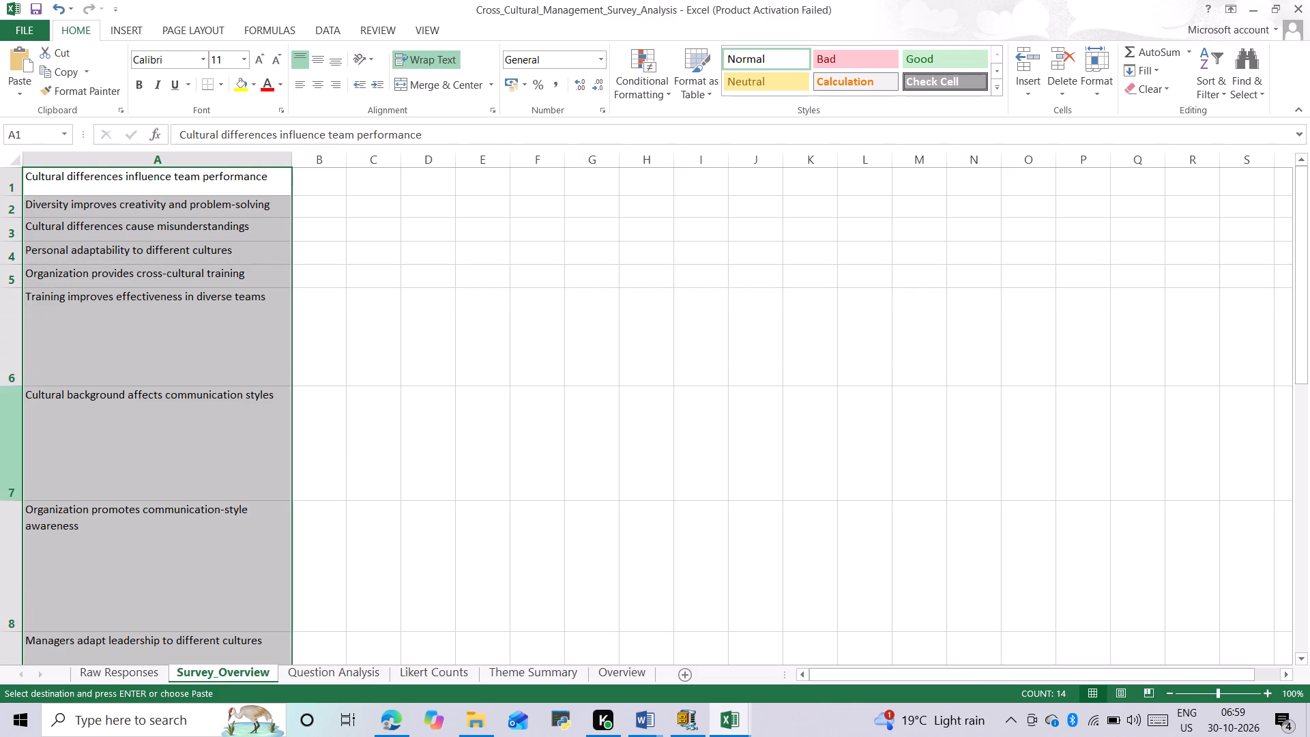
drag(16, 384, 19, 308)
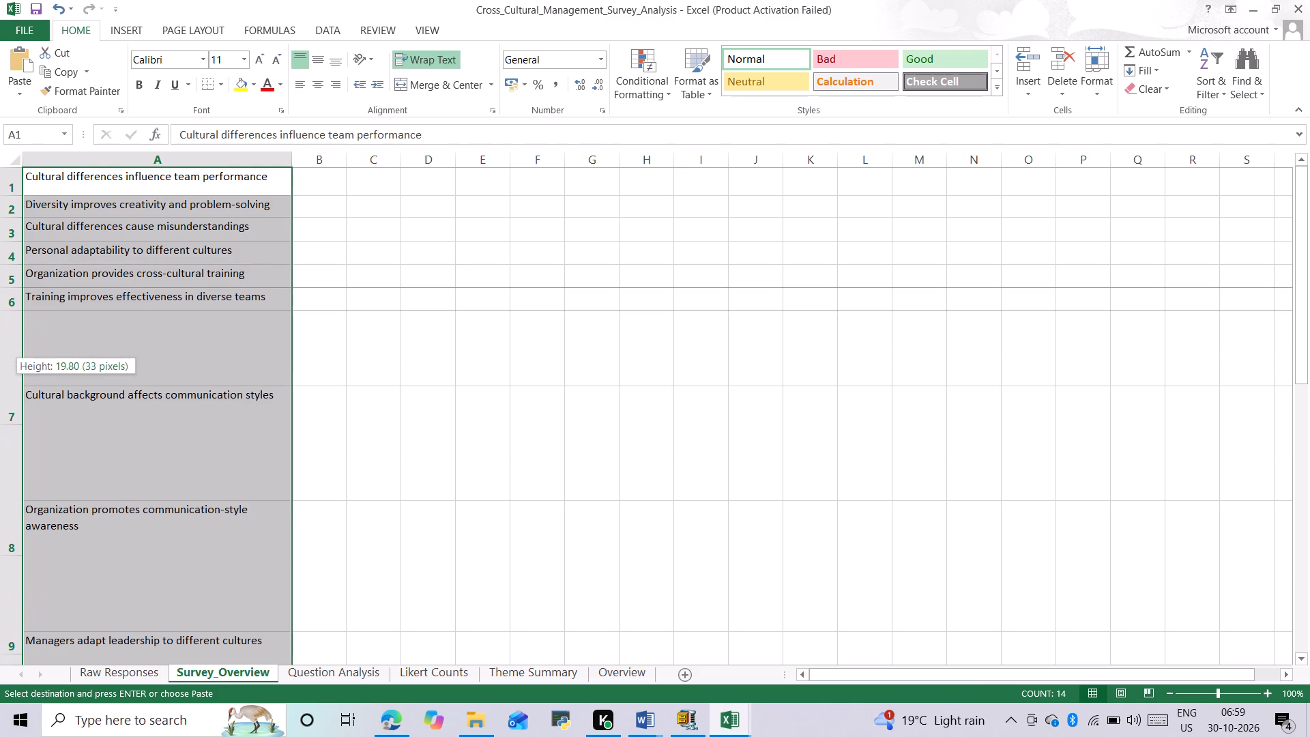
drag(19, 308, 19, 308)
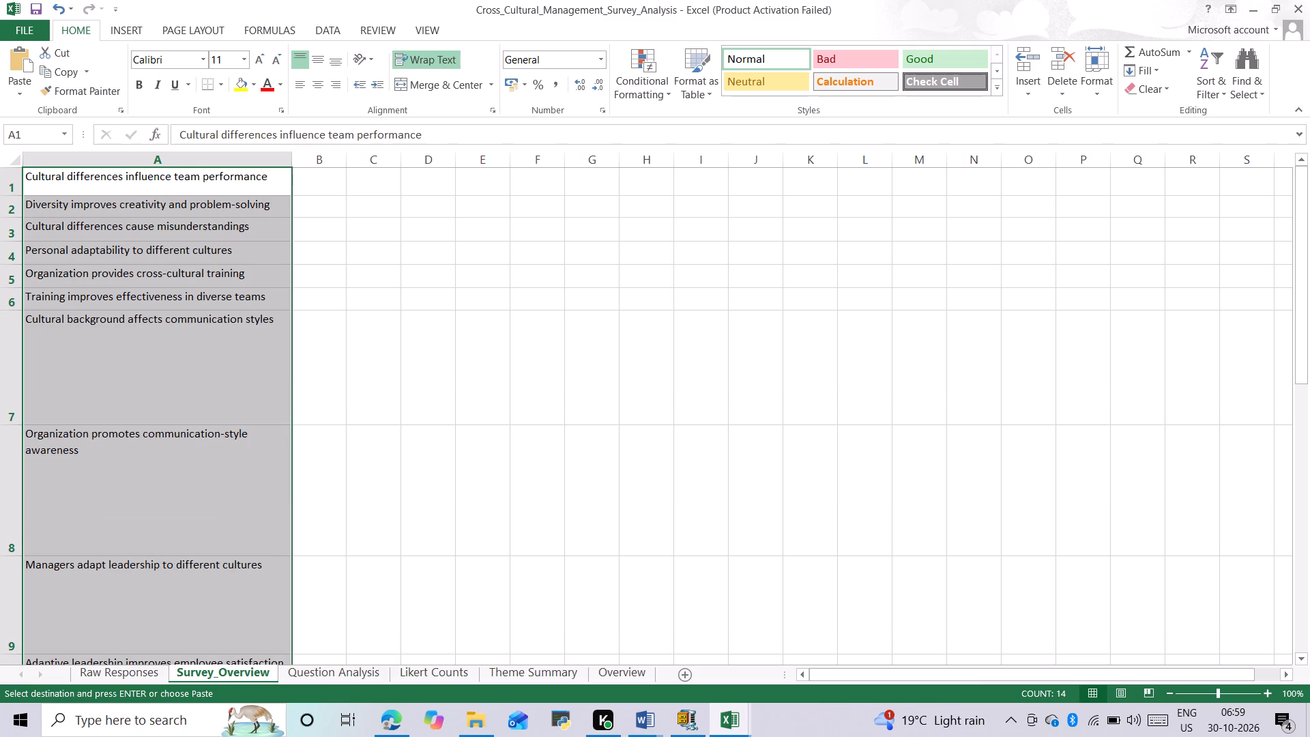
drag(14, 425, 15, 393)
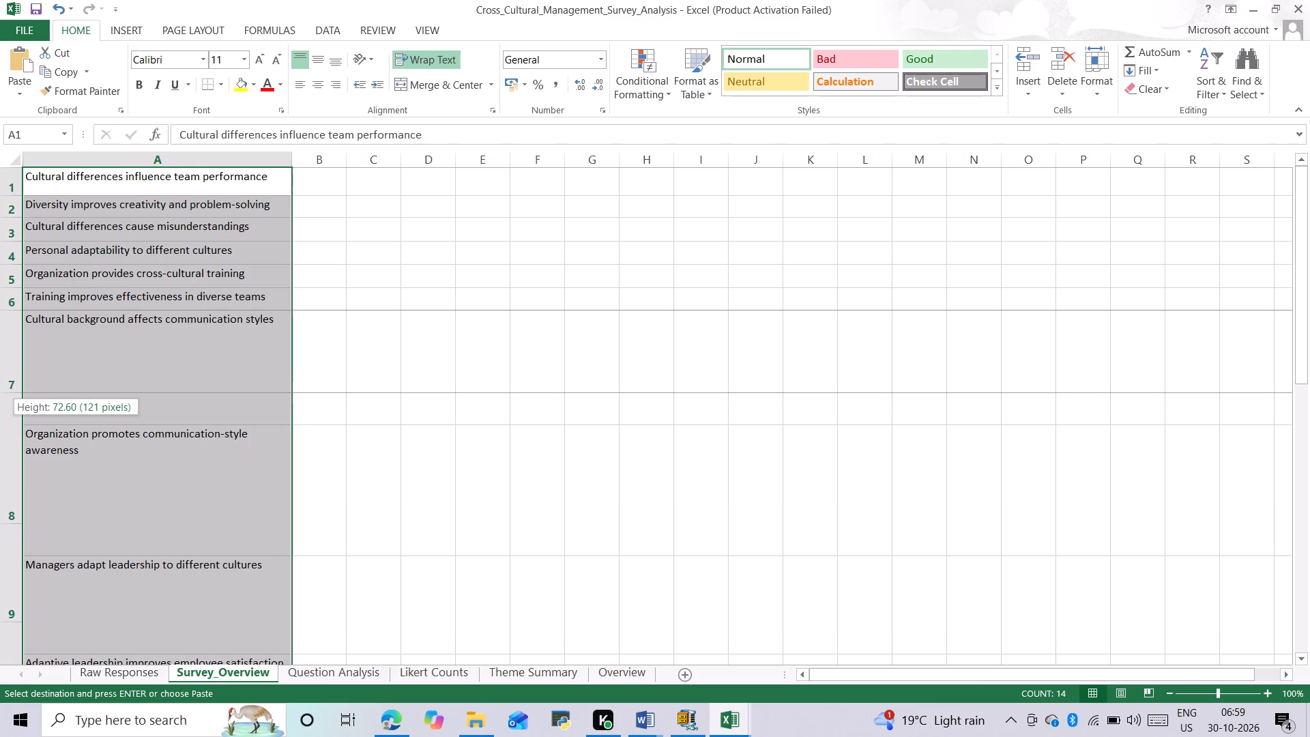
drag(15, 393, 27, 336)
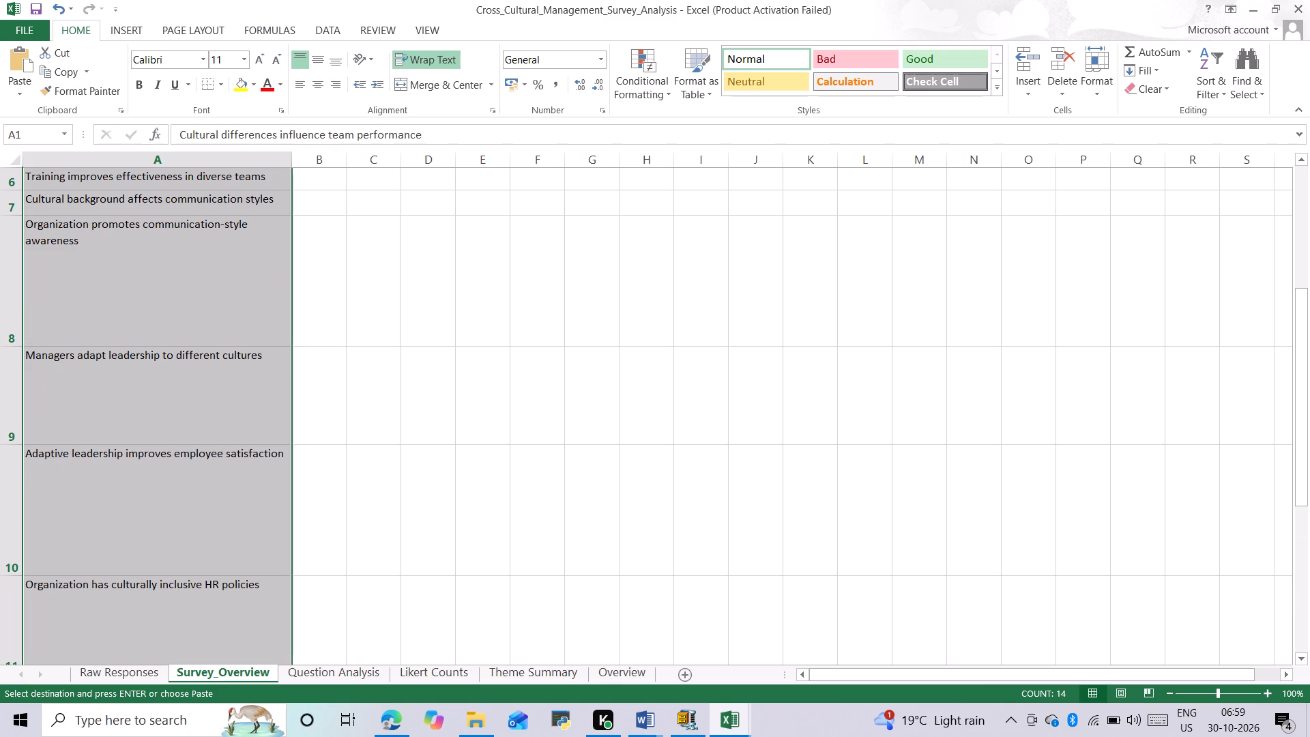
Reduce row 8's height and widen column A in Survey_Overview so the communication-style awareness statement fits on one line.
drag(8, 346, 12, 272)
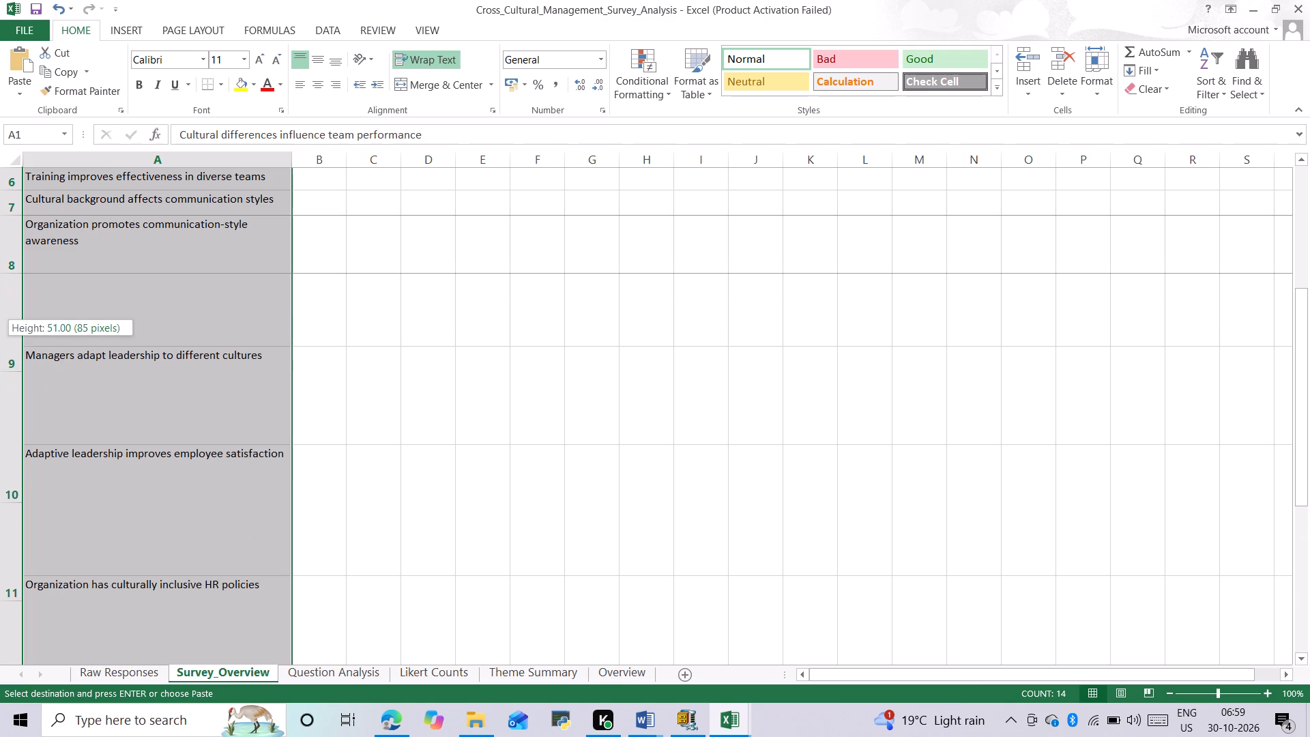
drag(12, 272, 14, 254)
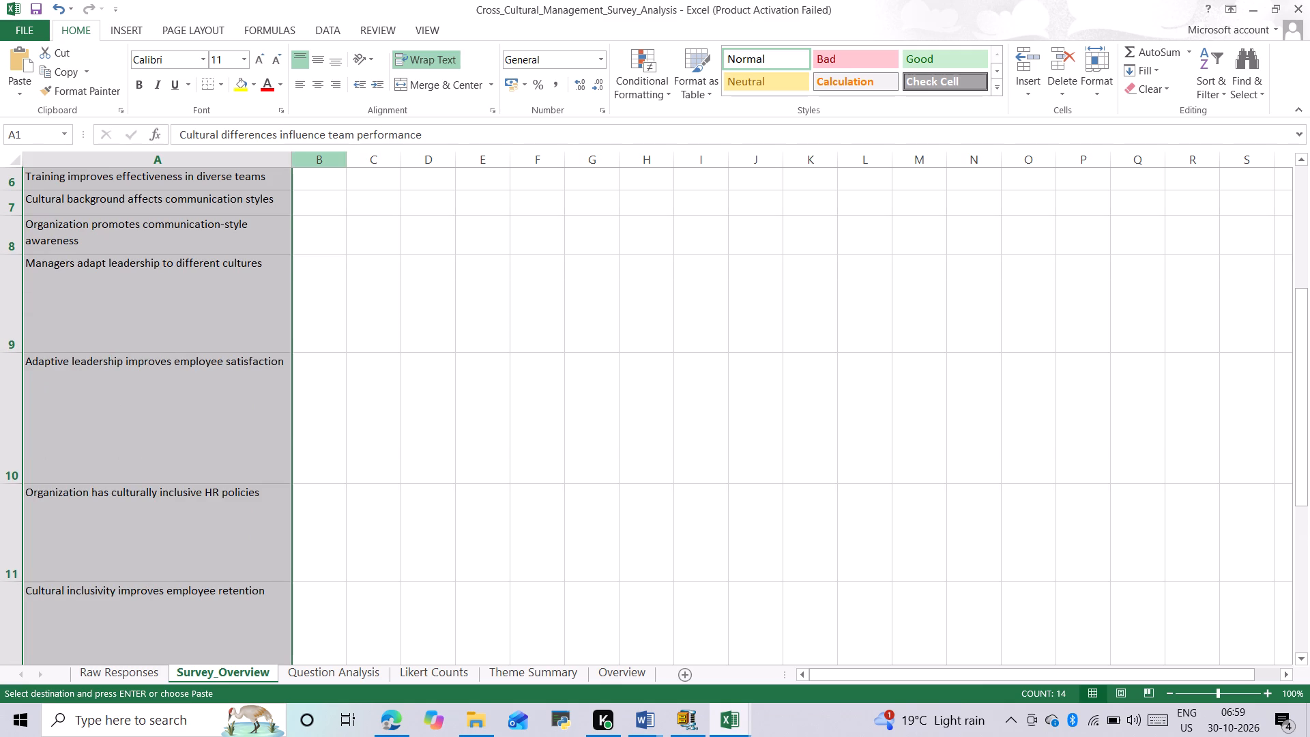
drag(293, 164, 310, 164)
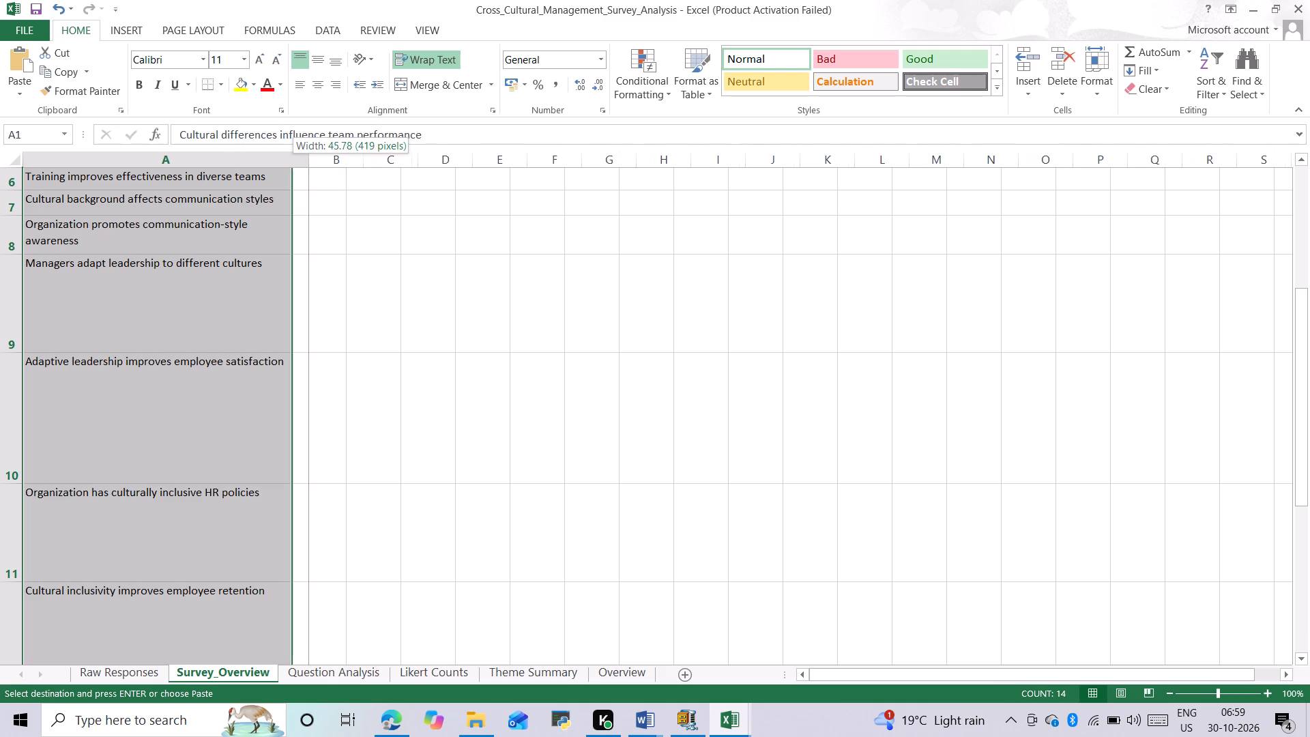
drag(310, 164, 325, 164)
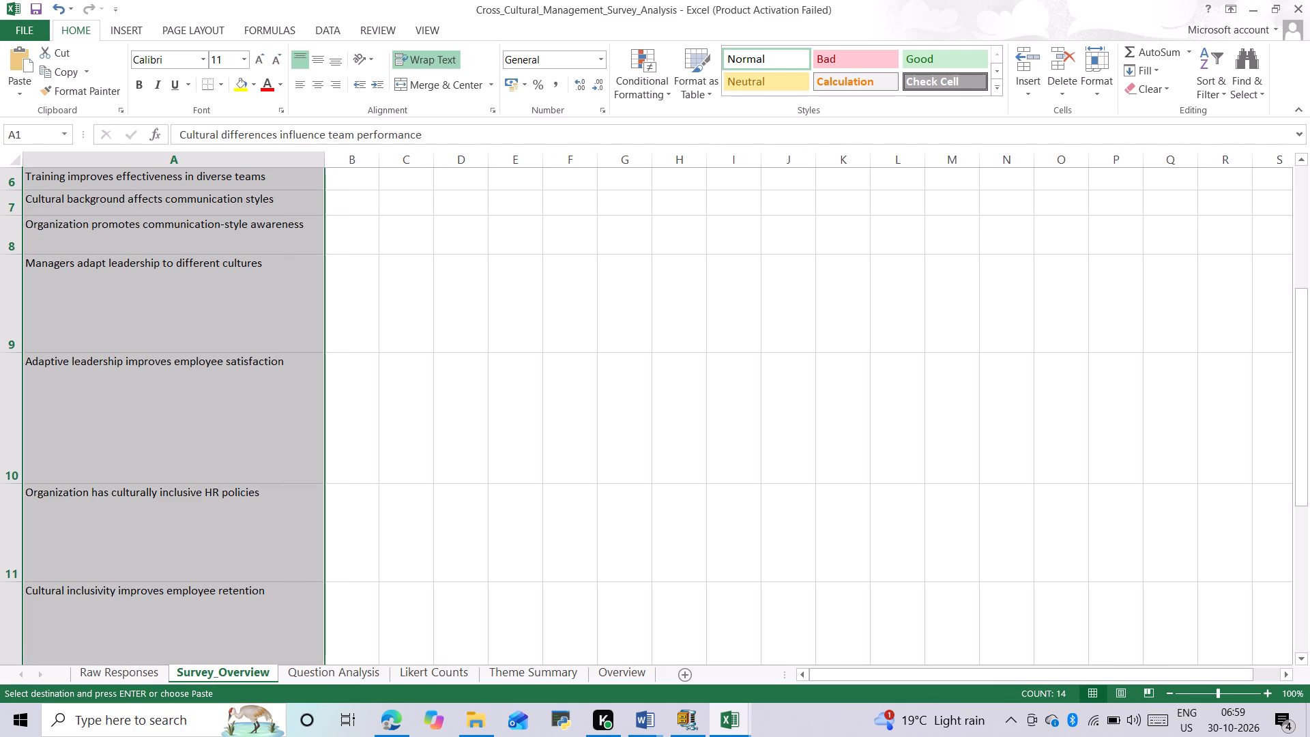
drag(12, 255, 12, 242)
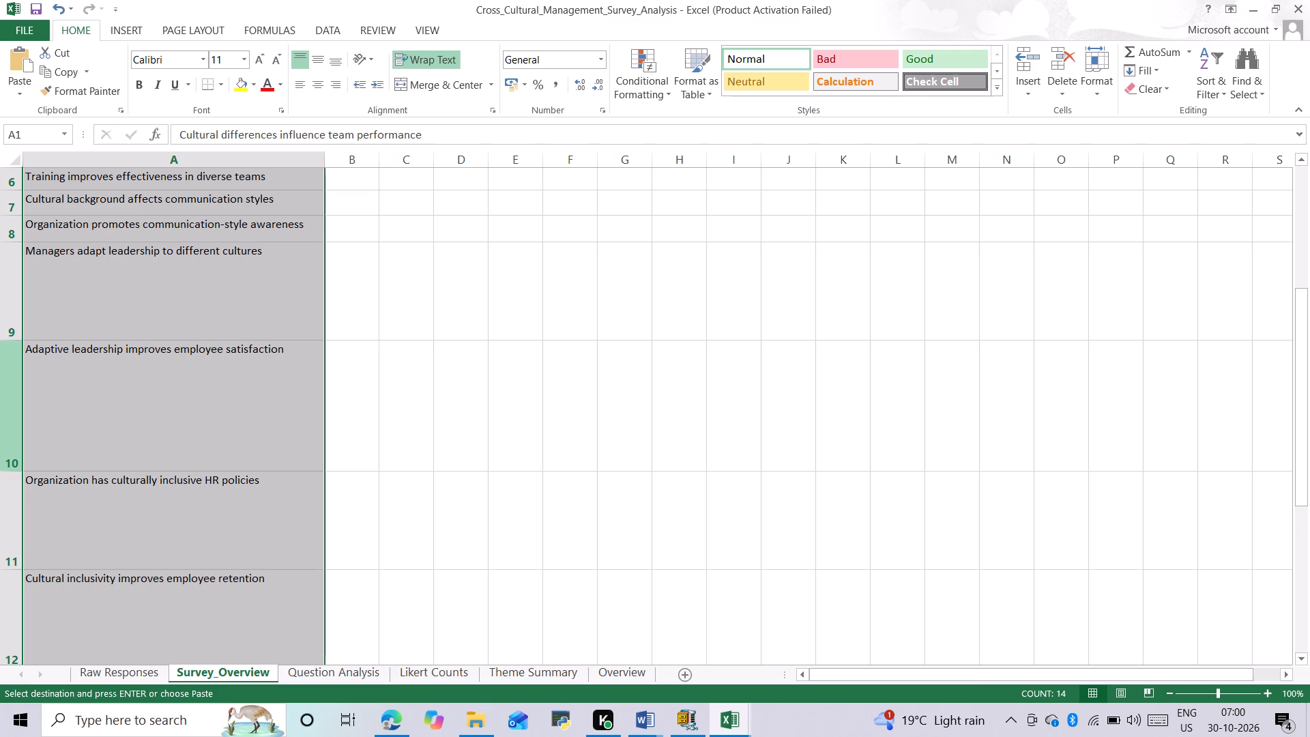
Reduce the heights of rows 9 to 12 in Survey_Overview to fit their single-line statements.
drag(14, 343, 11, 272)
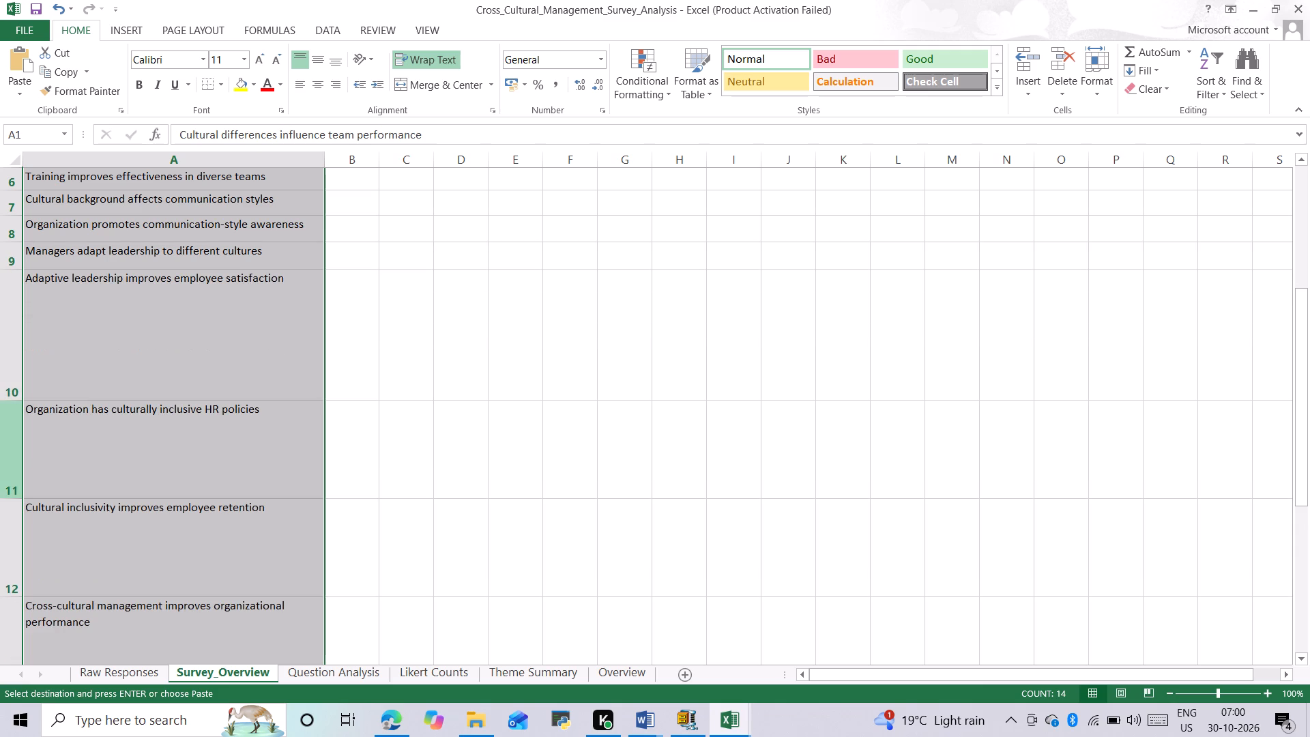
drag(16, 402, 25, 300)
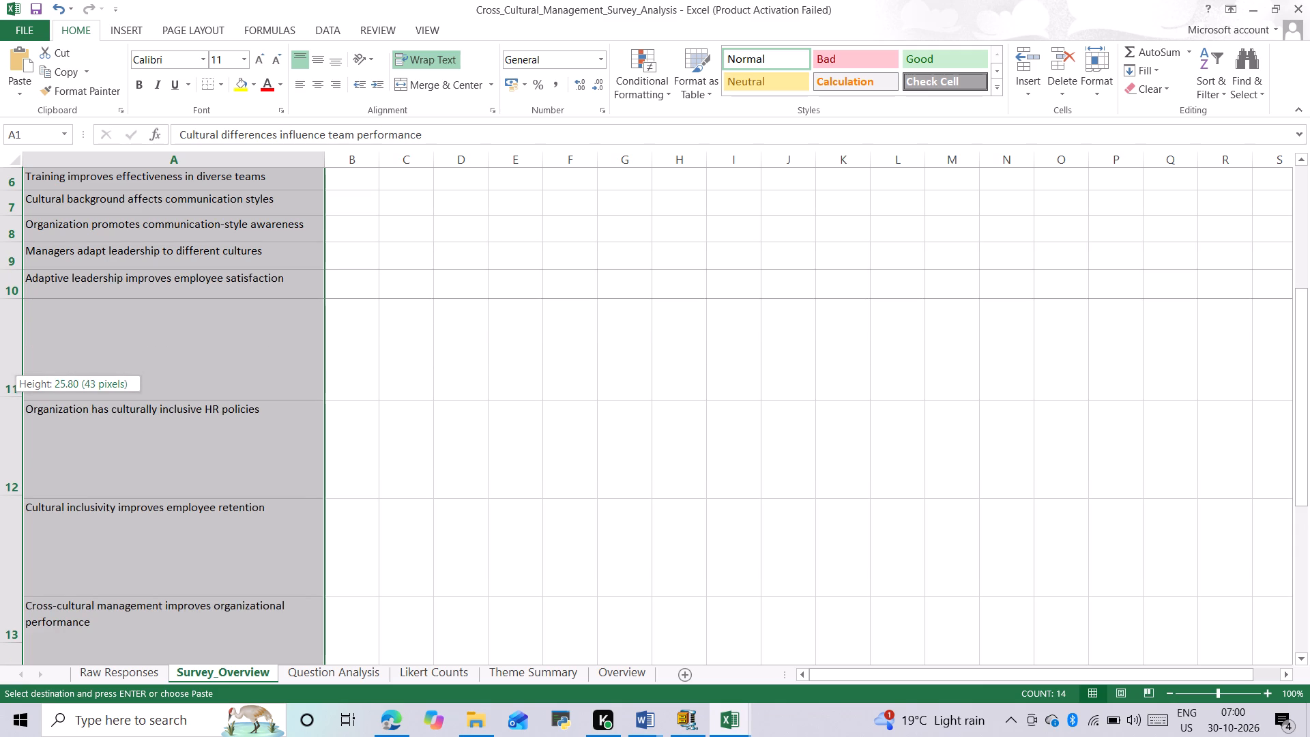
drag(25, 300, 25, 299)
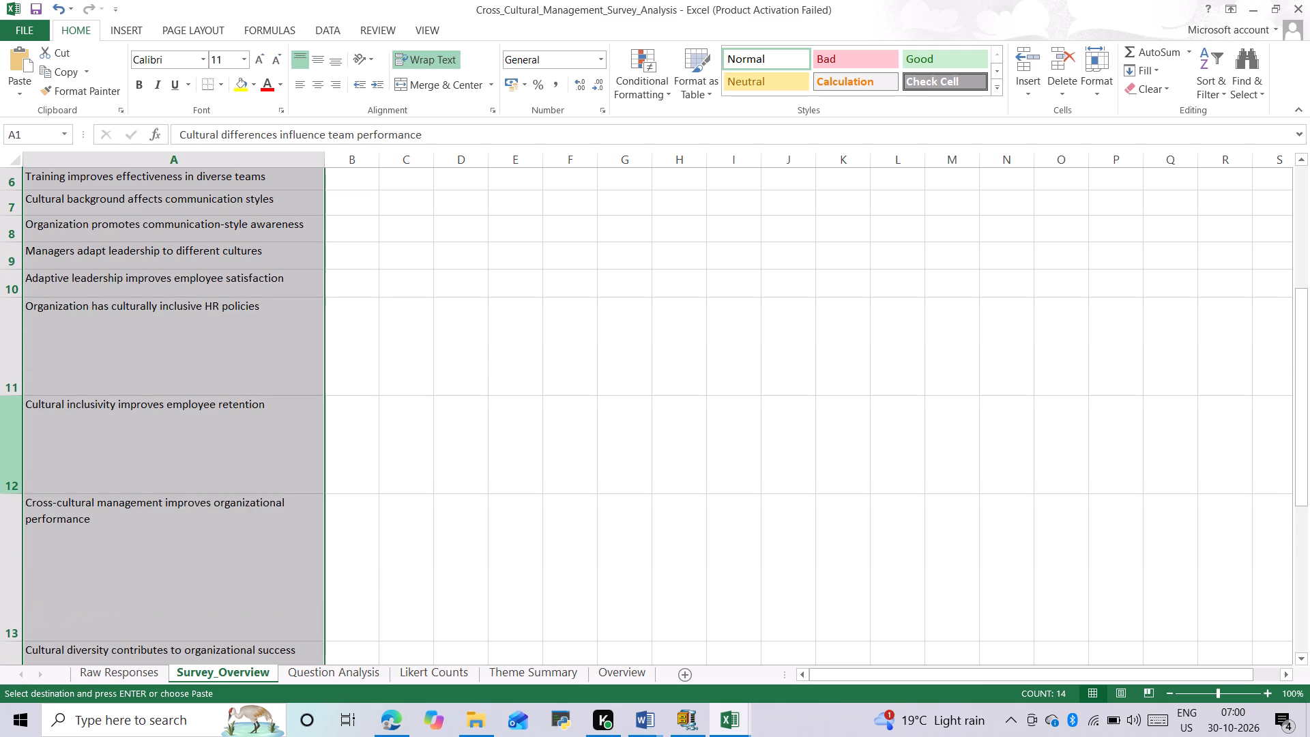
drag(20, 394, 14, 315)
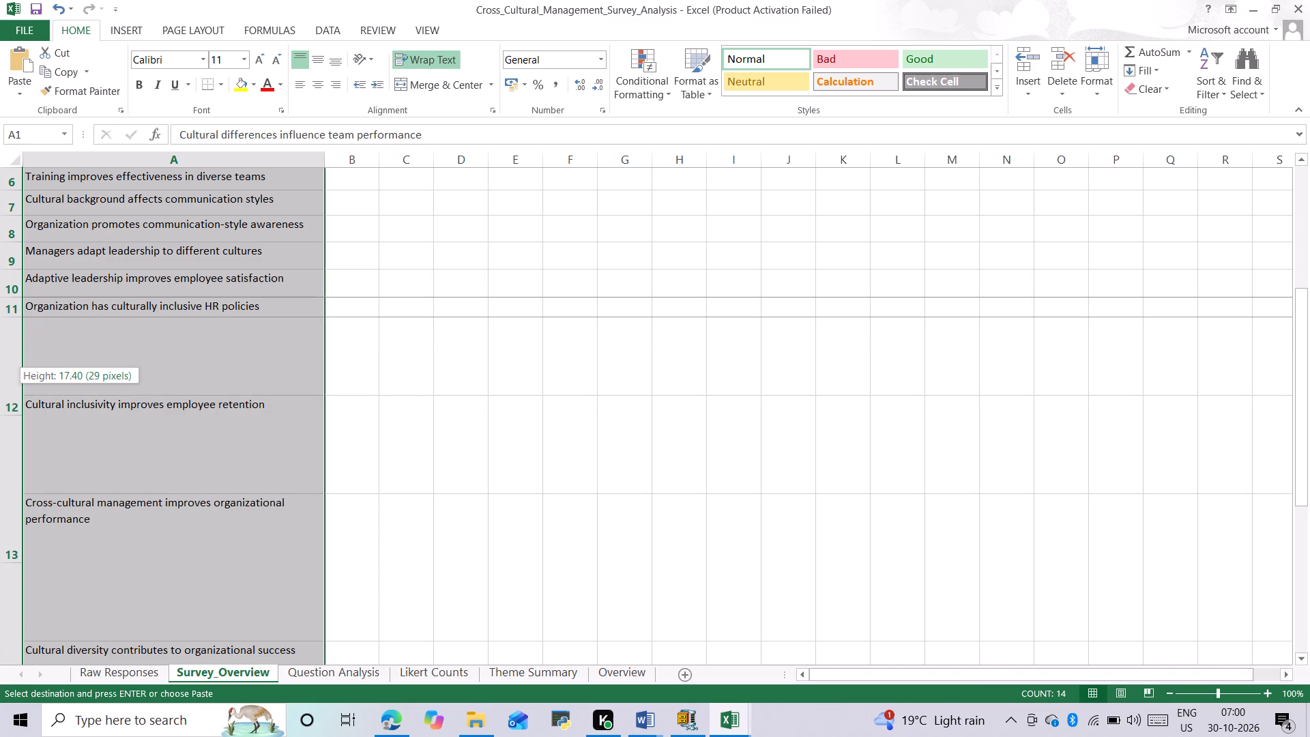
drag(14, 315, 14, 319)
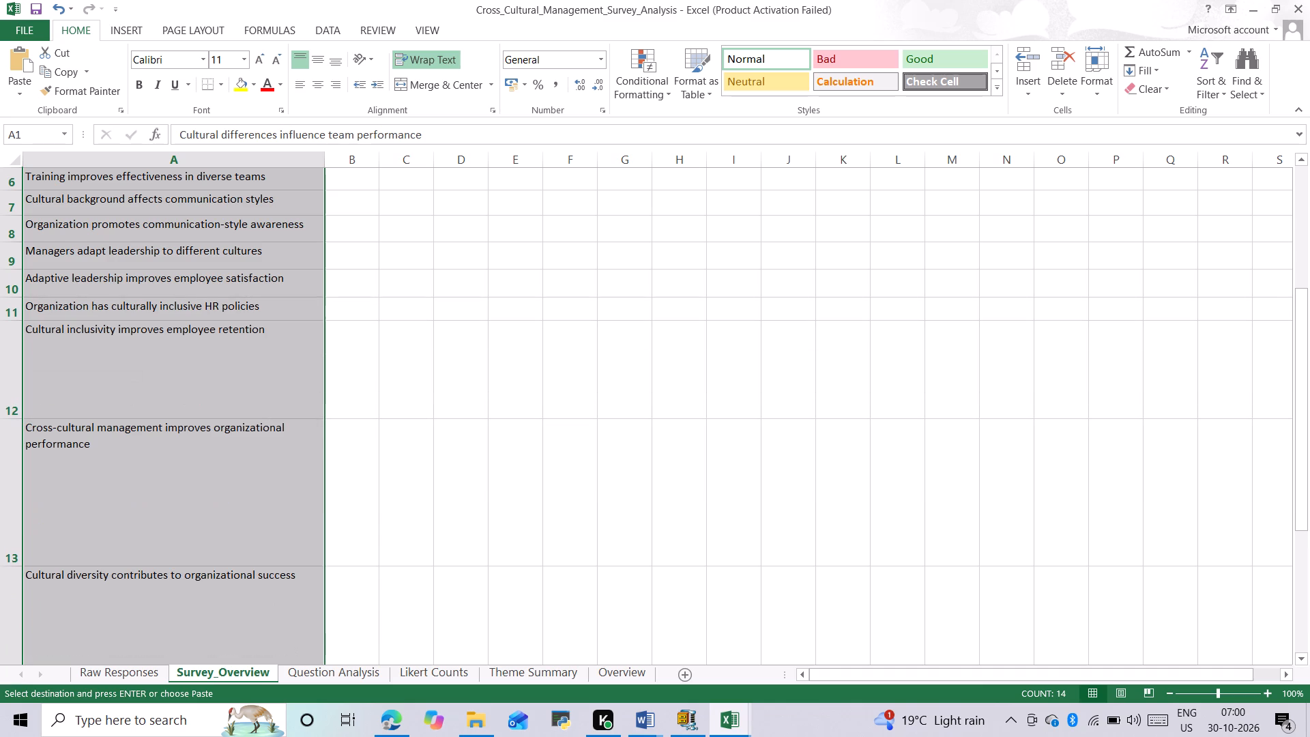
click(10, 419)
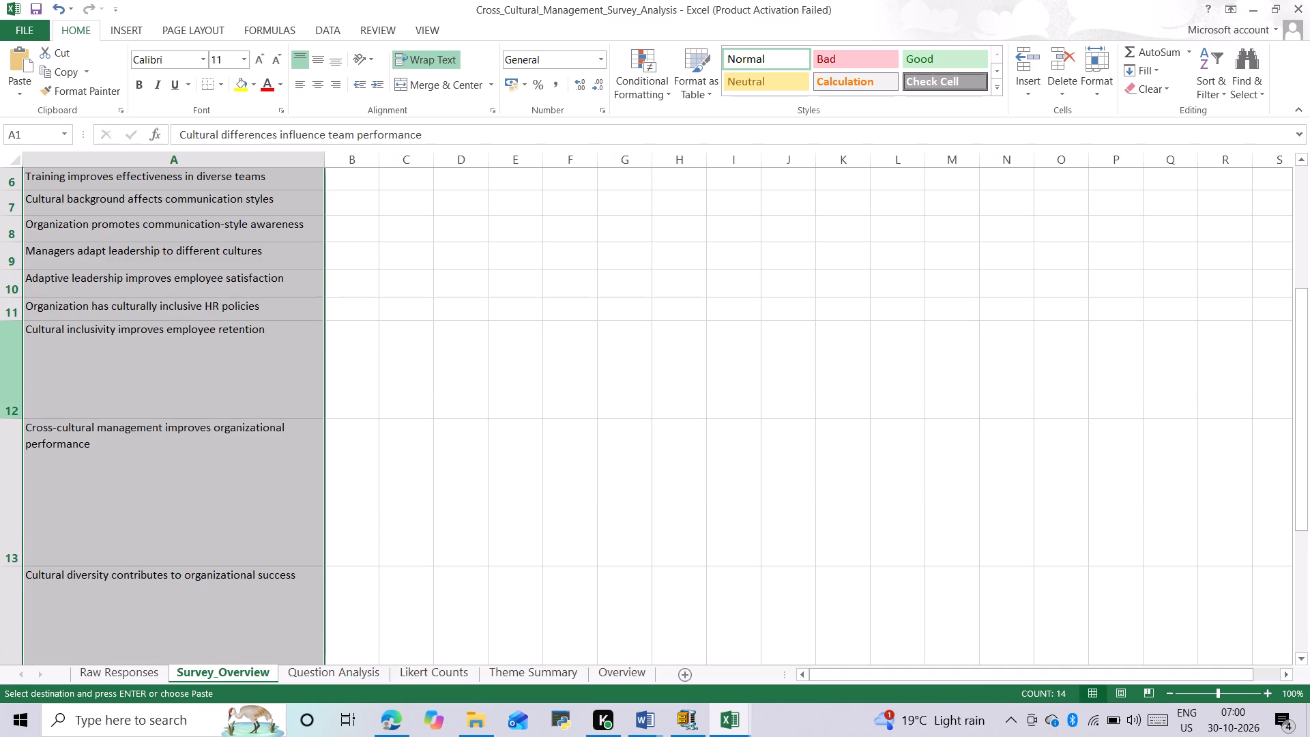
drag(10, 418, 13, 346)
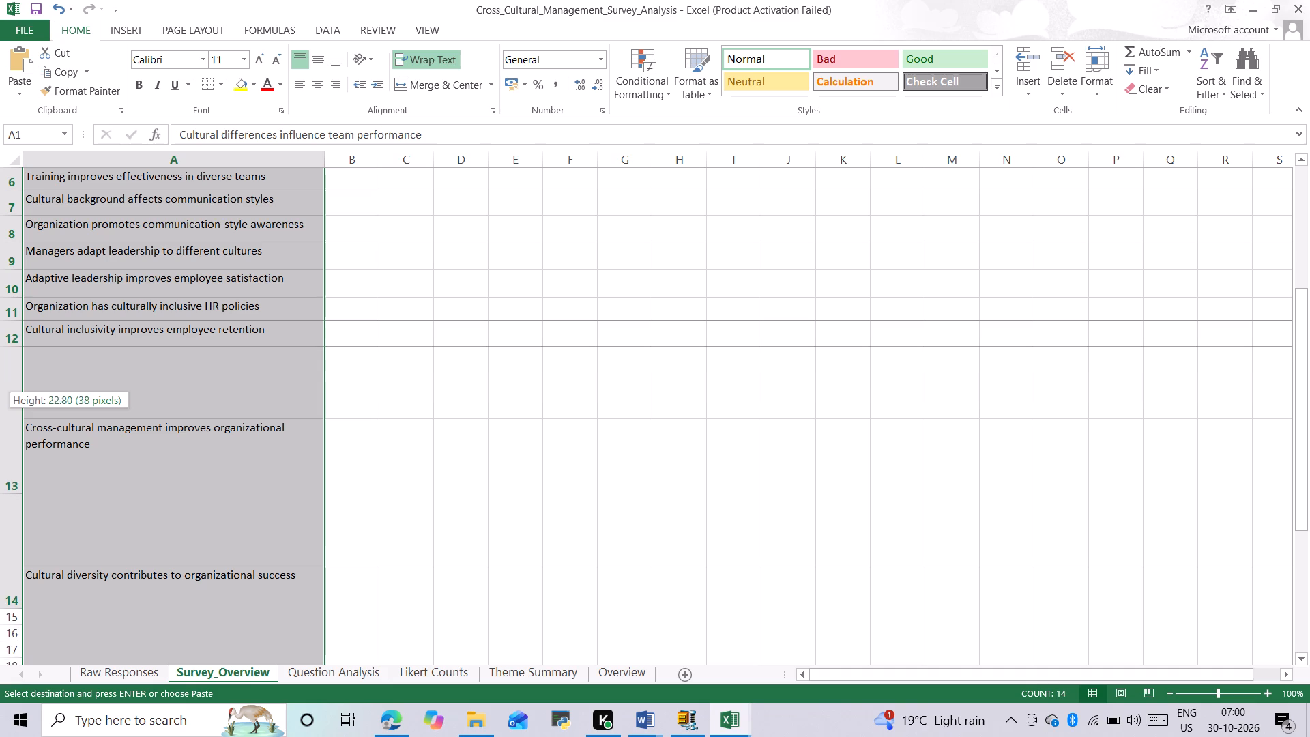
drag(13, 346, 14, 343)
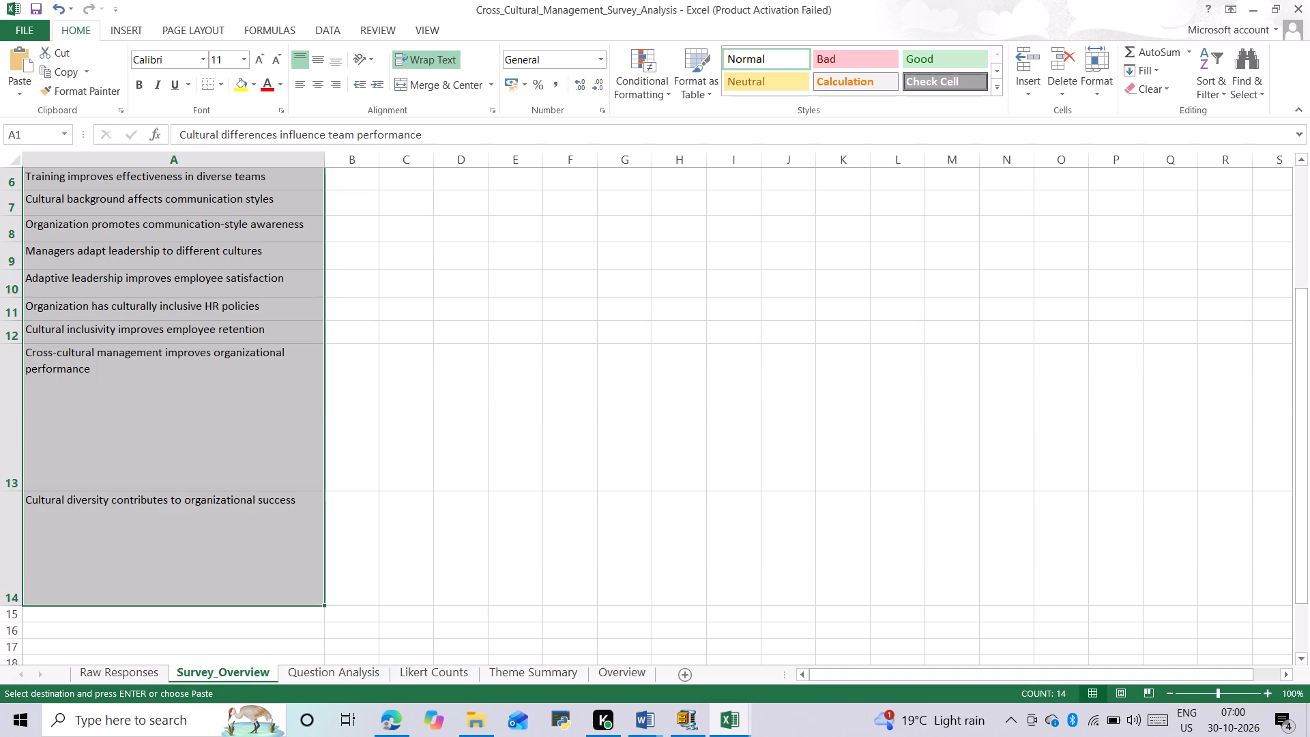
Widen column A of Survey_Overview to about 54 so that the row 13 statement on organizational performance fits on one line.
double_click(323, 161)
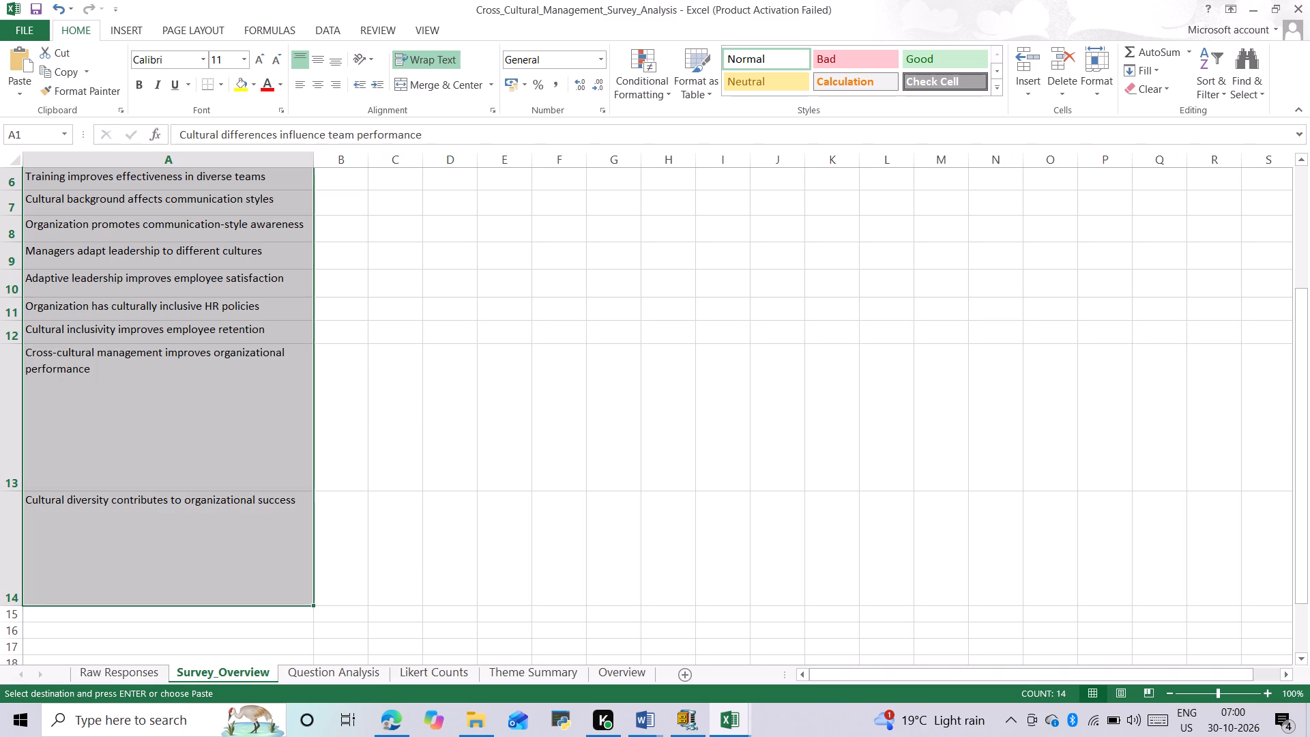
drag(313, 162, 319, 162)
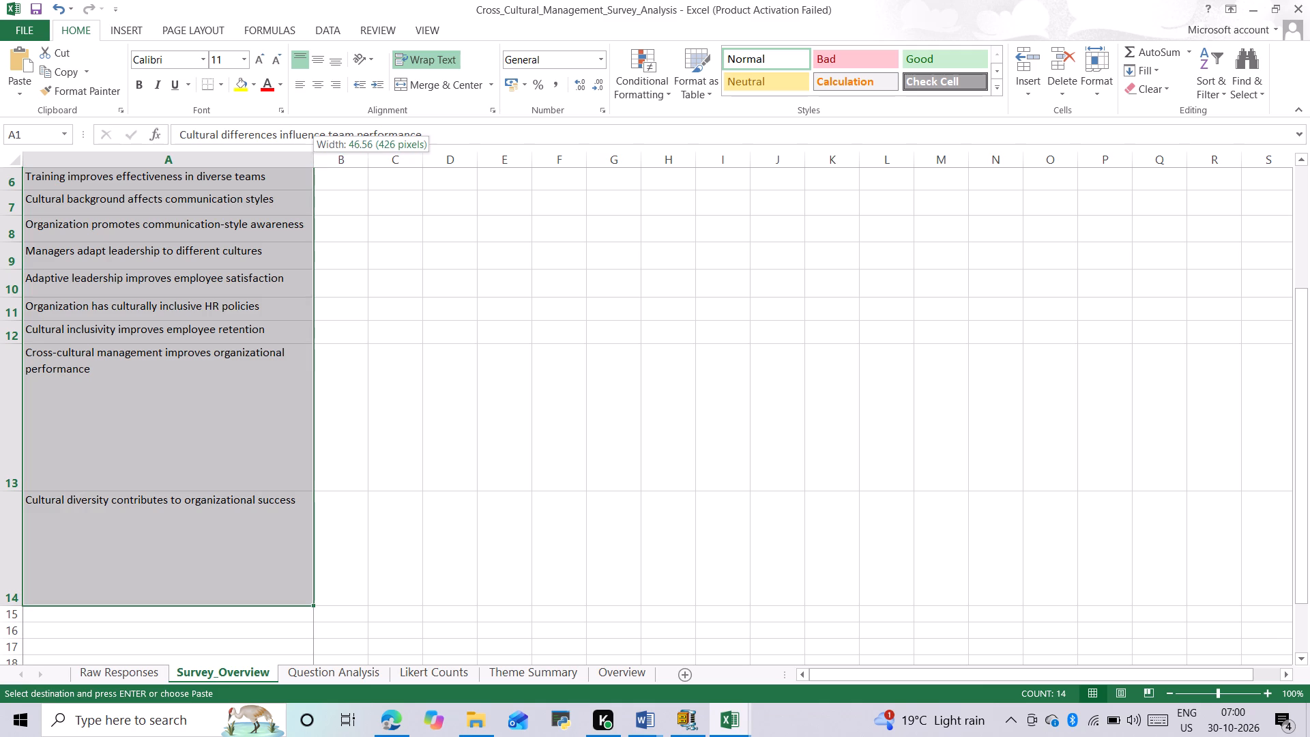
drag(319, 162, 348, 158)
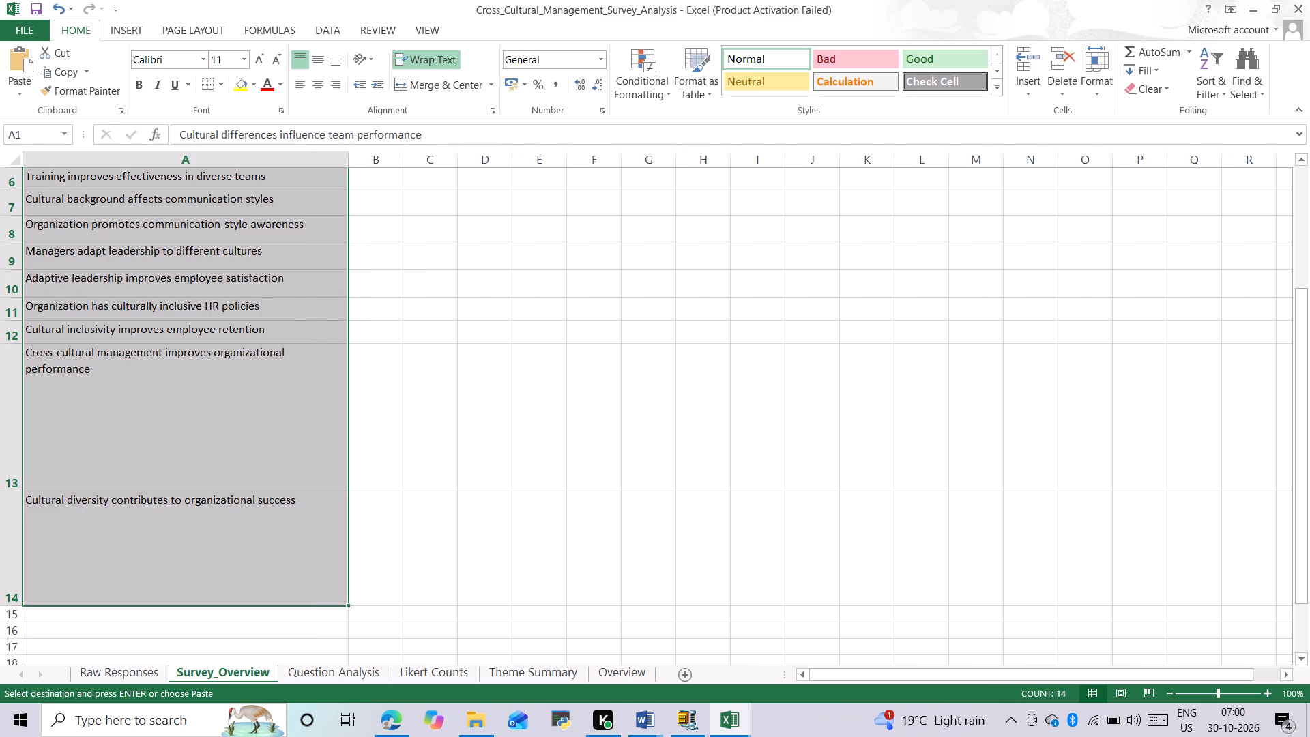
drag(349, 158, 361, 158)
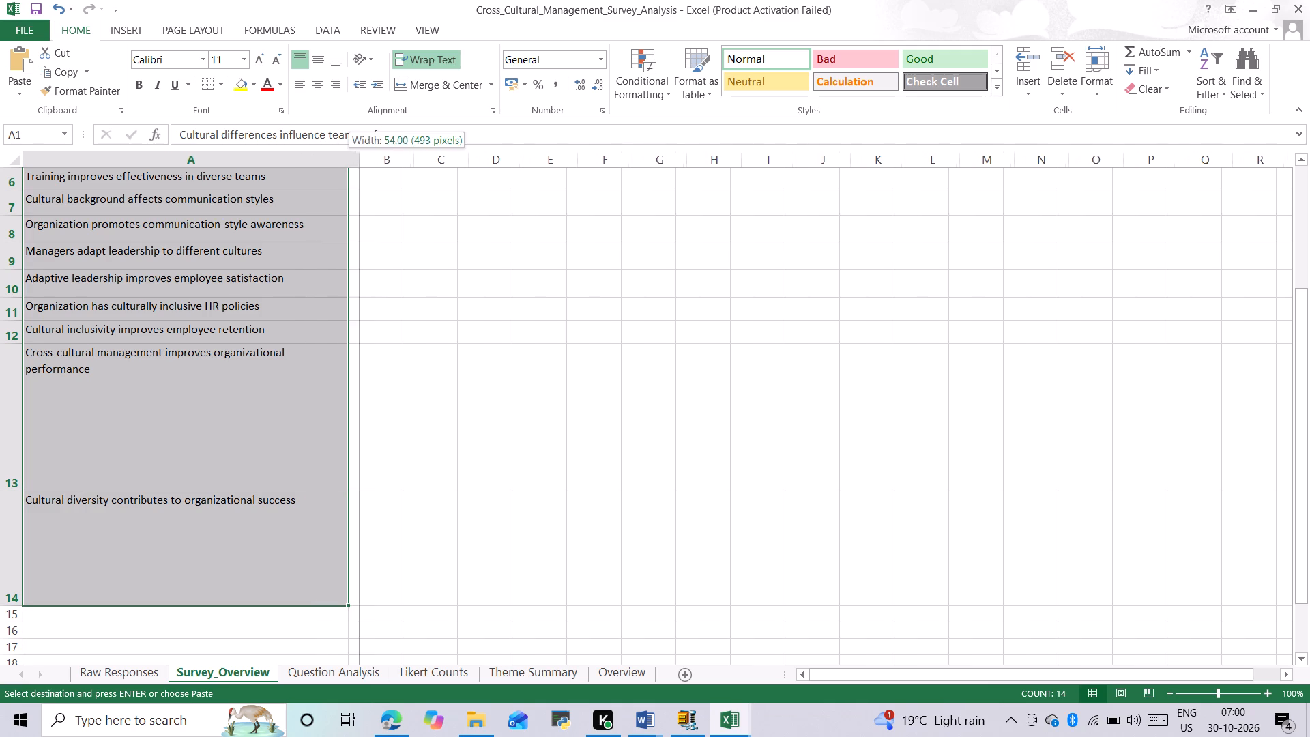
drag(361, 158, 362, 158)
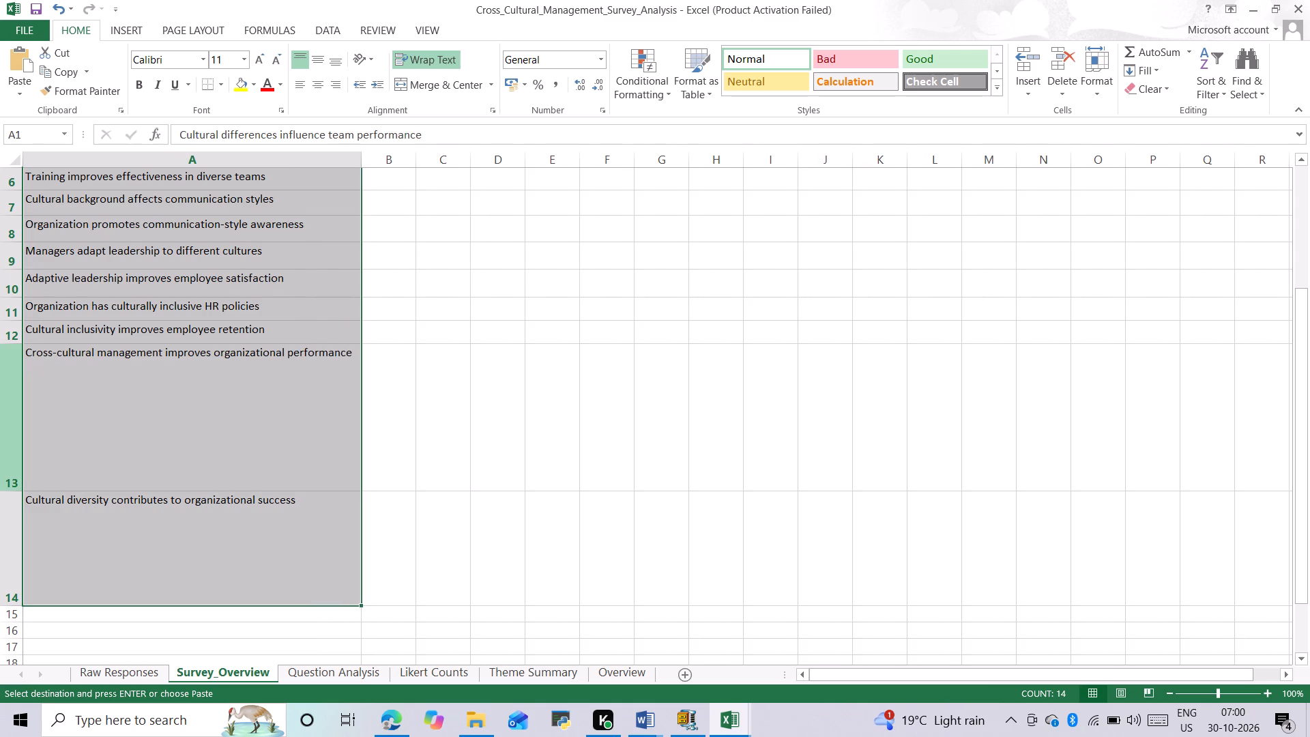
Reduce the heights of rows 13 and 14, and of row 1, in Survey_Overview to fit their single-line statements.
drag(10, 492, 12, 369)
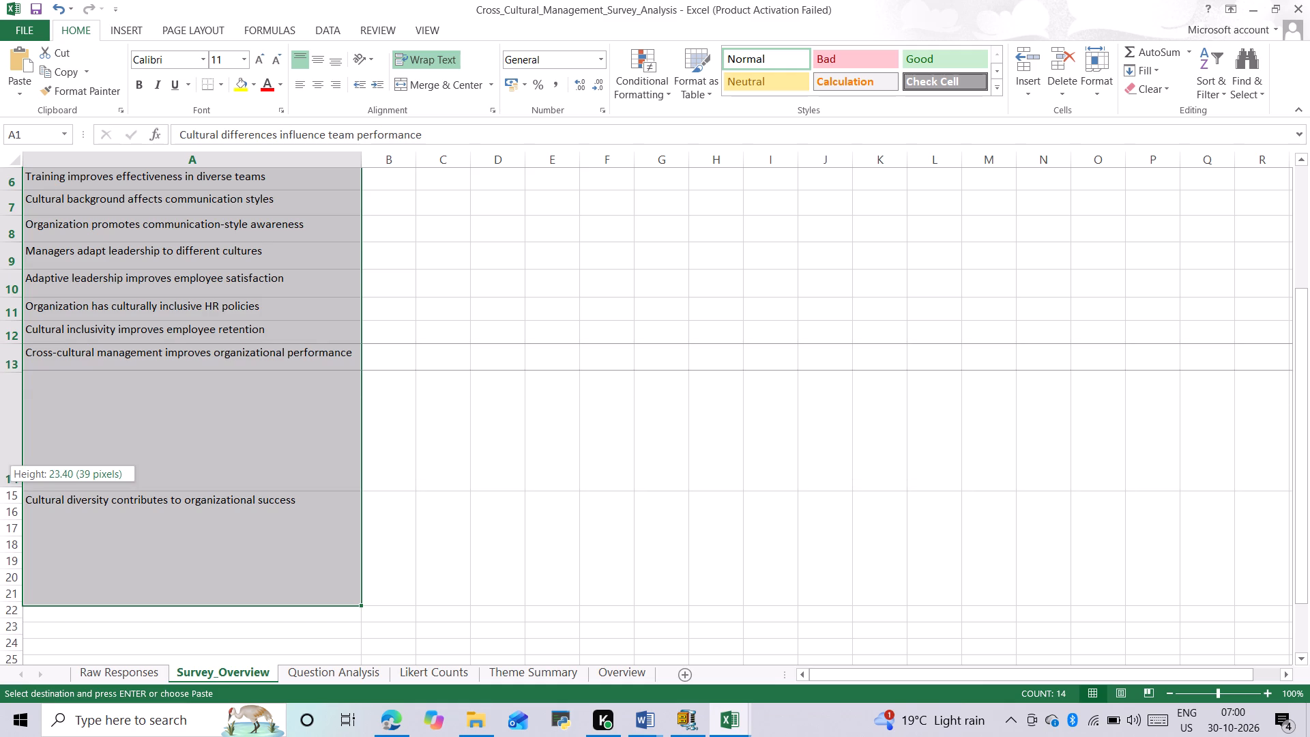
drag(12, 369, 13, 371)
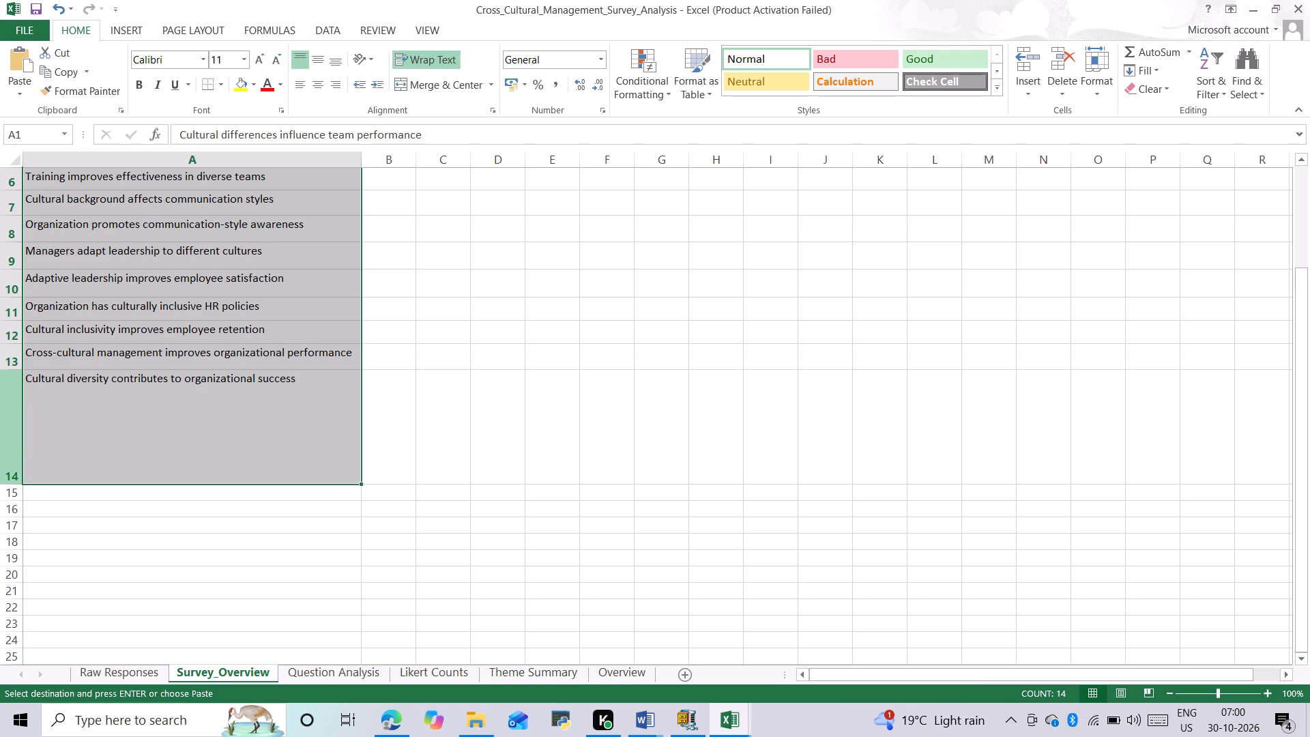
drag(13, 482, 12, 396)
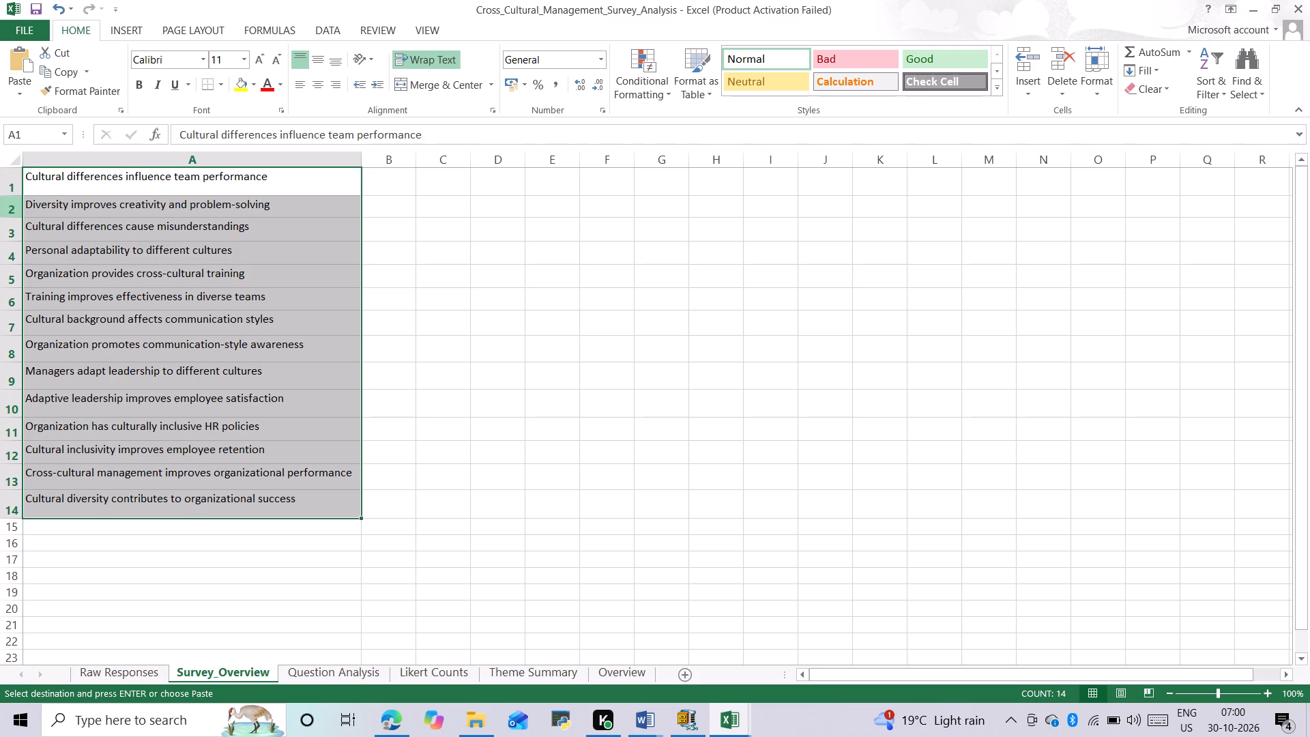
drag(11, 197, 11, 187)
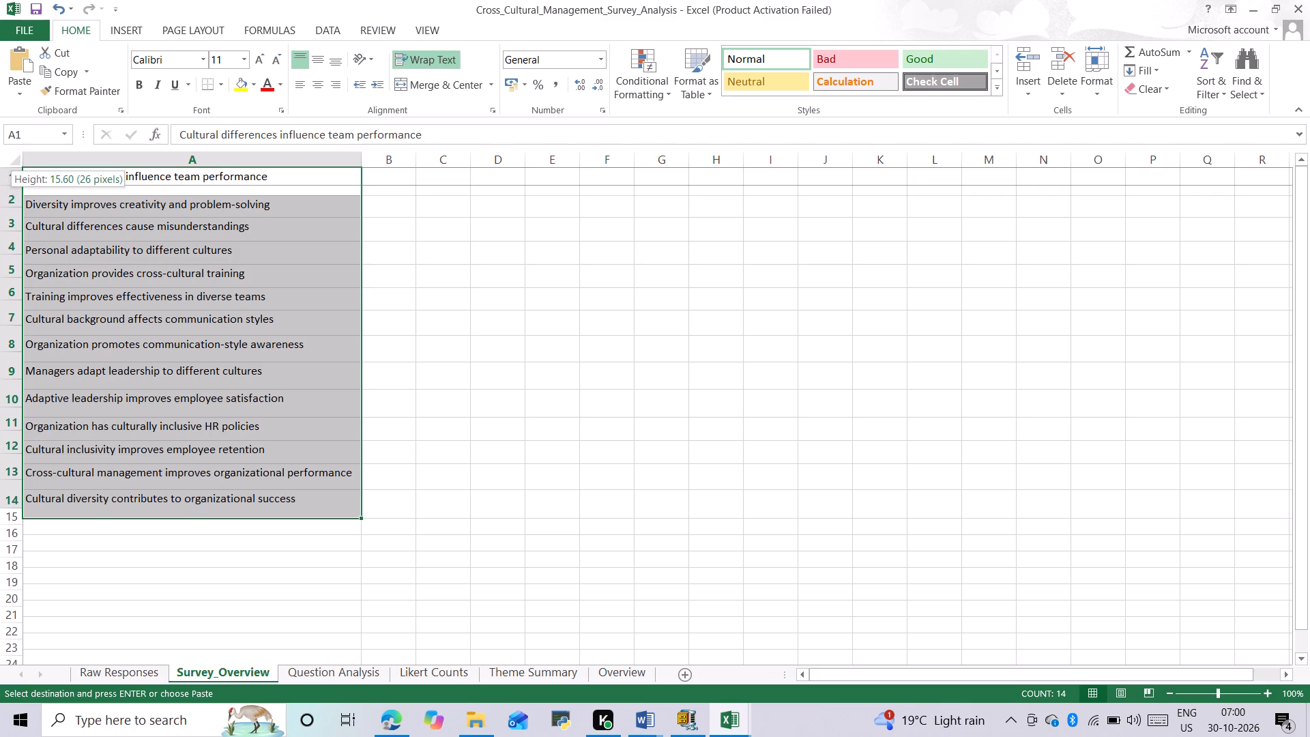
drag(11, 187, 11, 188)
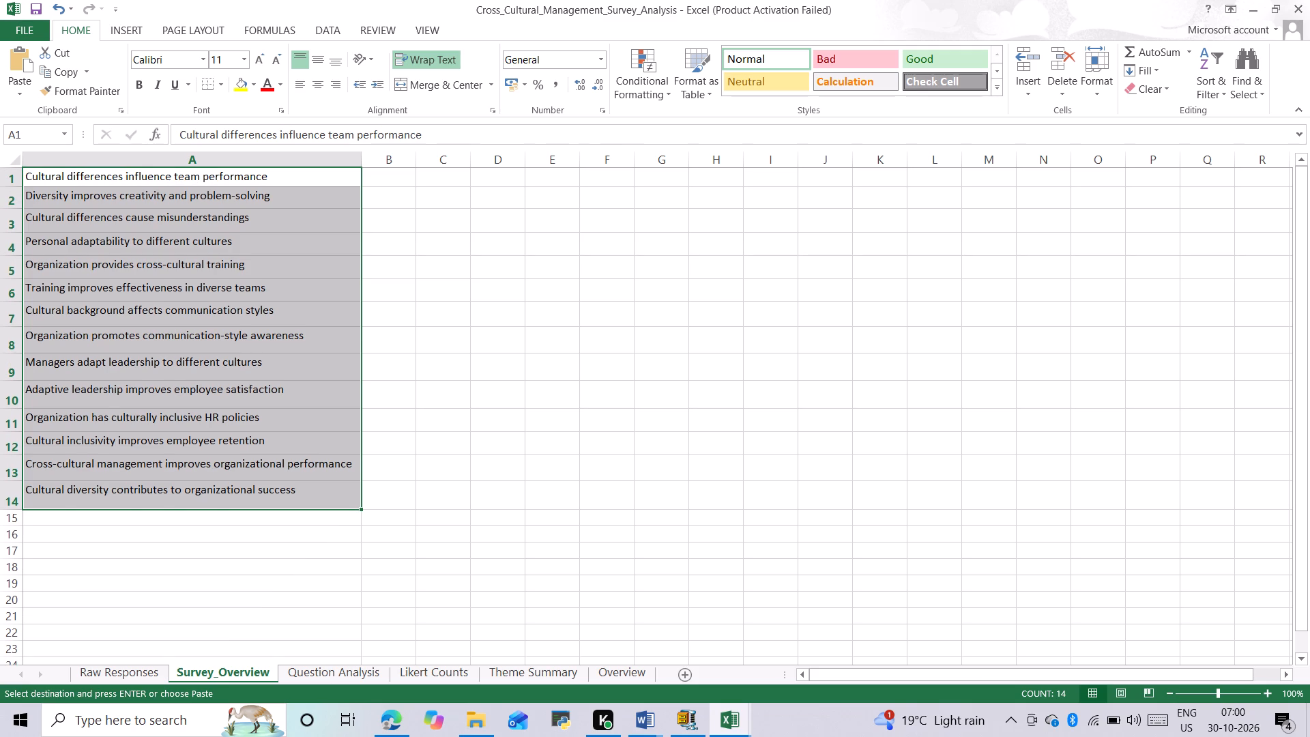
click(509, 321)
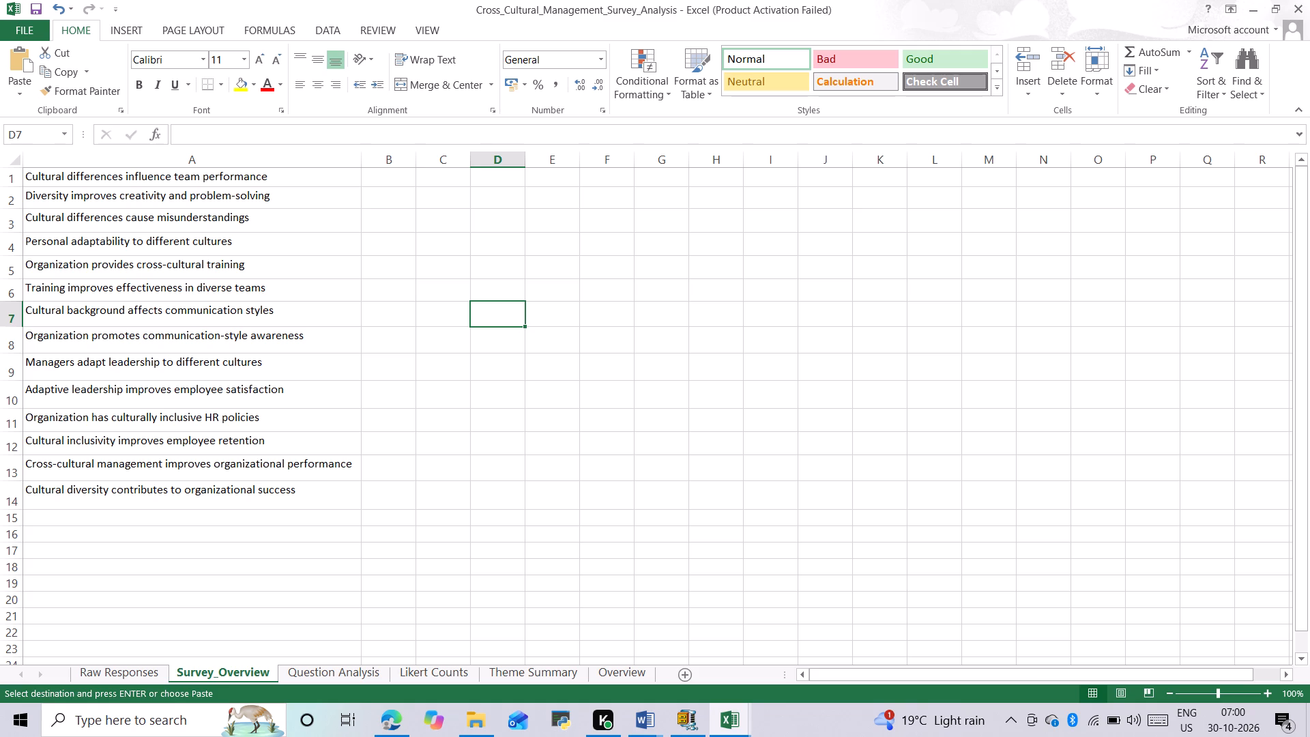
Insert a blank row above the first survey statement in Survey_Overview.
right_click(10, 176)
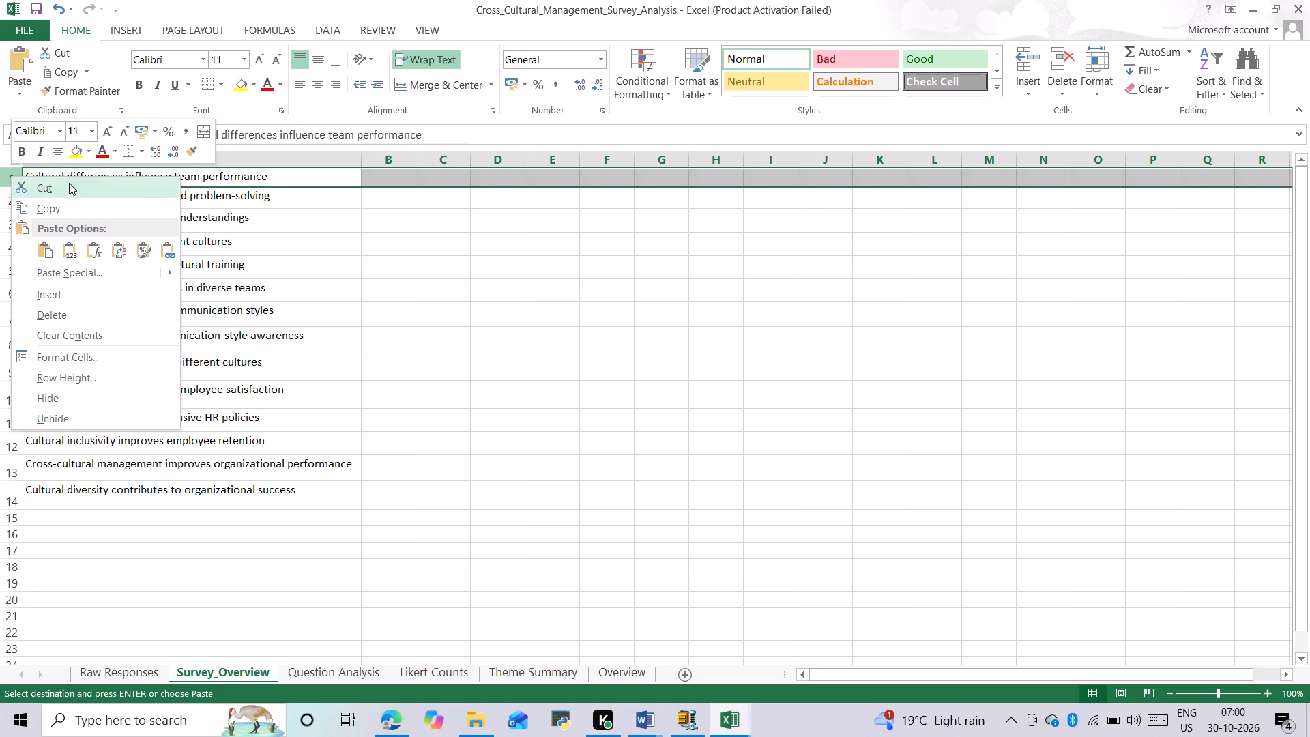
click(72, 295)
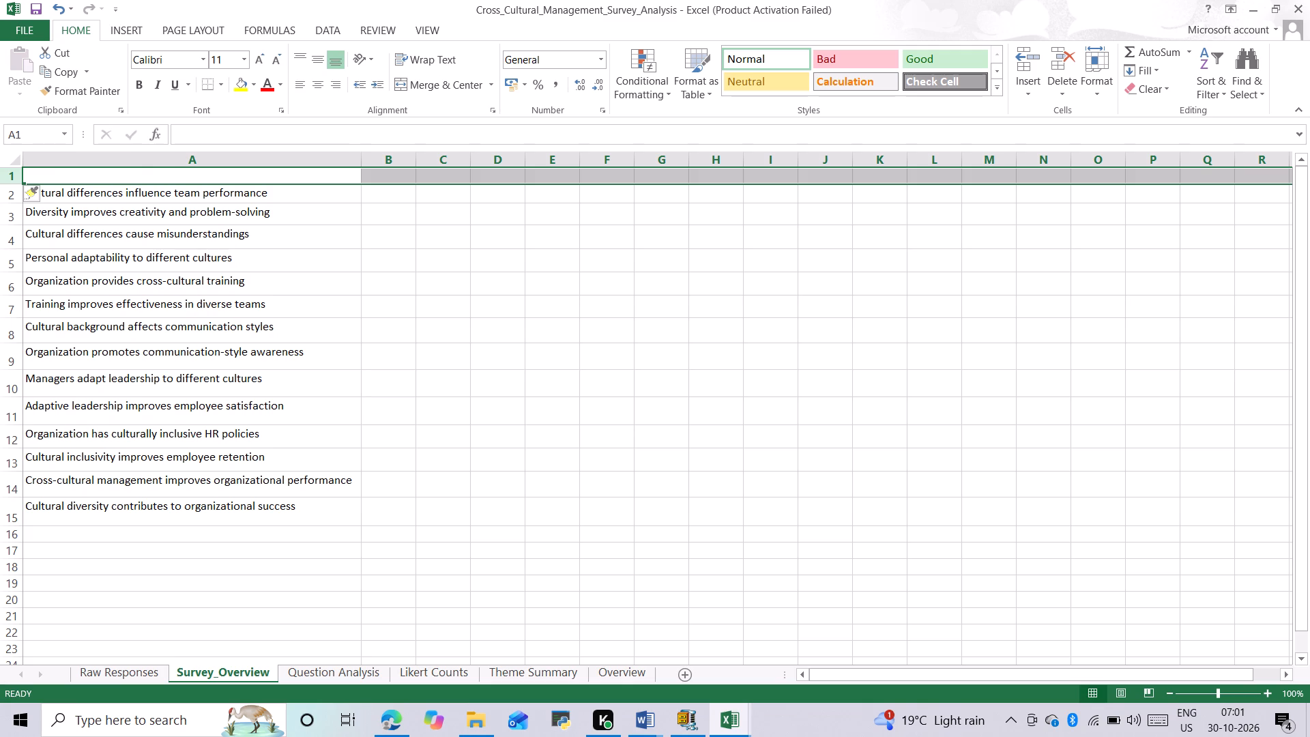
Enter the heading "Survey questions" in cell A1 of Survey_Overview.
click(231, 175)
click(237, 176)
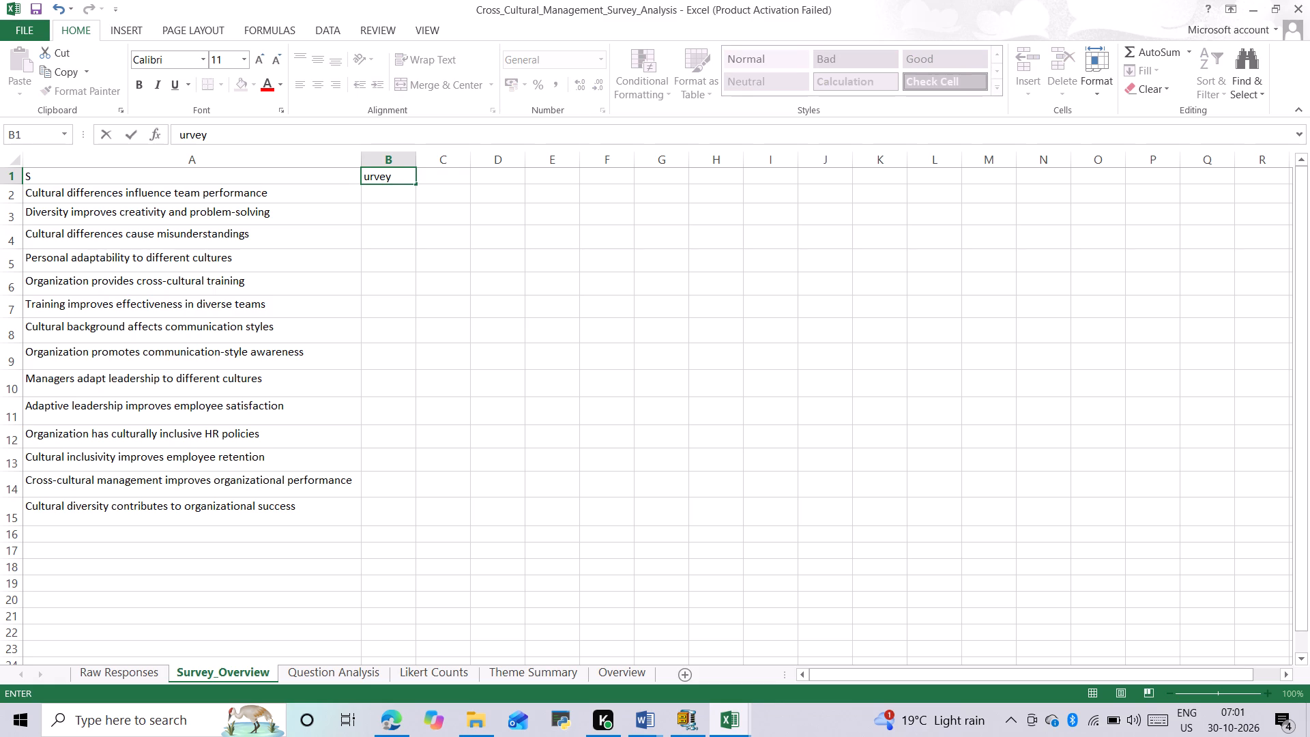
key(BackSpace)
key(BackSpace)
key(BackSpace)
key(BackSpace)
key(BackSpace)
key(0)
key(BackSpace)
key(Left)
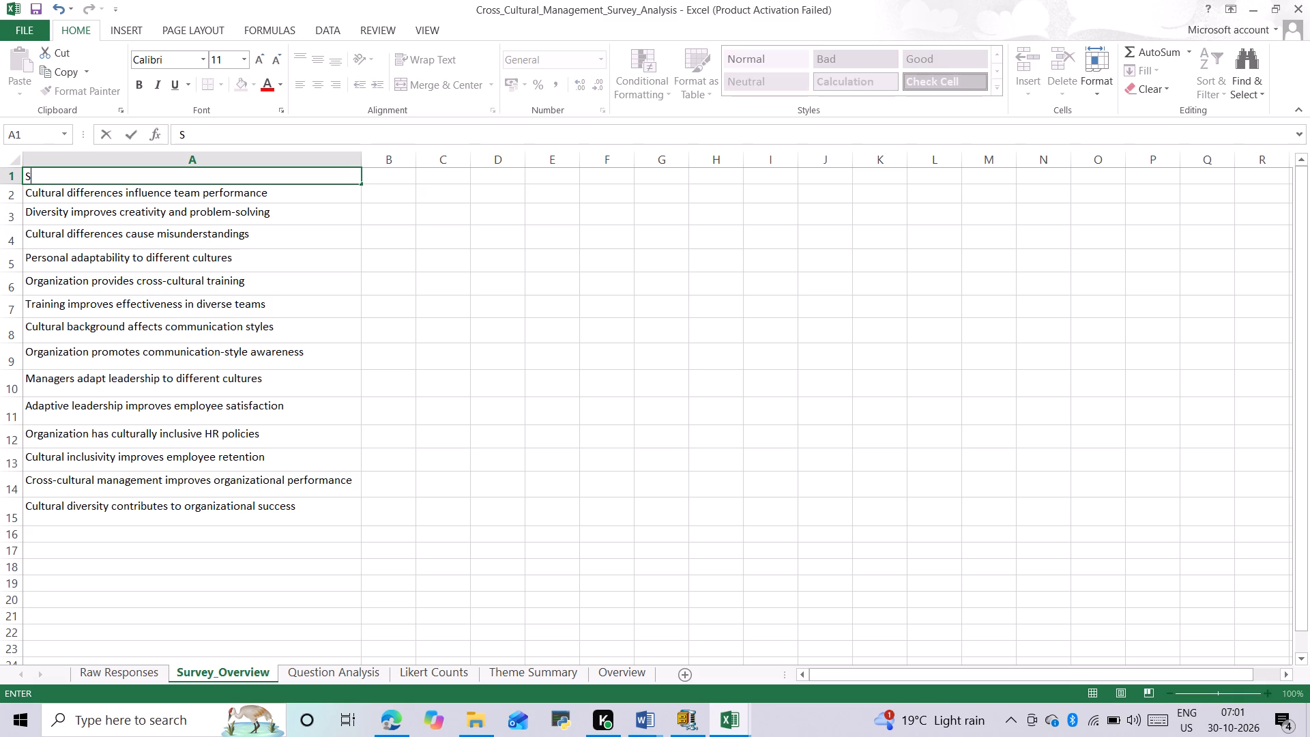
key(u)
key(r)
text(vey)
key(space)
text(quw)
key(BackSpace)
text(est)
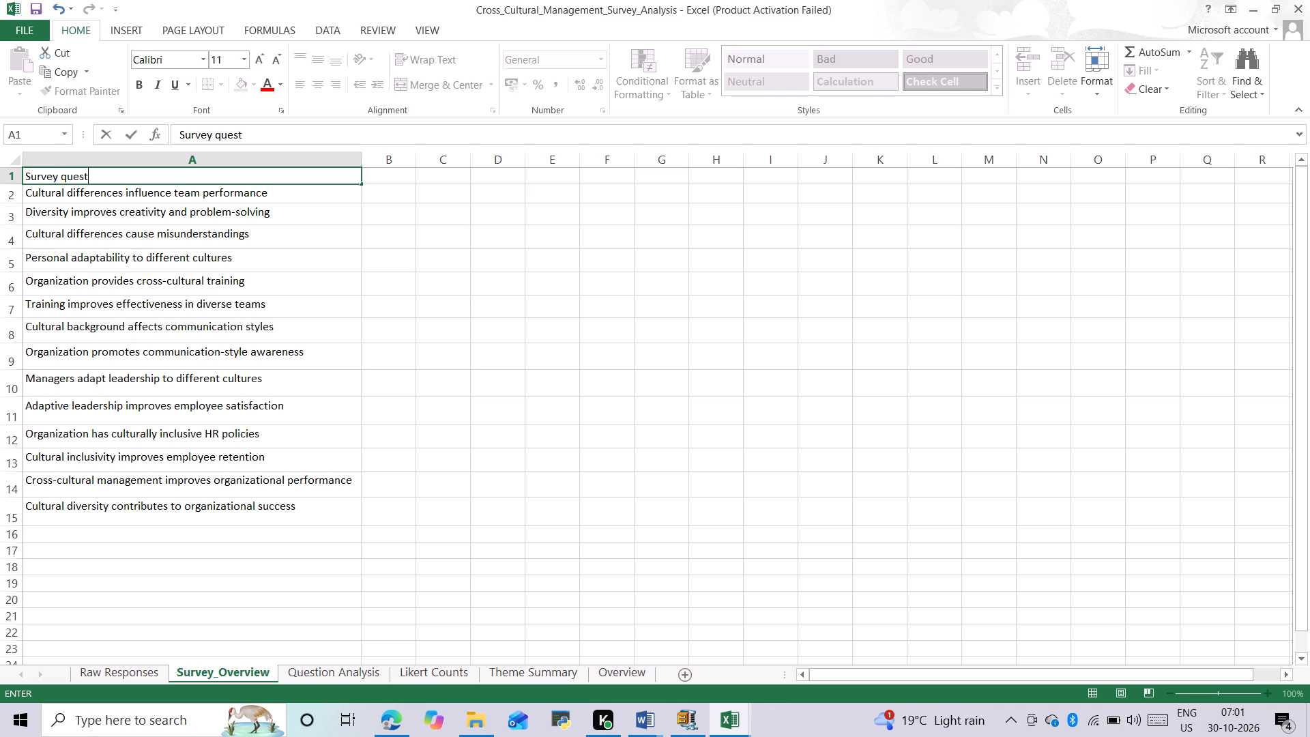
text(ion)
key(s)
Enter the heading "Average rating" in cell B1 of Survey_Overview.
click(395, 177)
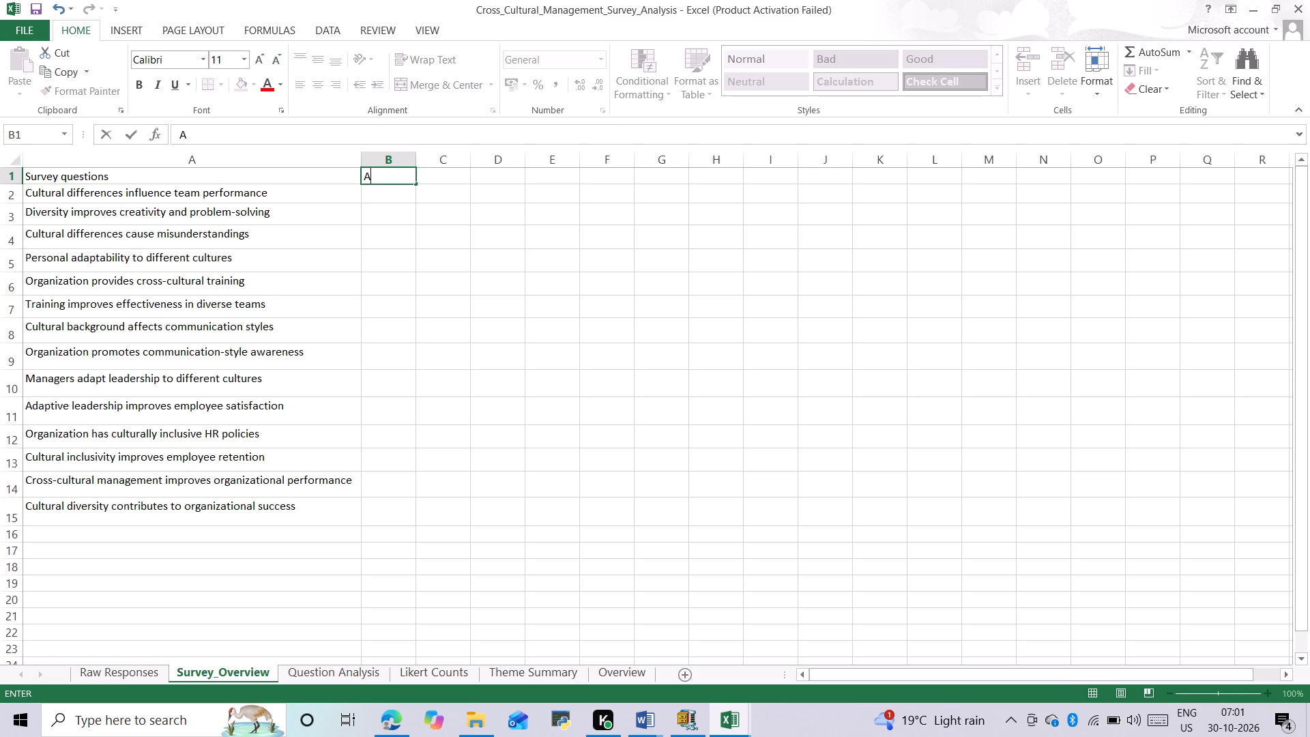
text(verage)
key(space)
text(rating)
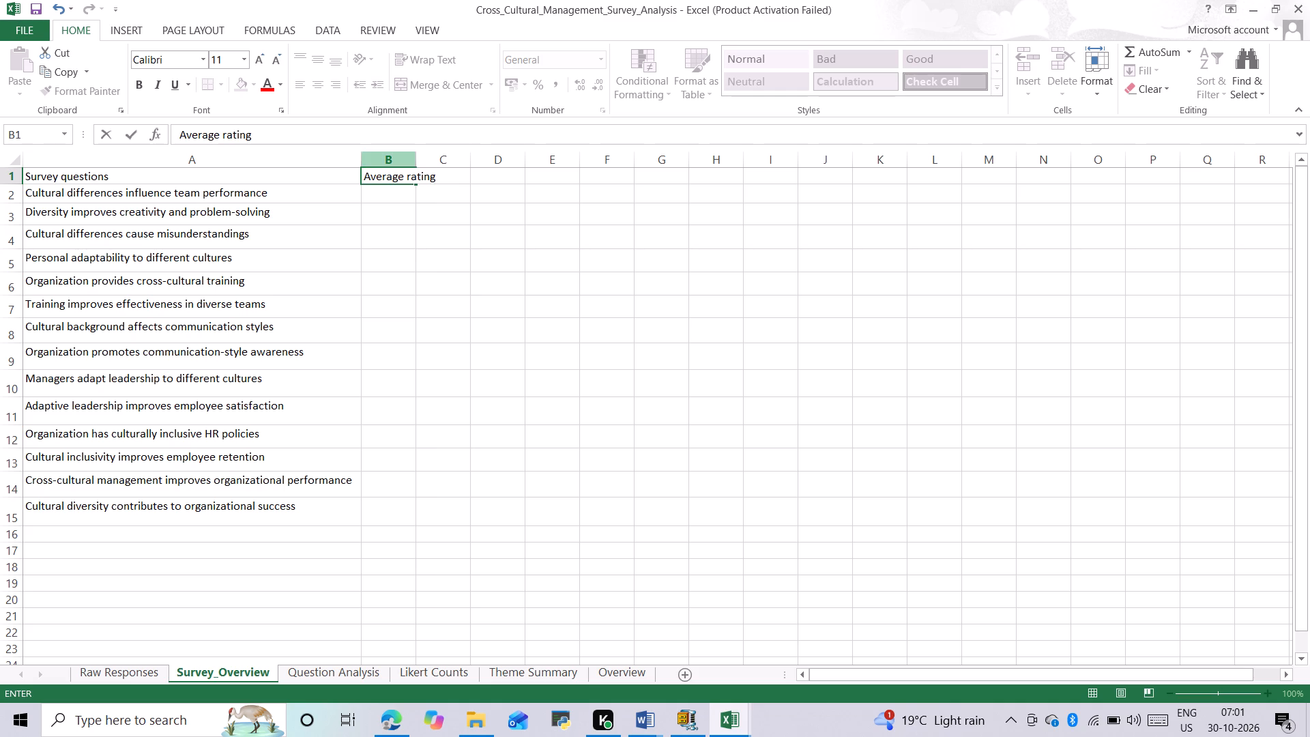
Widen column B of Survey_Overview so that the "Average rating" heading fits inside its cell.
click(412, 160)
drag(414, 160, 442, 162)
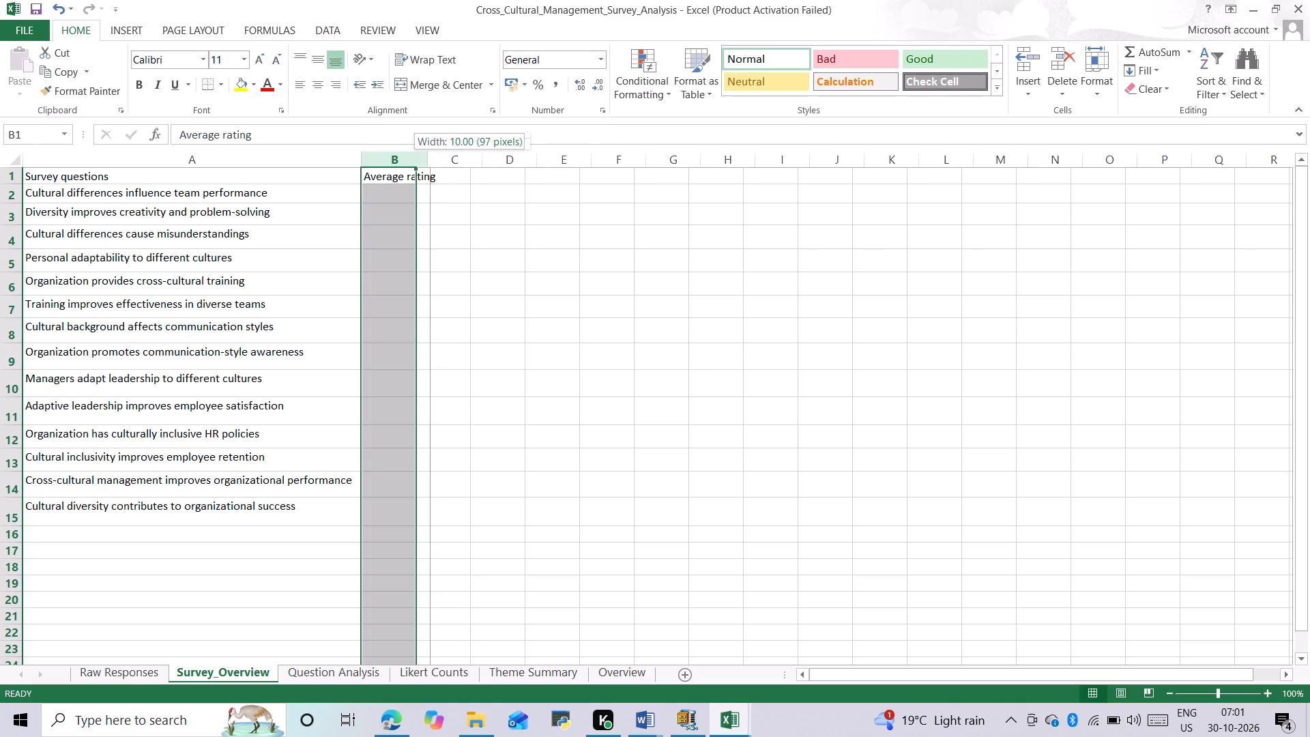
drag(442, 162, 471, 164)
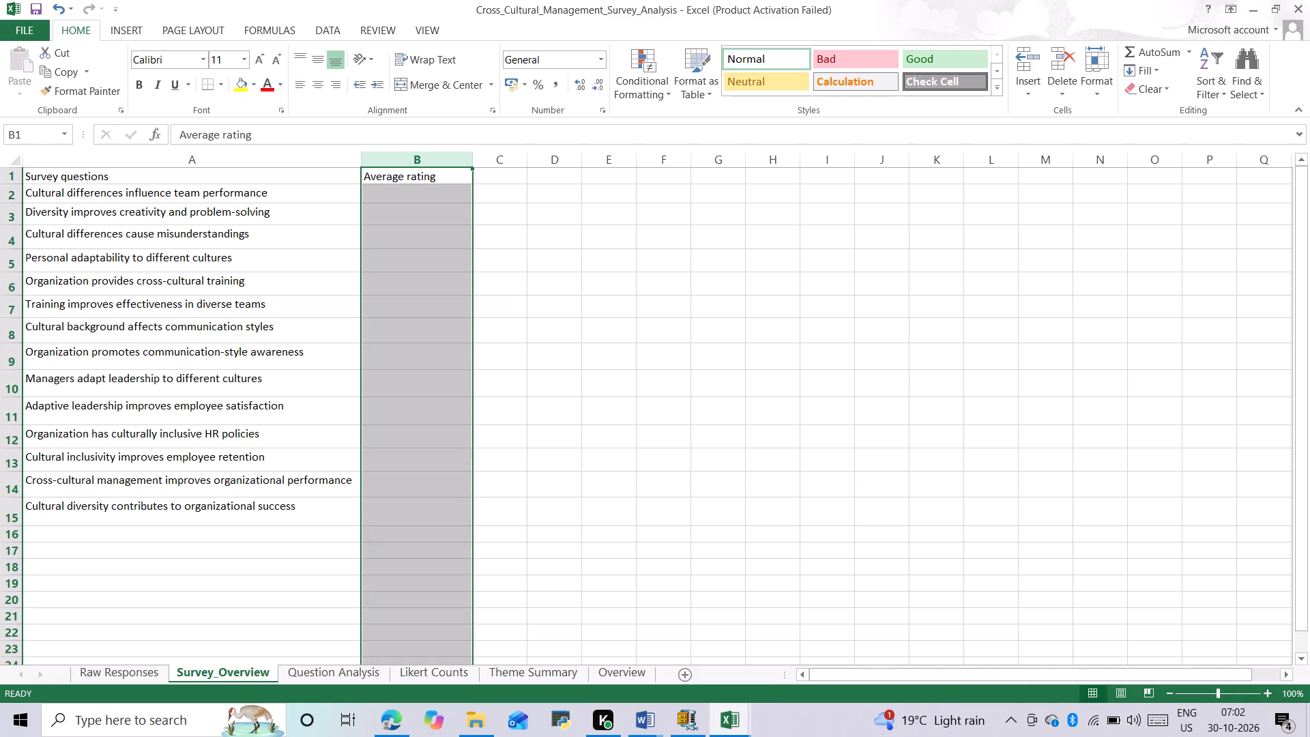
Enter the formula =B2:B40 in cell B2 of Survey_Overview, under the "Average rating" heading.
click(384, 196)
click(384, 196)
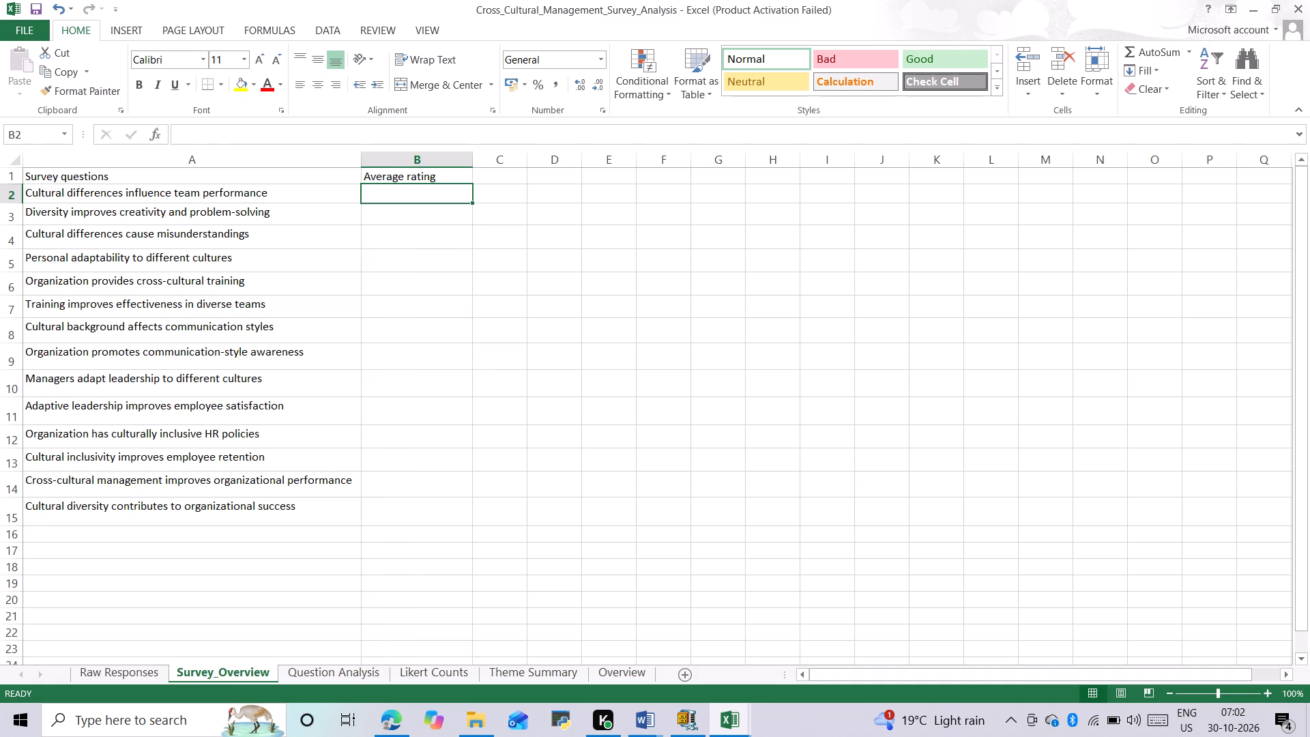
click(384, 196)
key(equal)
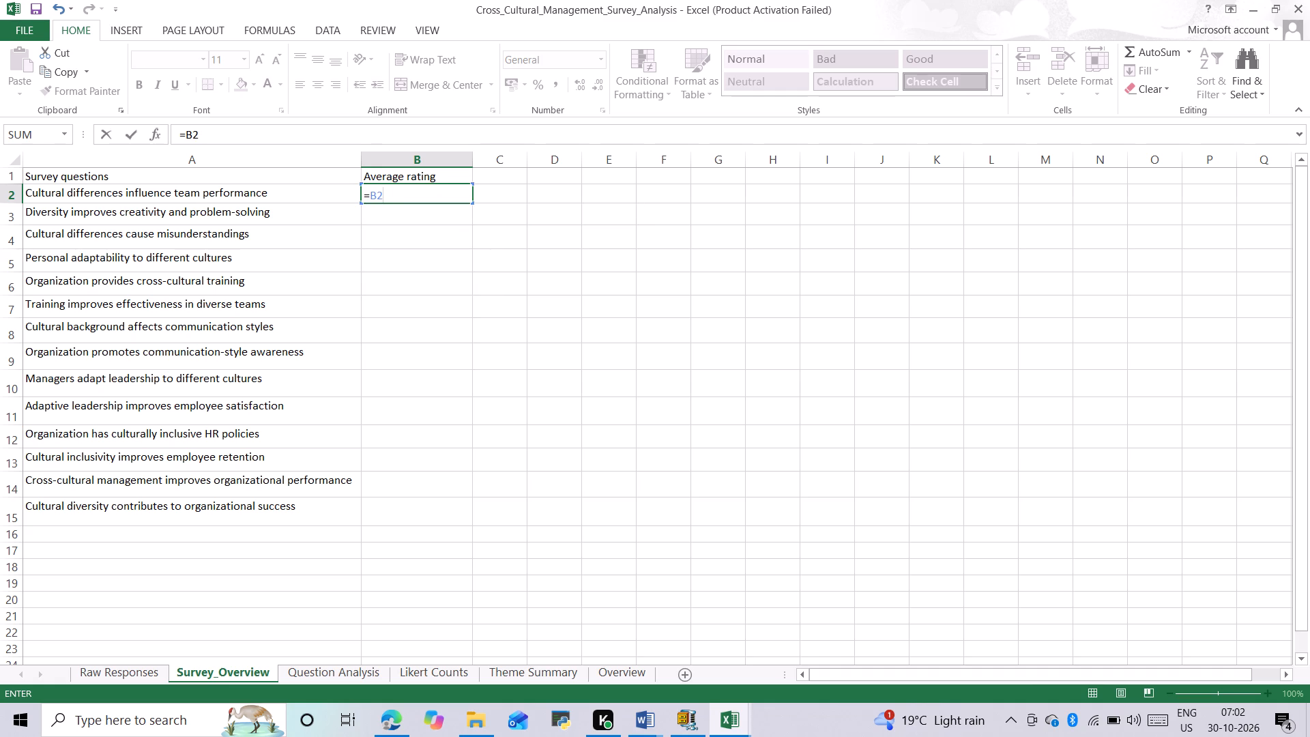
key(shift+colon)
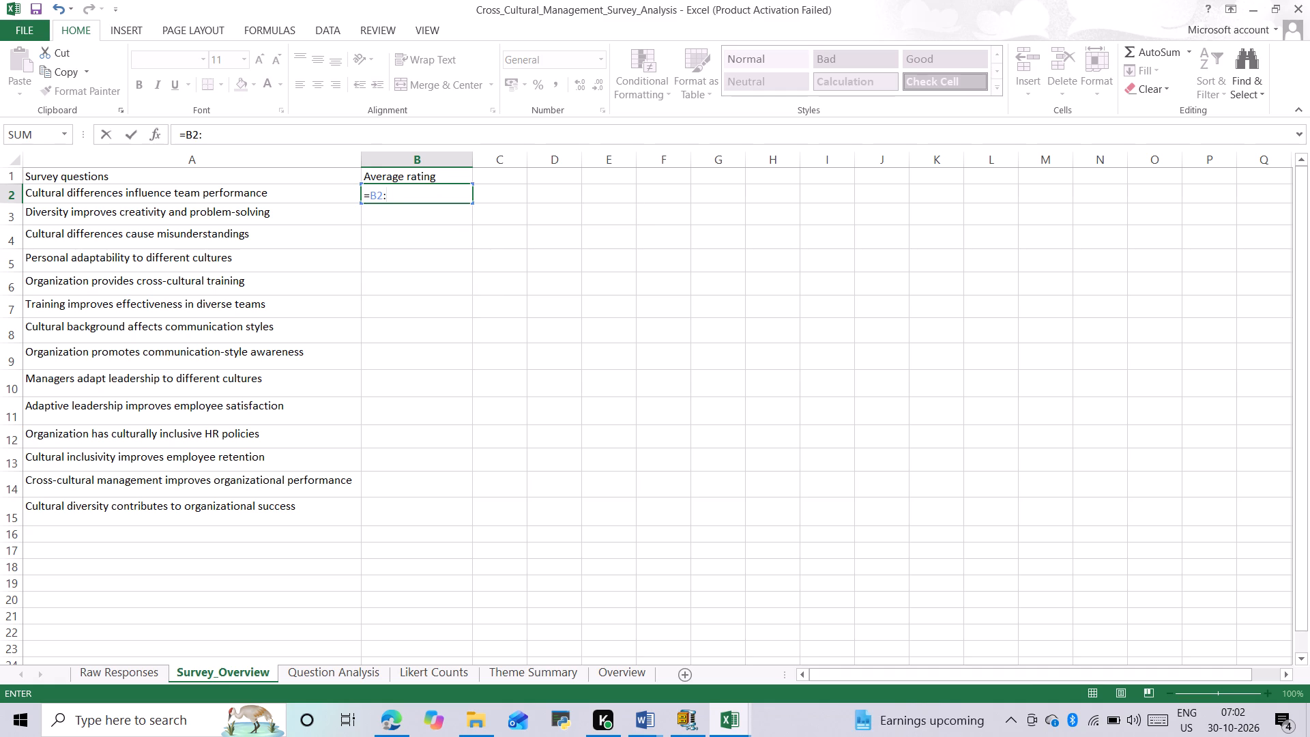
text(B40)
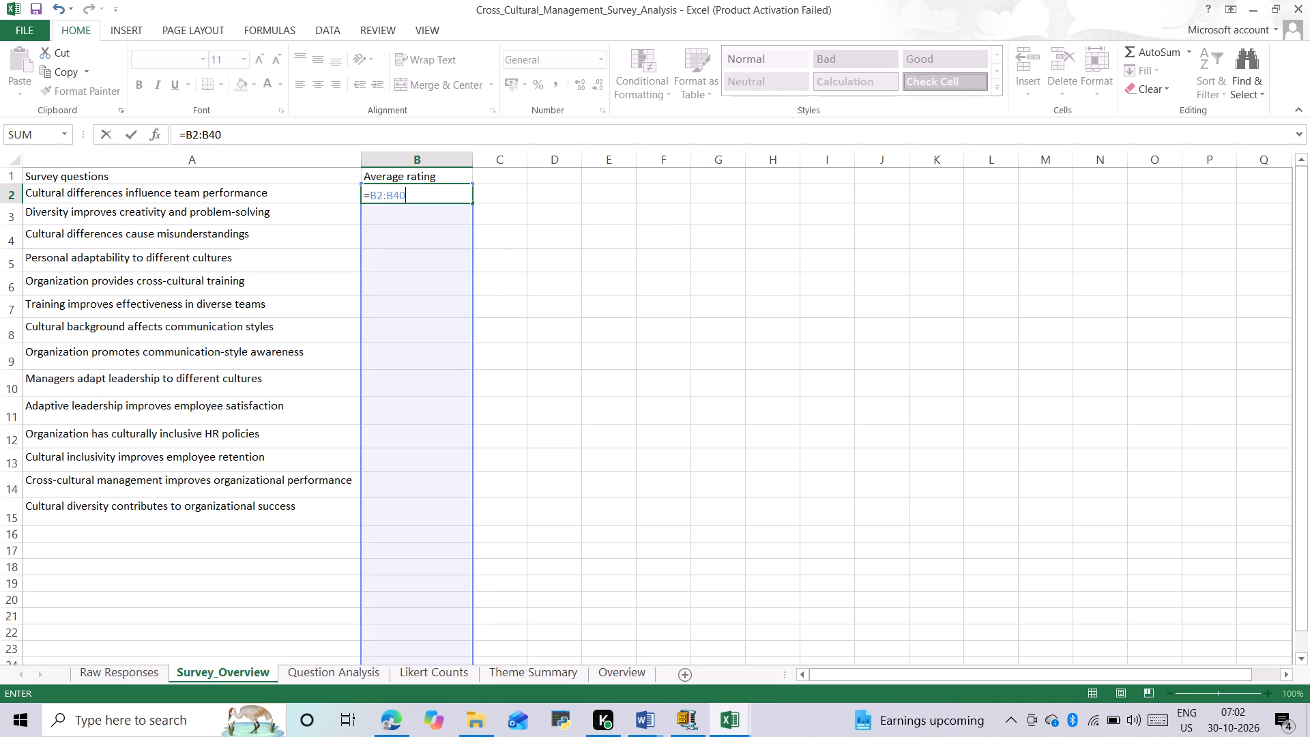
key(Return)
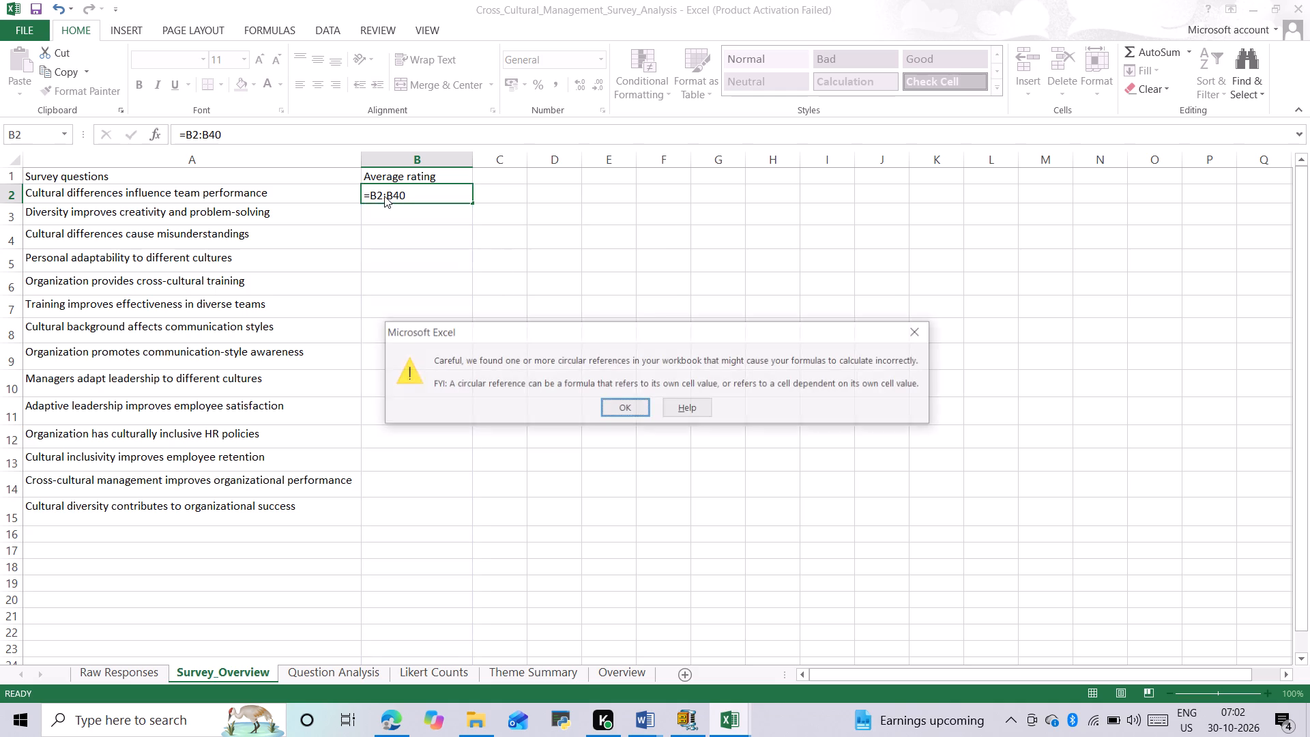
key(space)
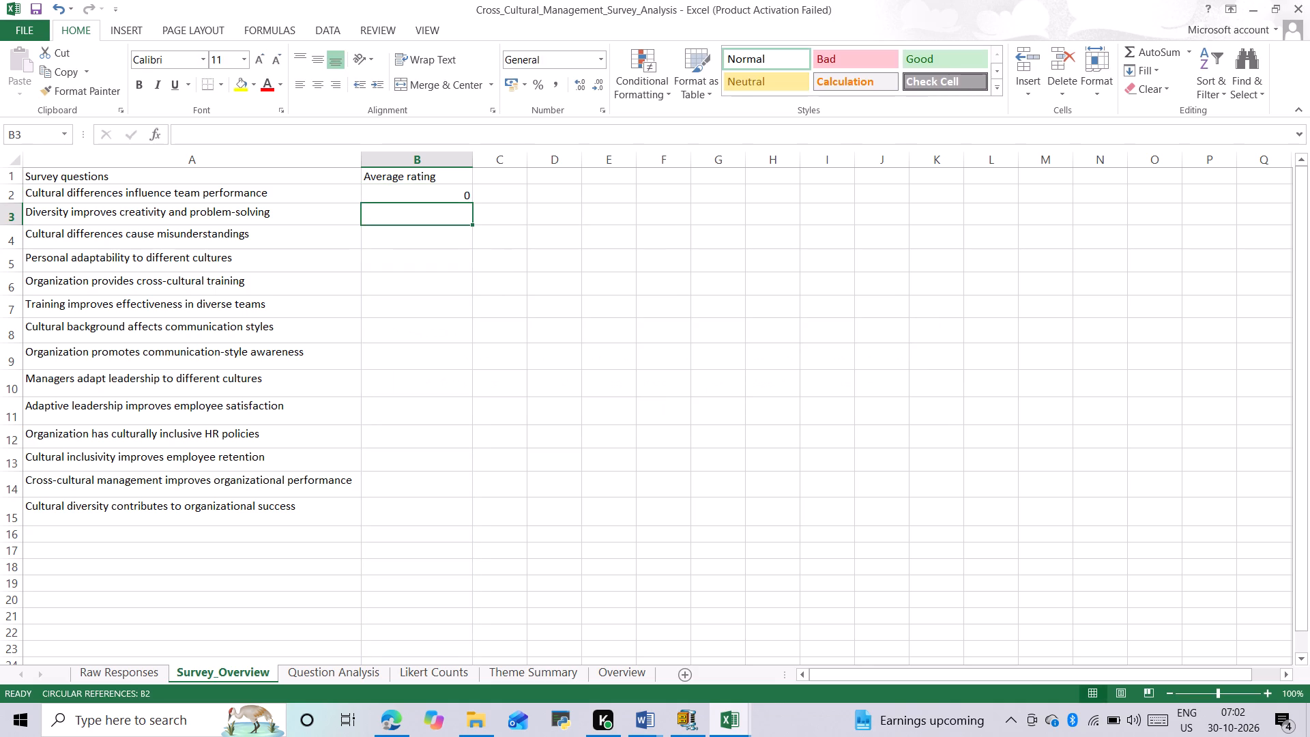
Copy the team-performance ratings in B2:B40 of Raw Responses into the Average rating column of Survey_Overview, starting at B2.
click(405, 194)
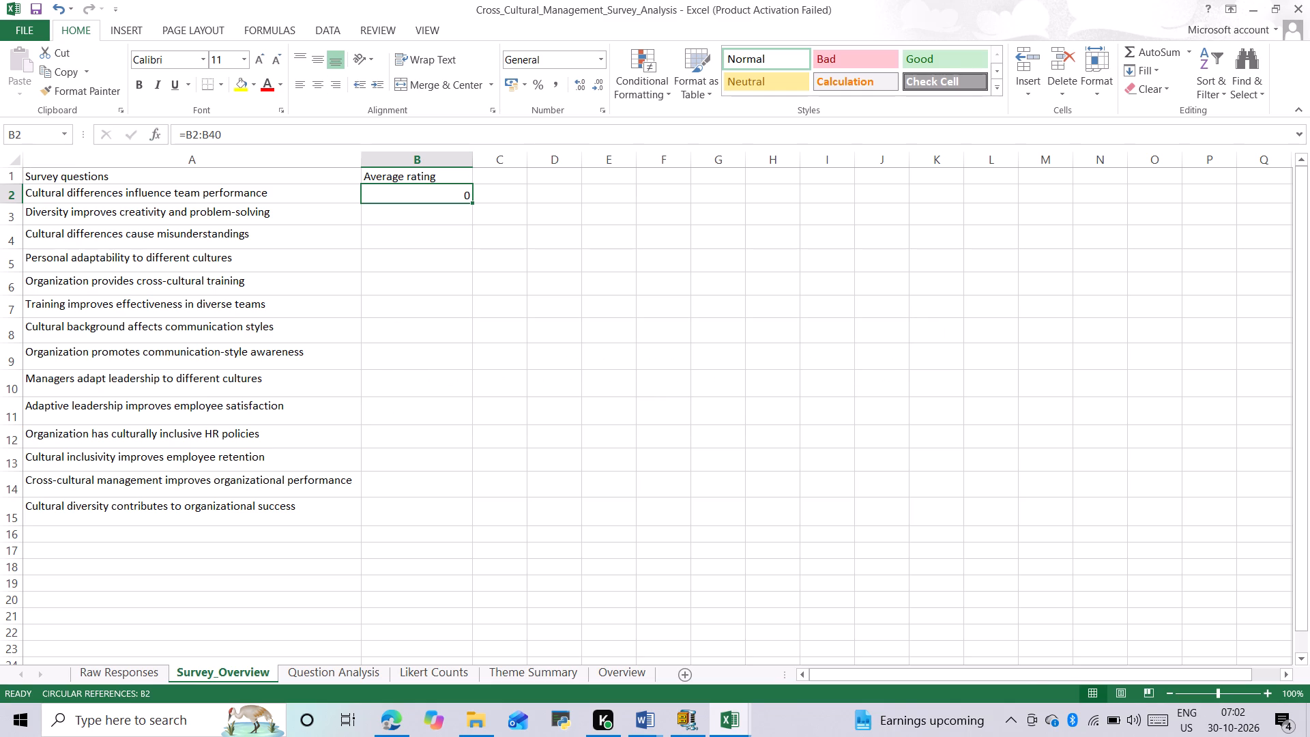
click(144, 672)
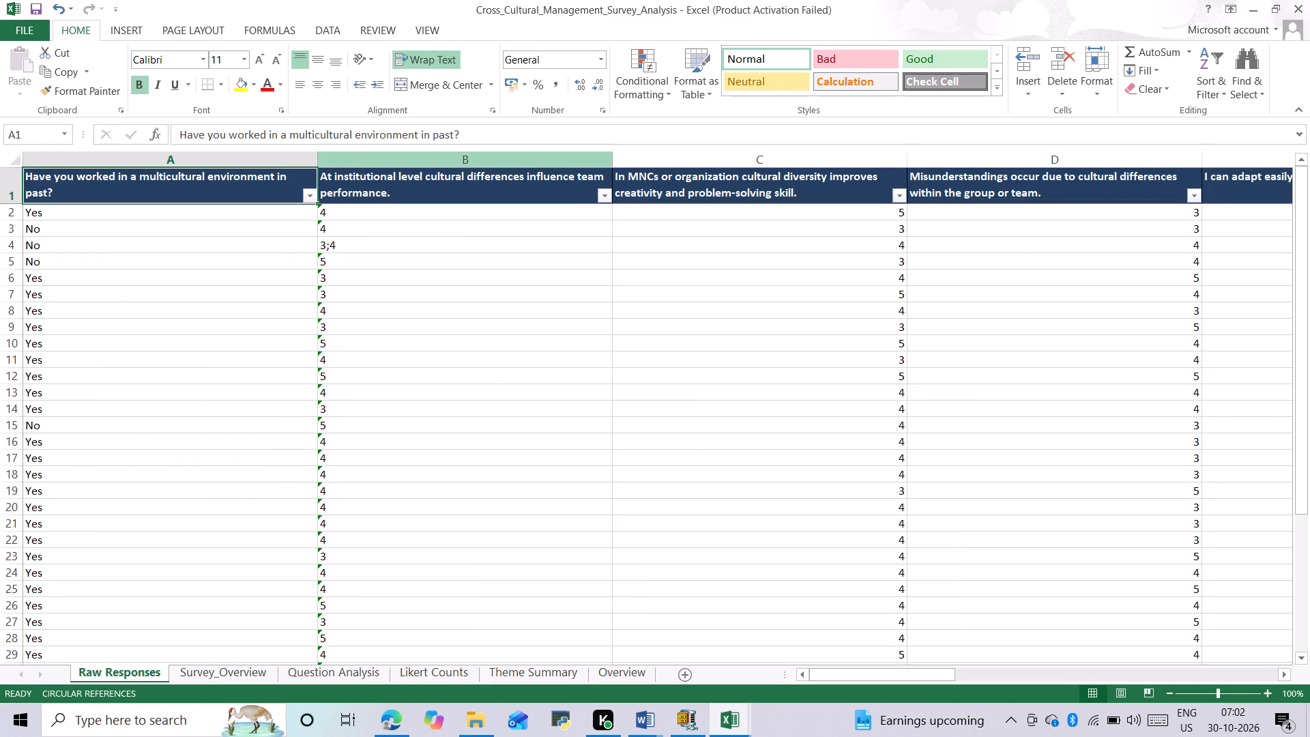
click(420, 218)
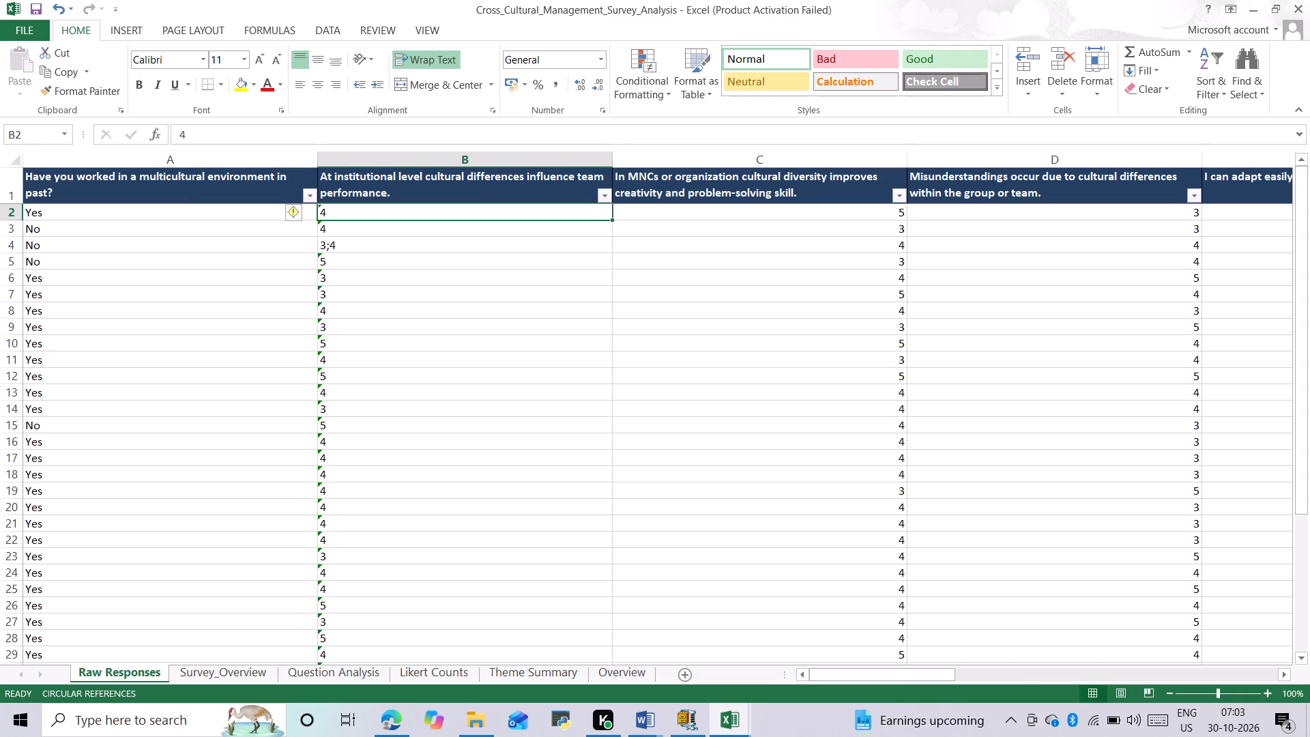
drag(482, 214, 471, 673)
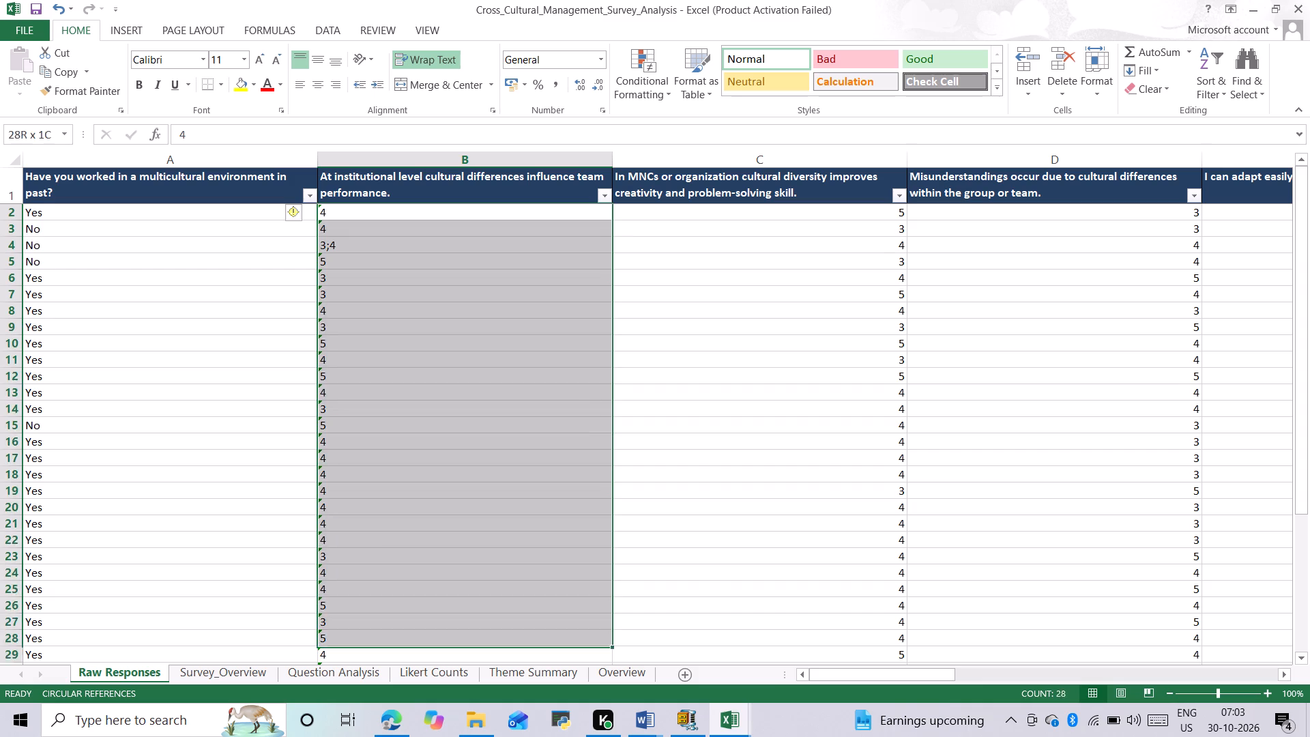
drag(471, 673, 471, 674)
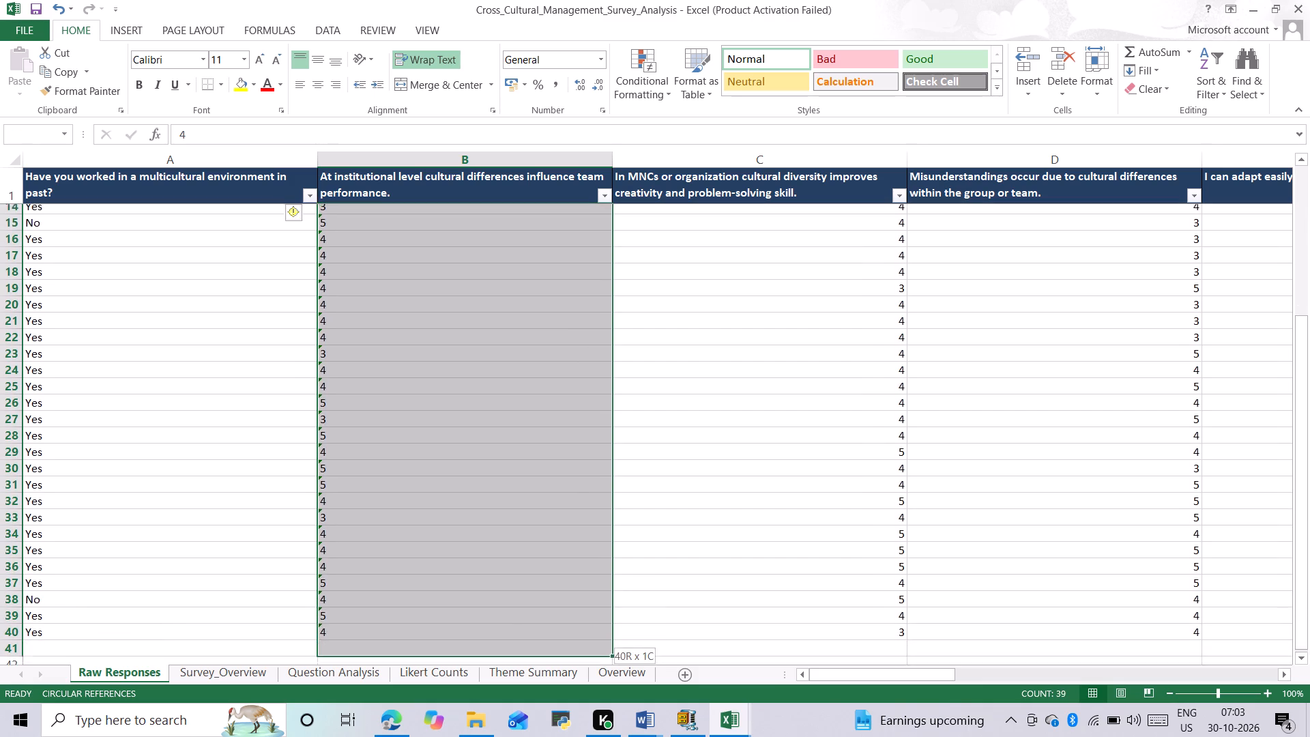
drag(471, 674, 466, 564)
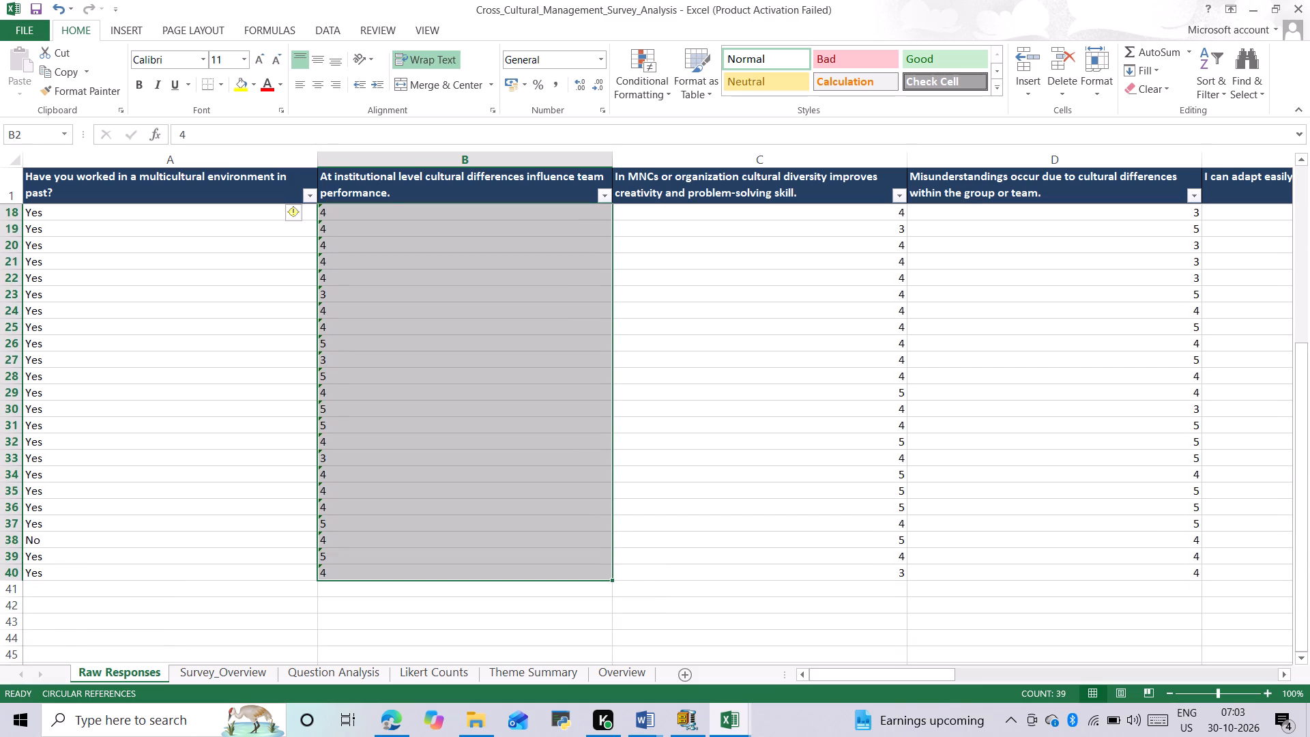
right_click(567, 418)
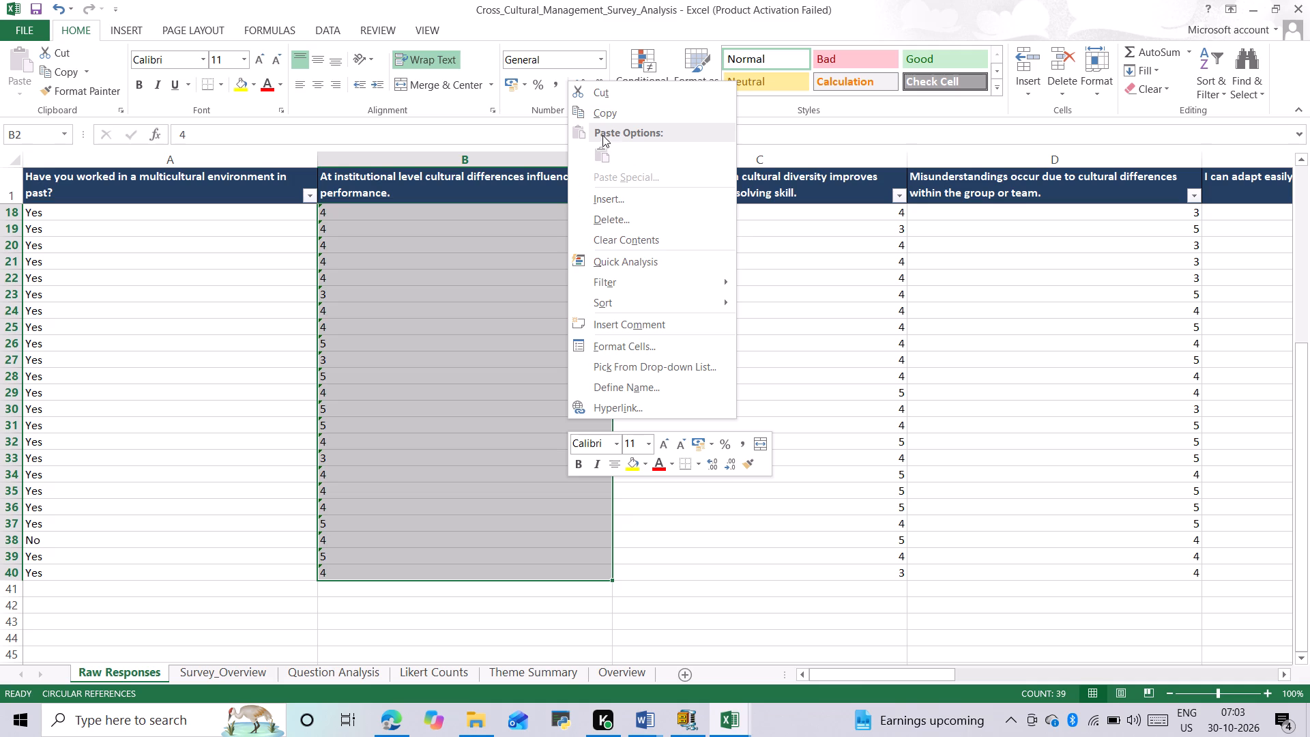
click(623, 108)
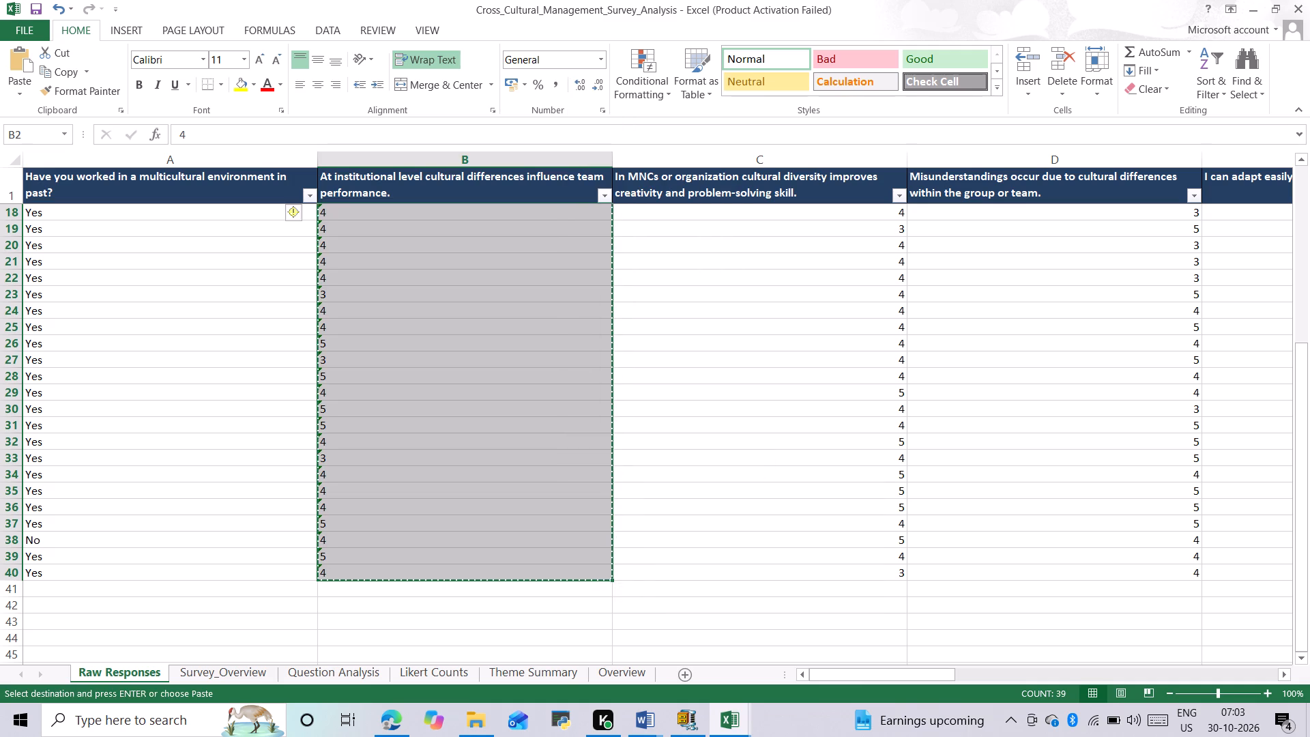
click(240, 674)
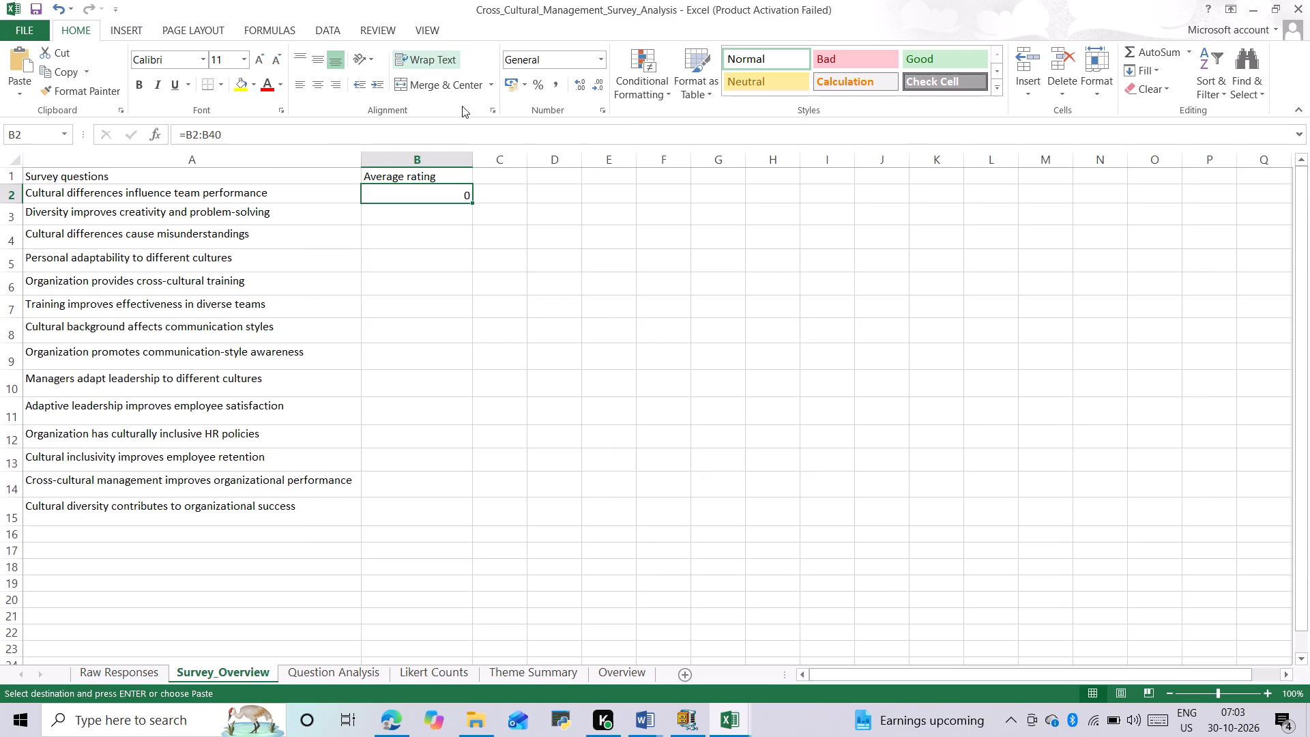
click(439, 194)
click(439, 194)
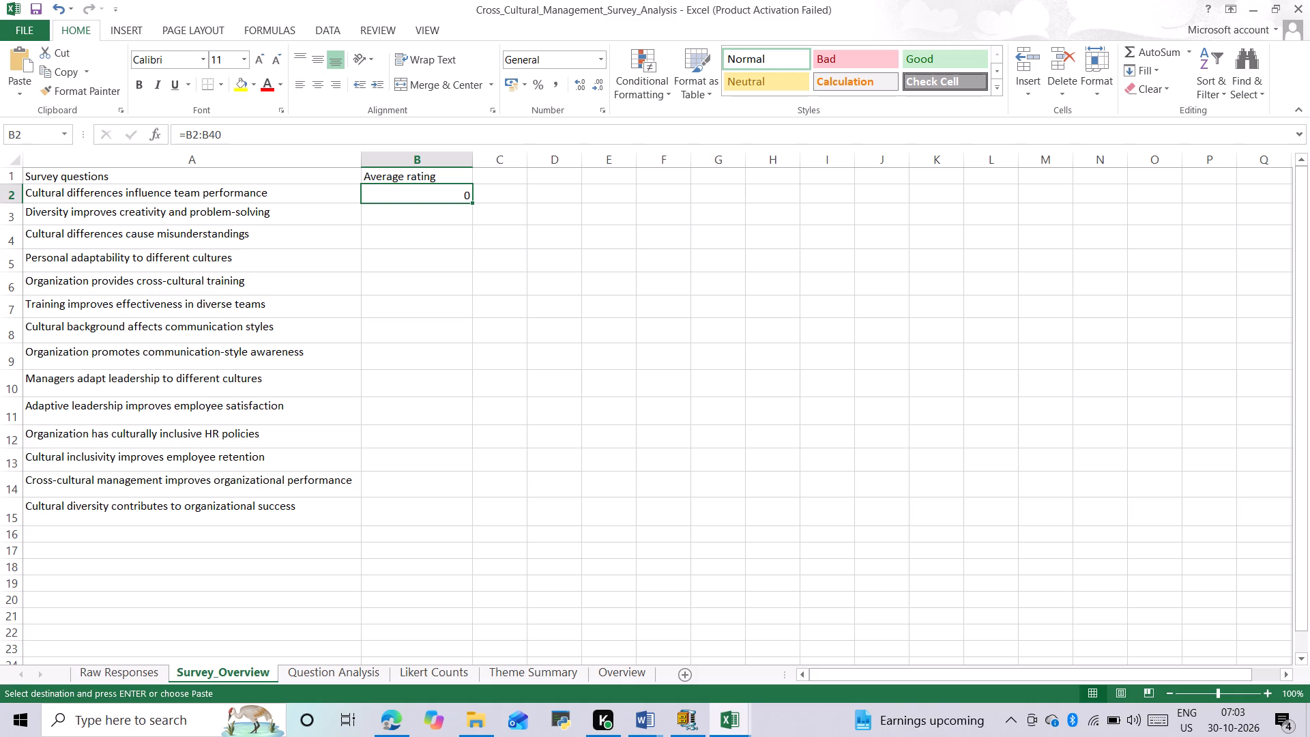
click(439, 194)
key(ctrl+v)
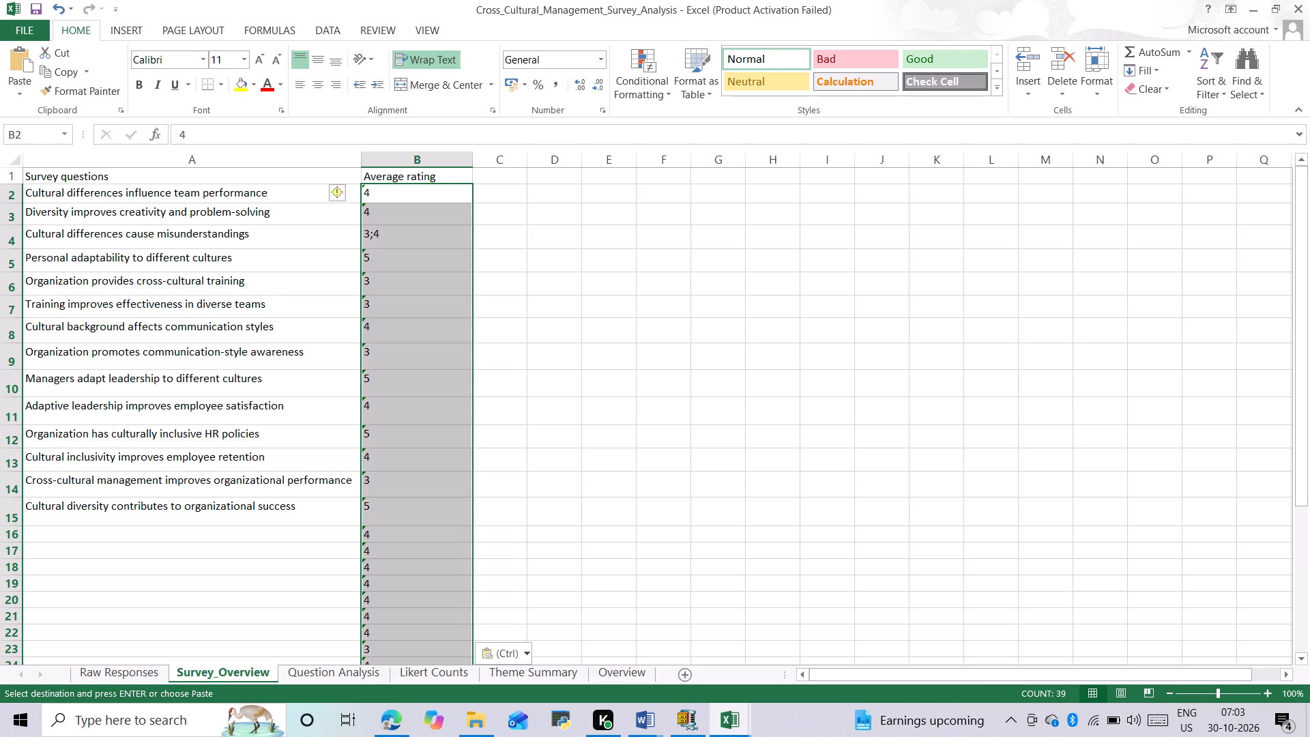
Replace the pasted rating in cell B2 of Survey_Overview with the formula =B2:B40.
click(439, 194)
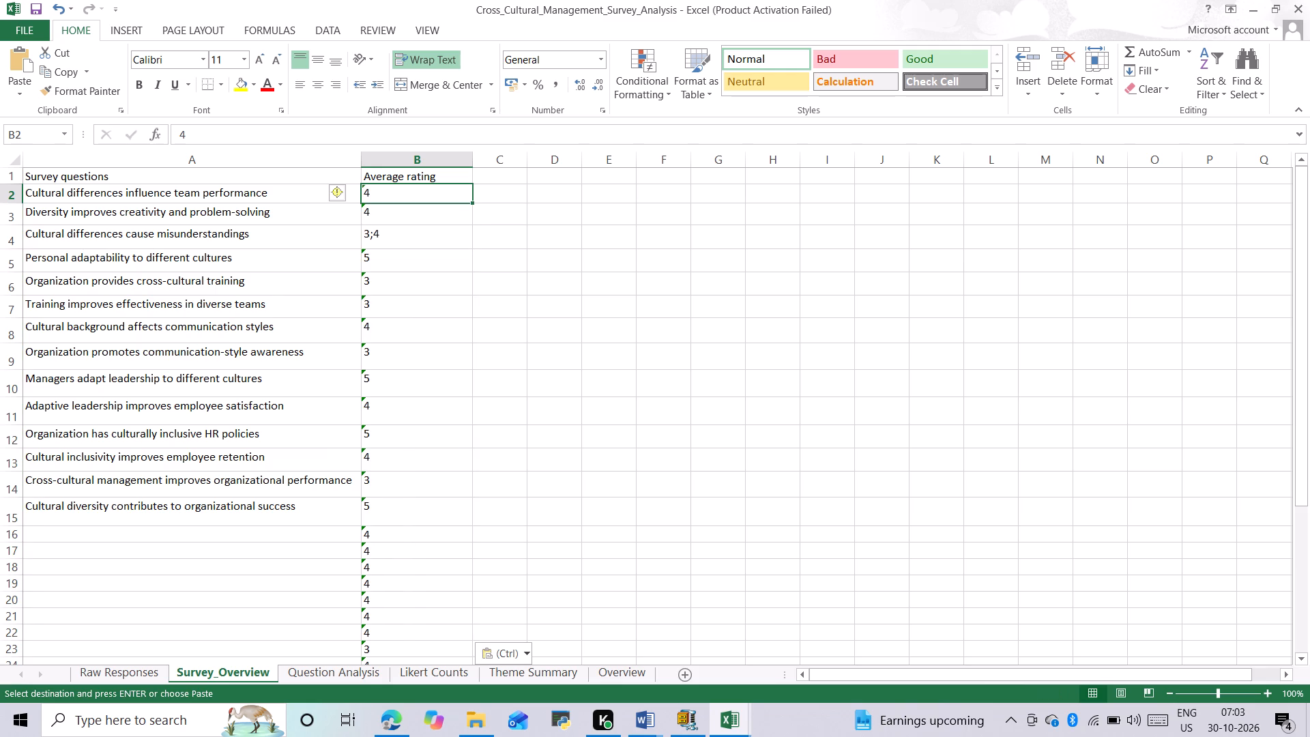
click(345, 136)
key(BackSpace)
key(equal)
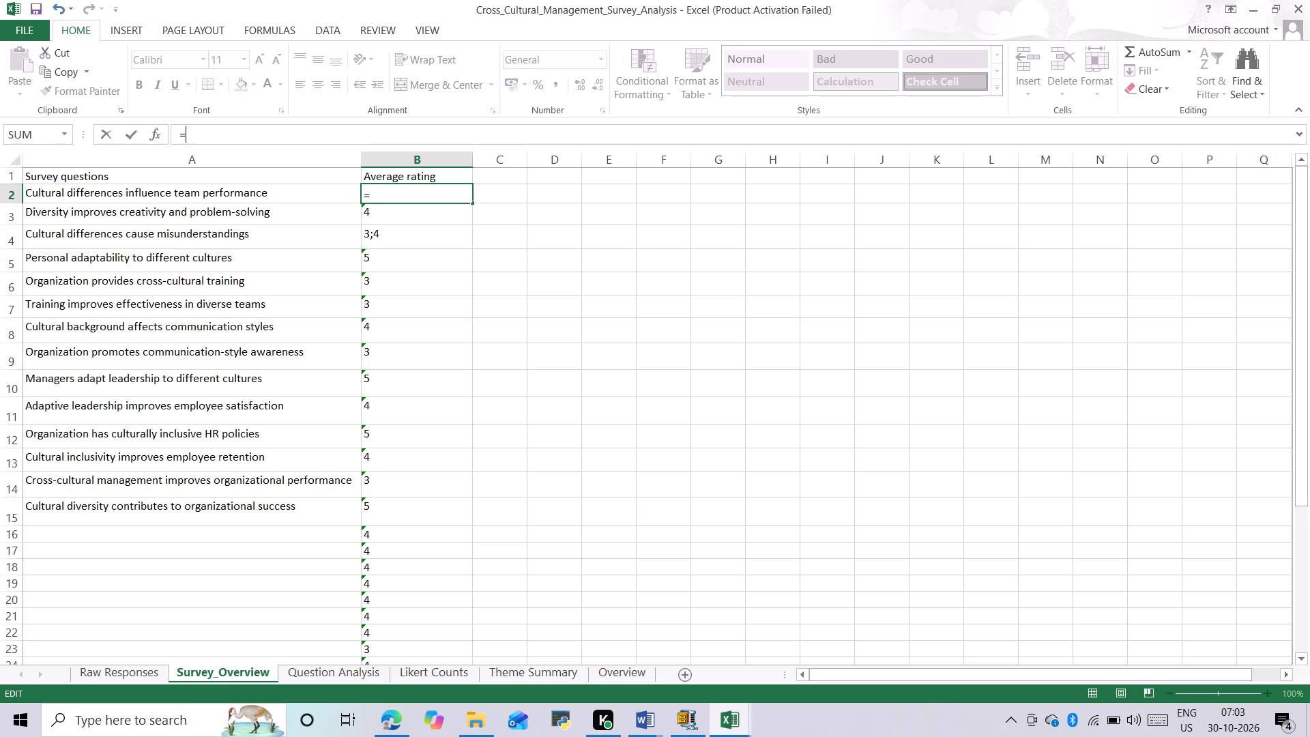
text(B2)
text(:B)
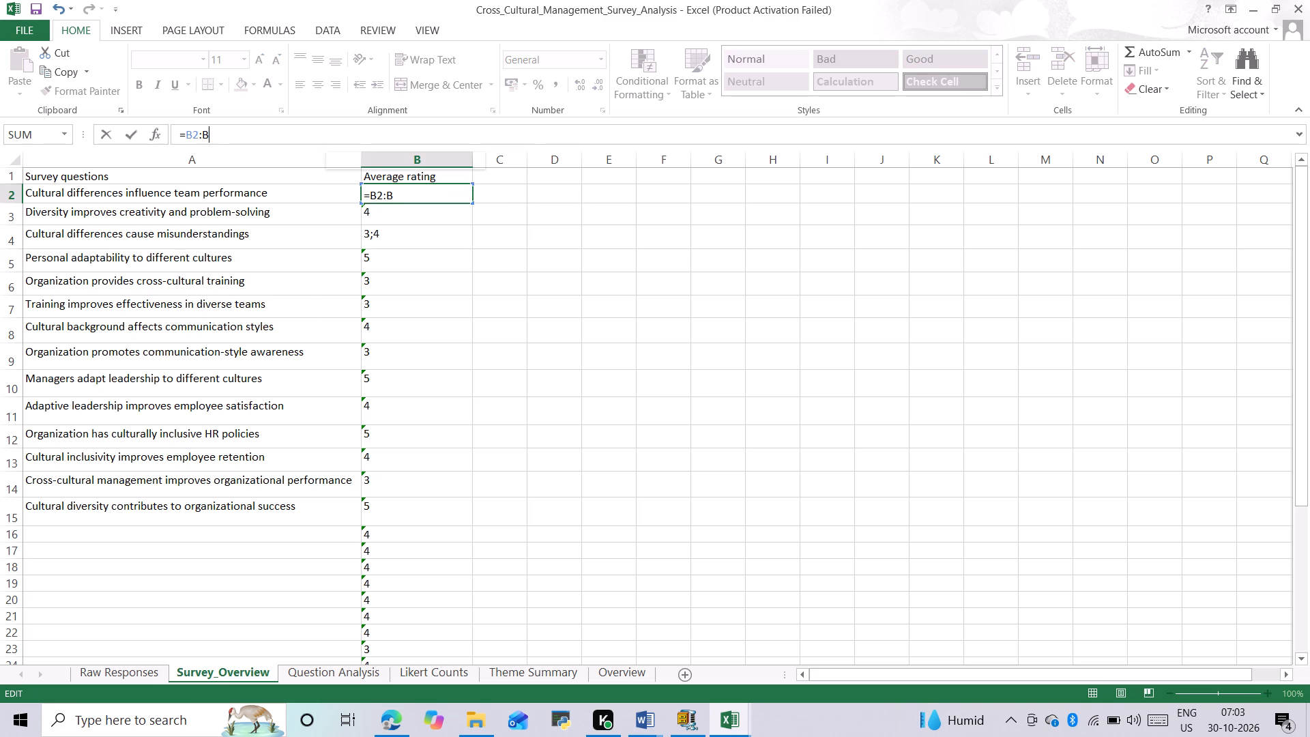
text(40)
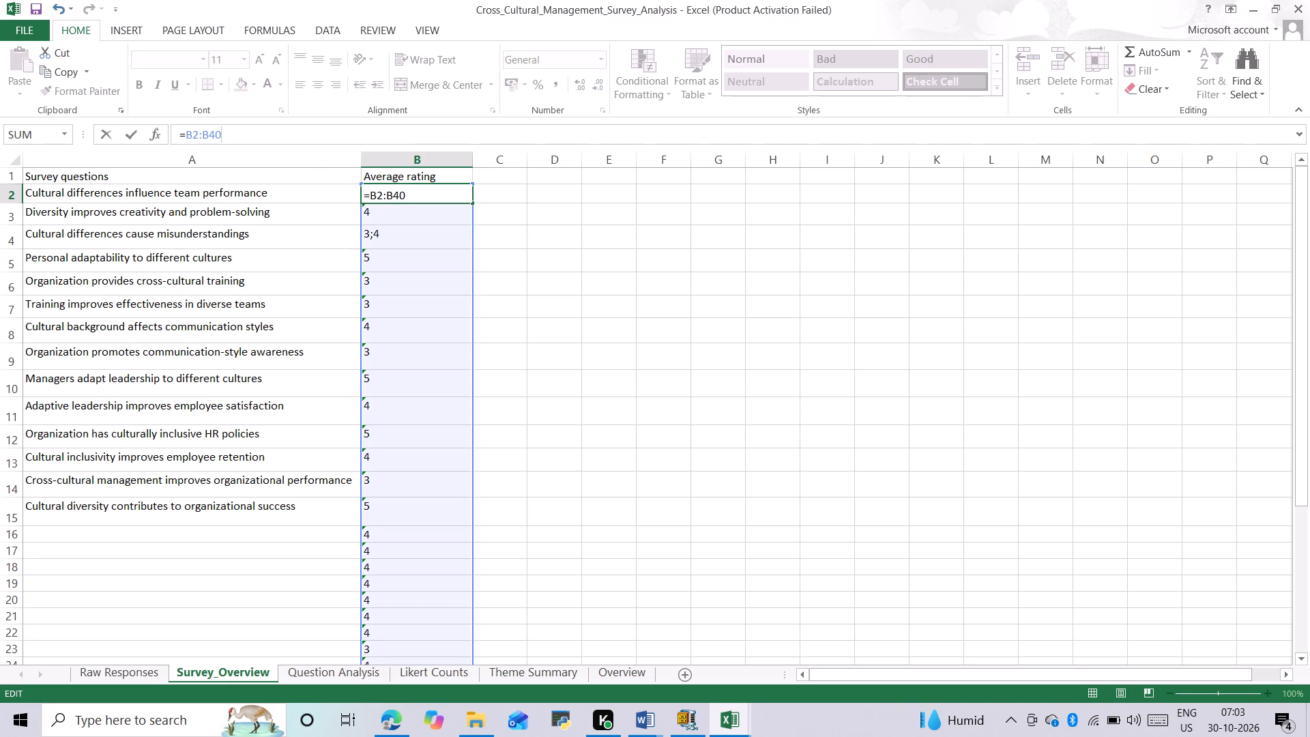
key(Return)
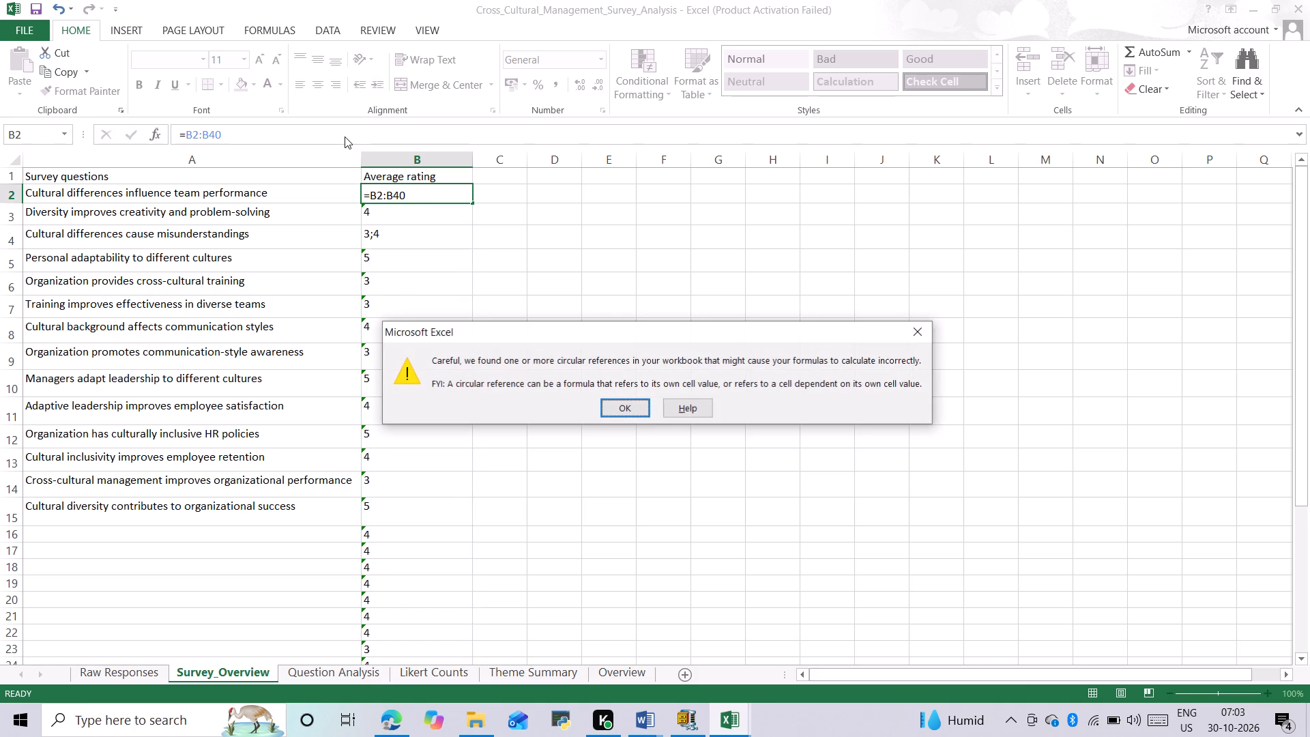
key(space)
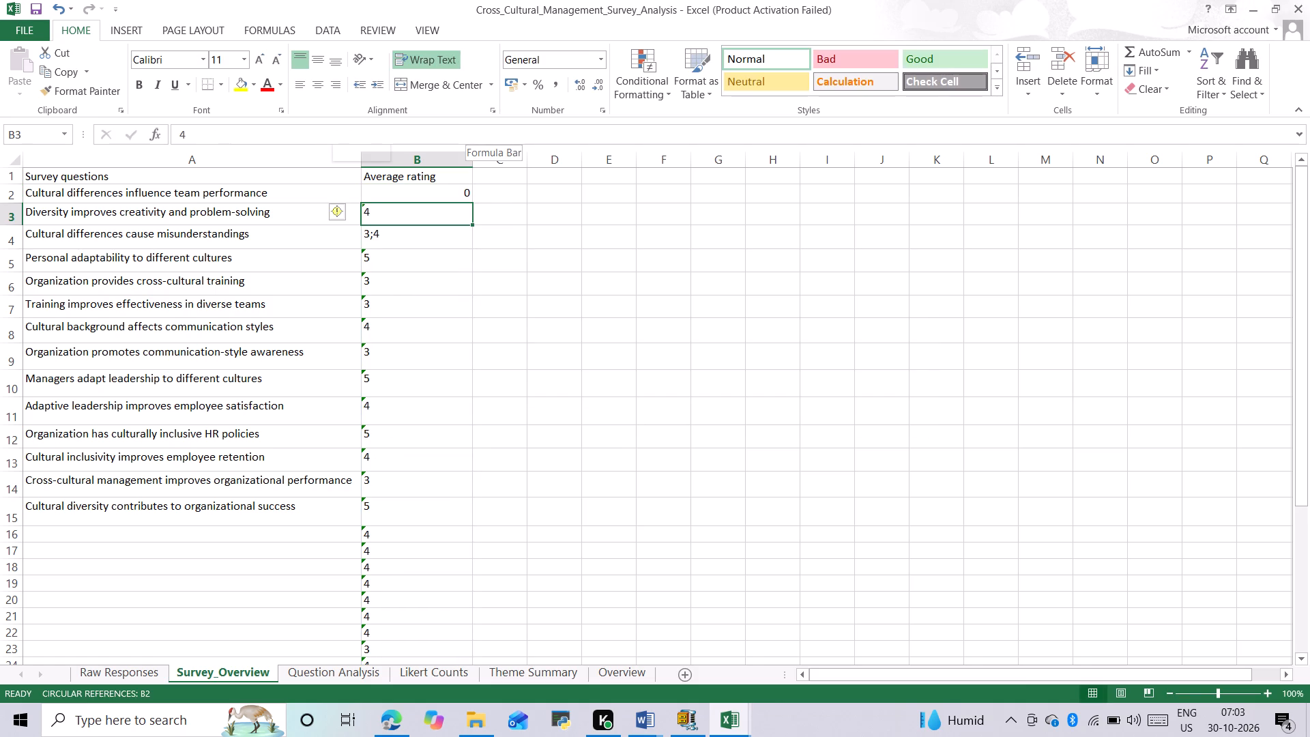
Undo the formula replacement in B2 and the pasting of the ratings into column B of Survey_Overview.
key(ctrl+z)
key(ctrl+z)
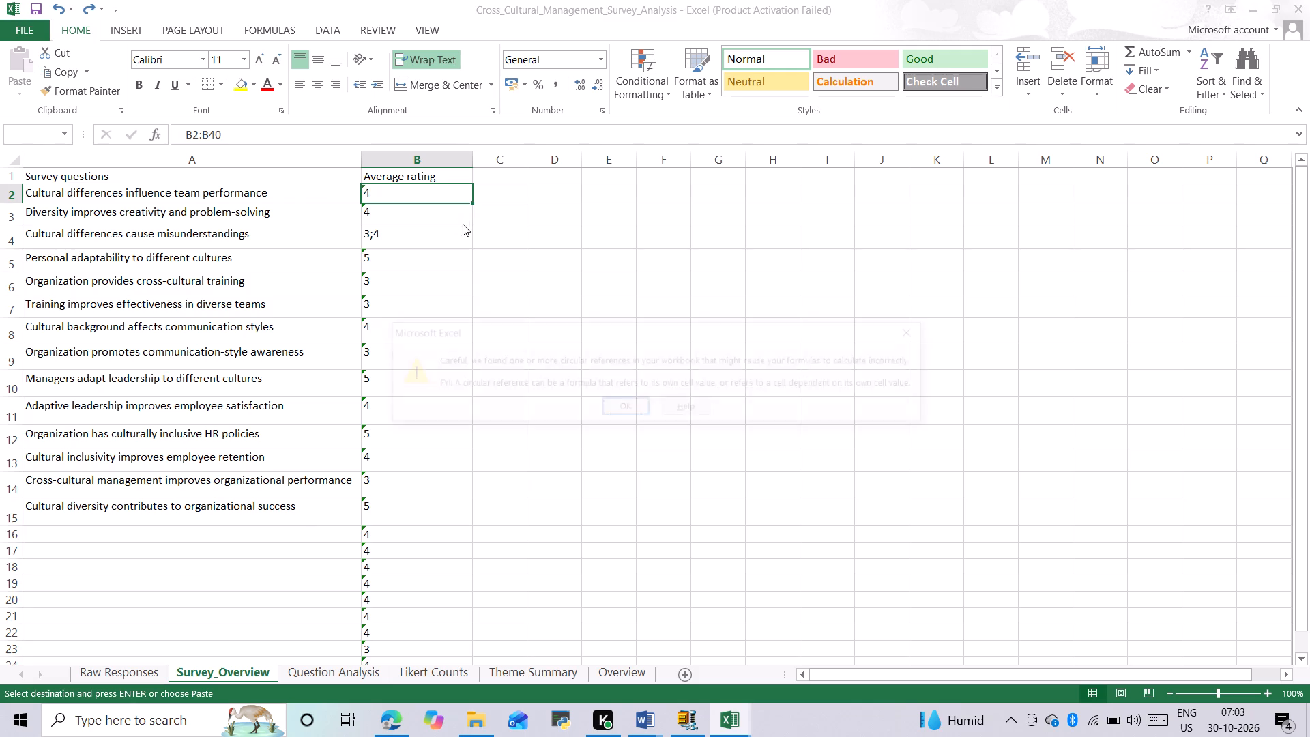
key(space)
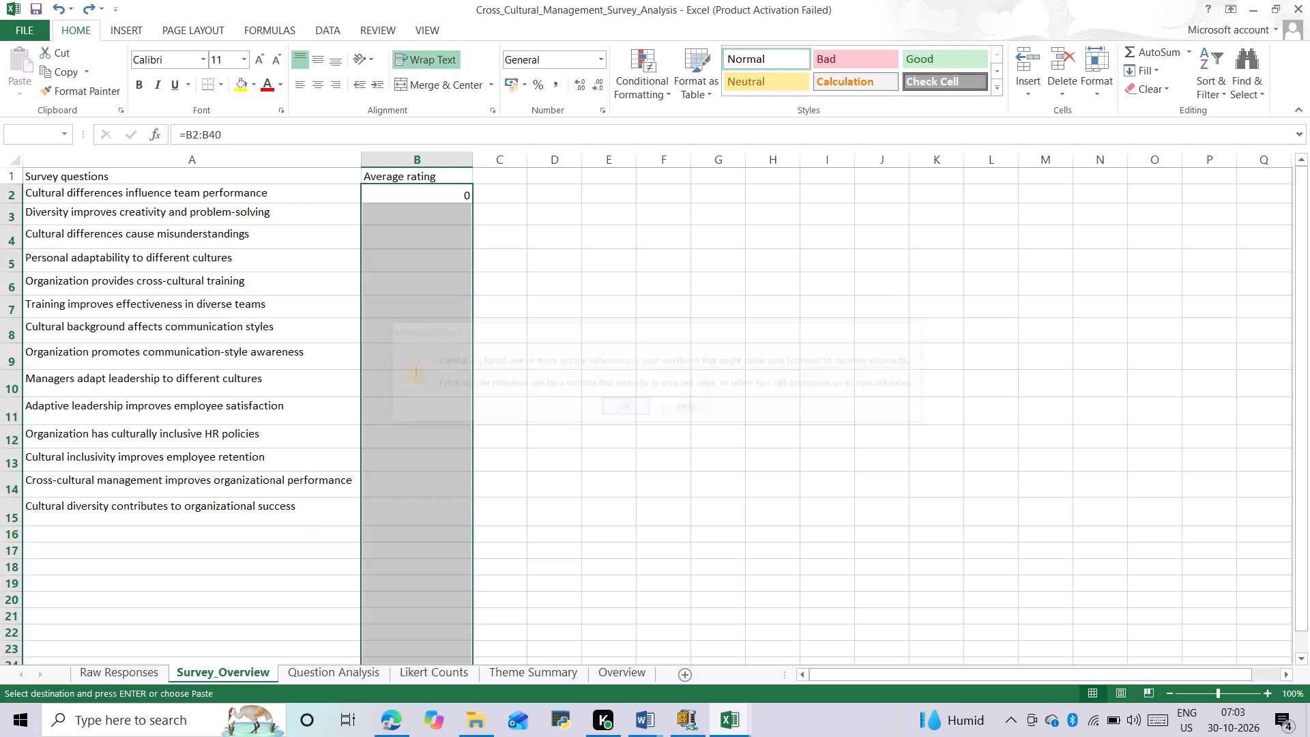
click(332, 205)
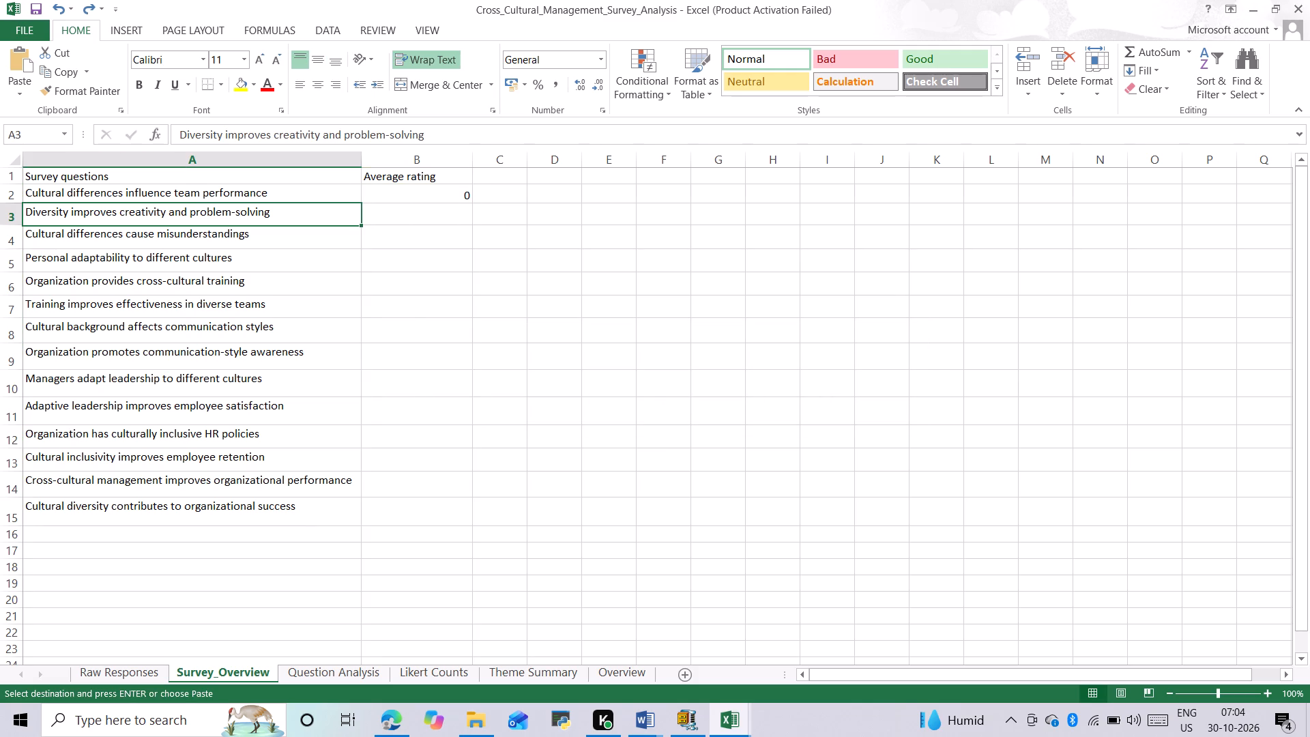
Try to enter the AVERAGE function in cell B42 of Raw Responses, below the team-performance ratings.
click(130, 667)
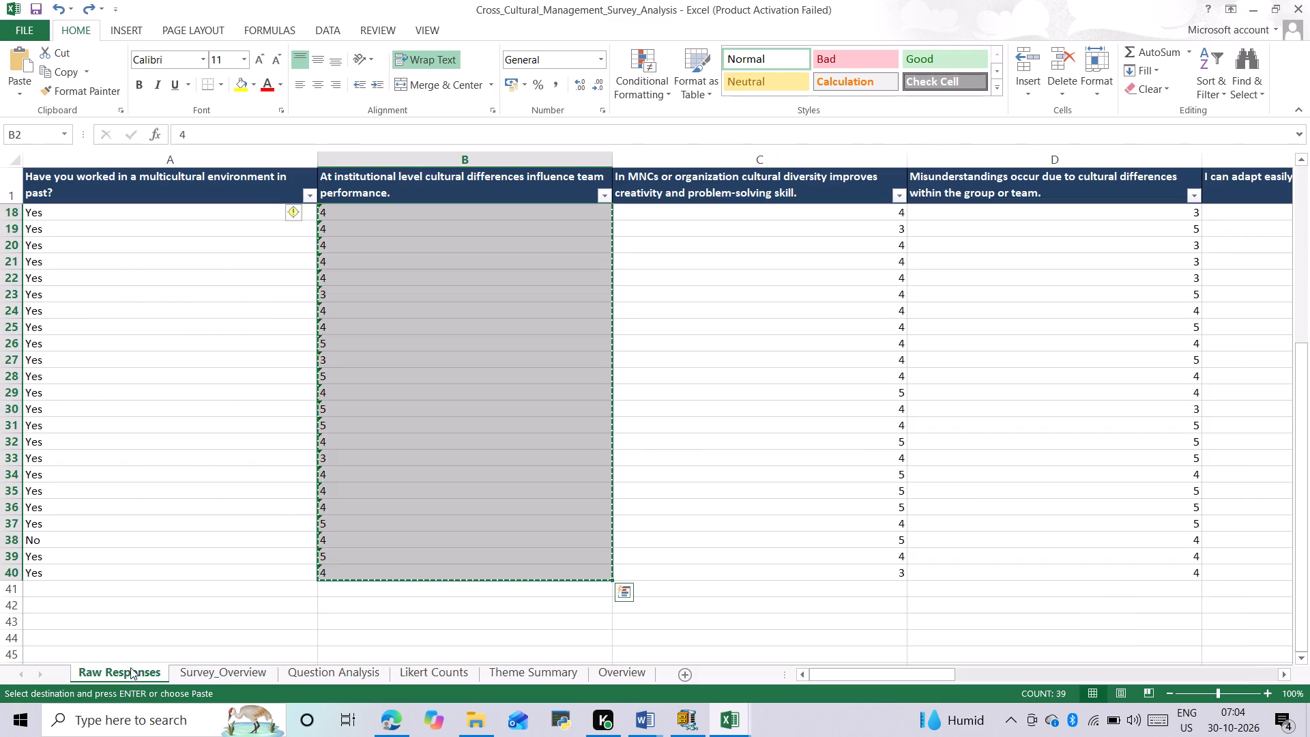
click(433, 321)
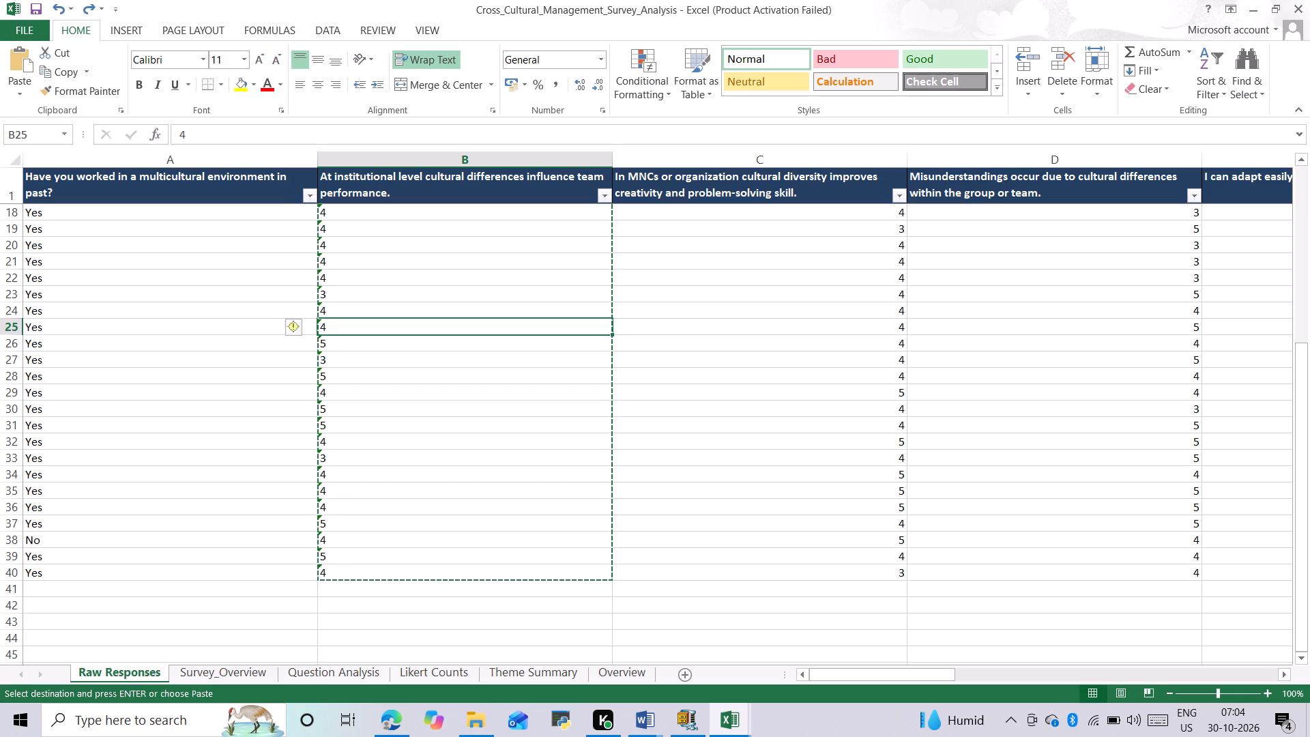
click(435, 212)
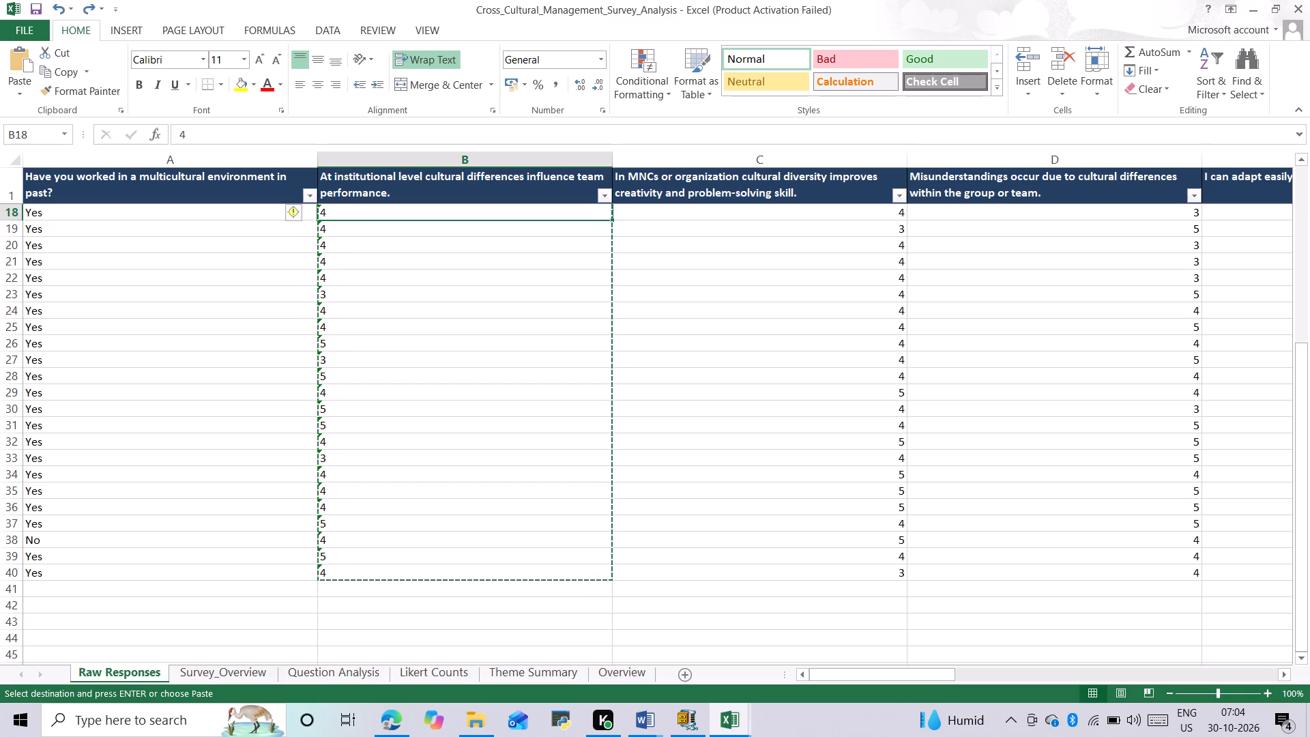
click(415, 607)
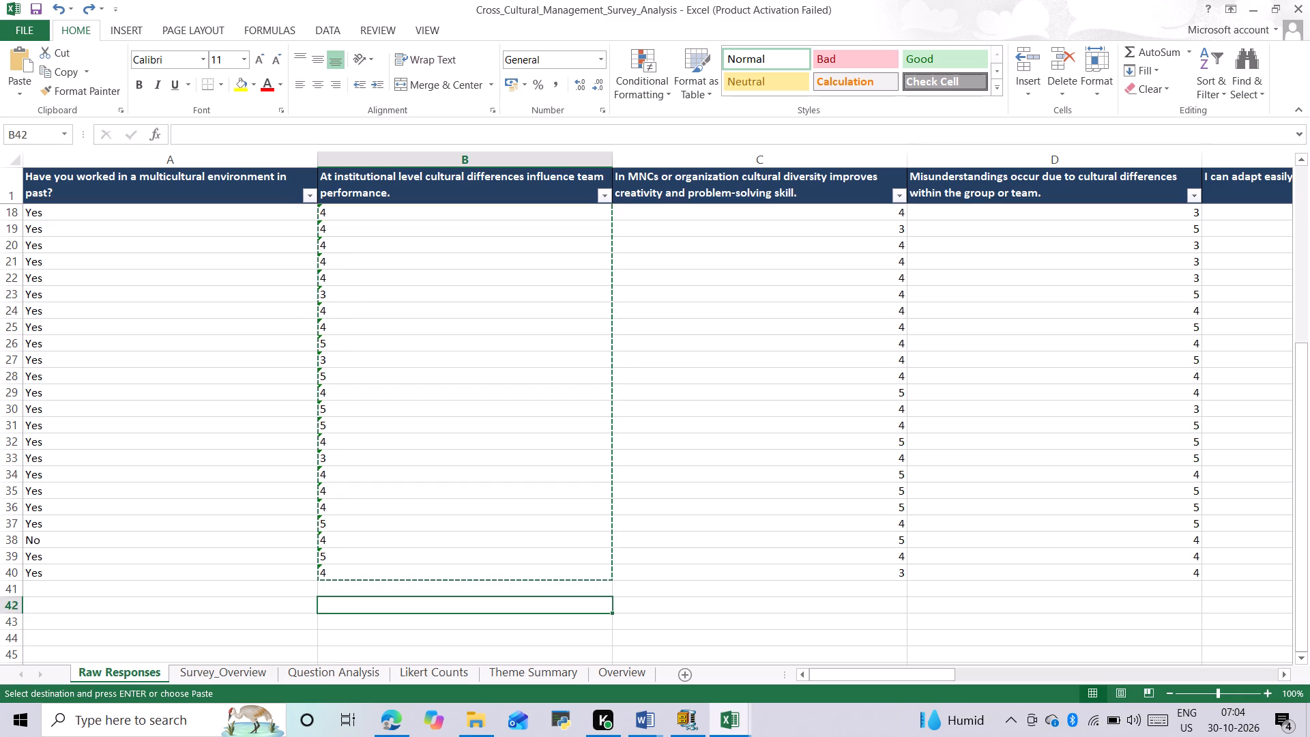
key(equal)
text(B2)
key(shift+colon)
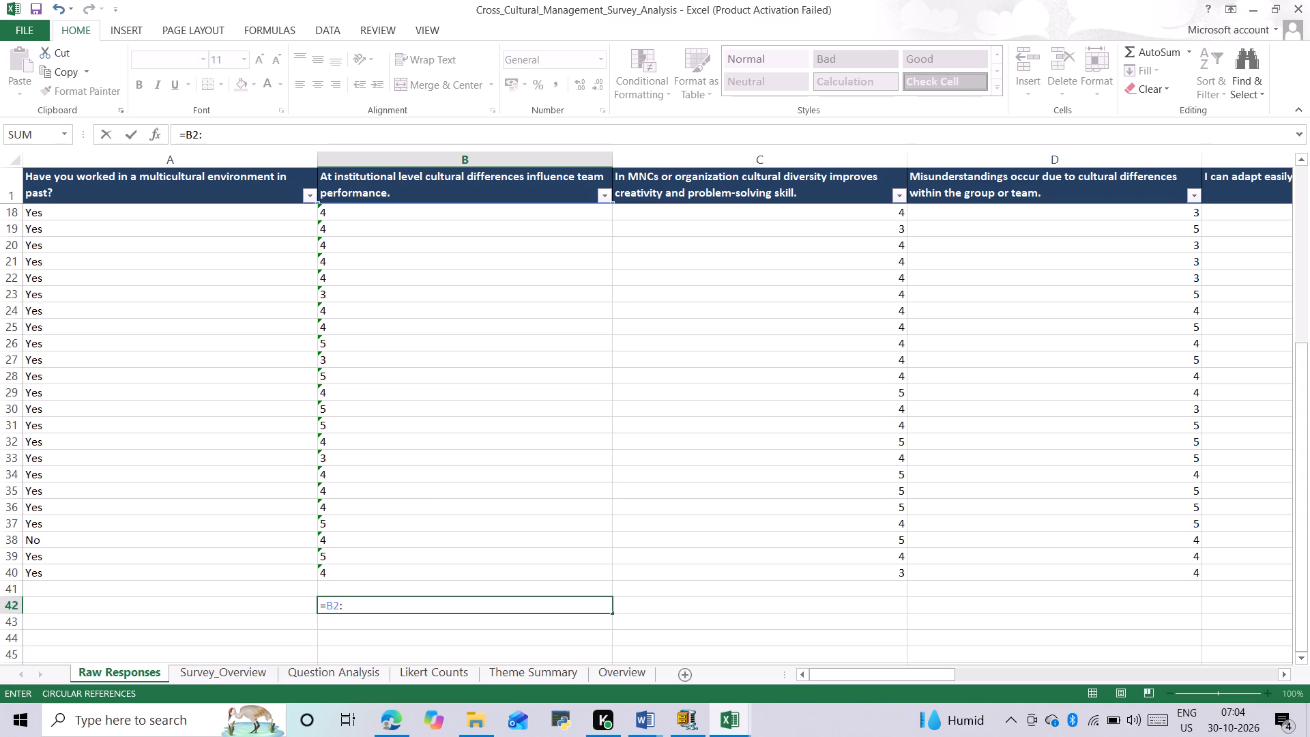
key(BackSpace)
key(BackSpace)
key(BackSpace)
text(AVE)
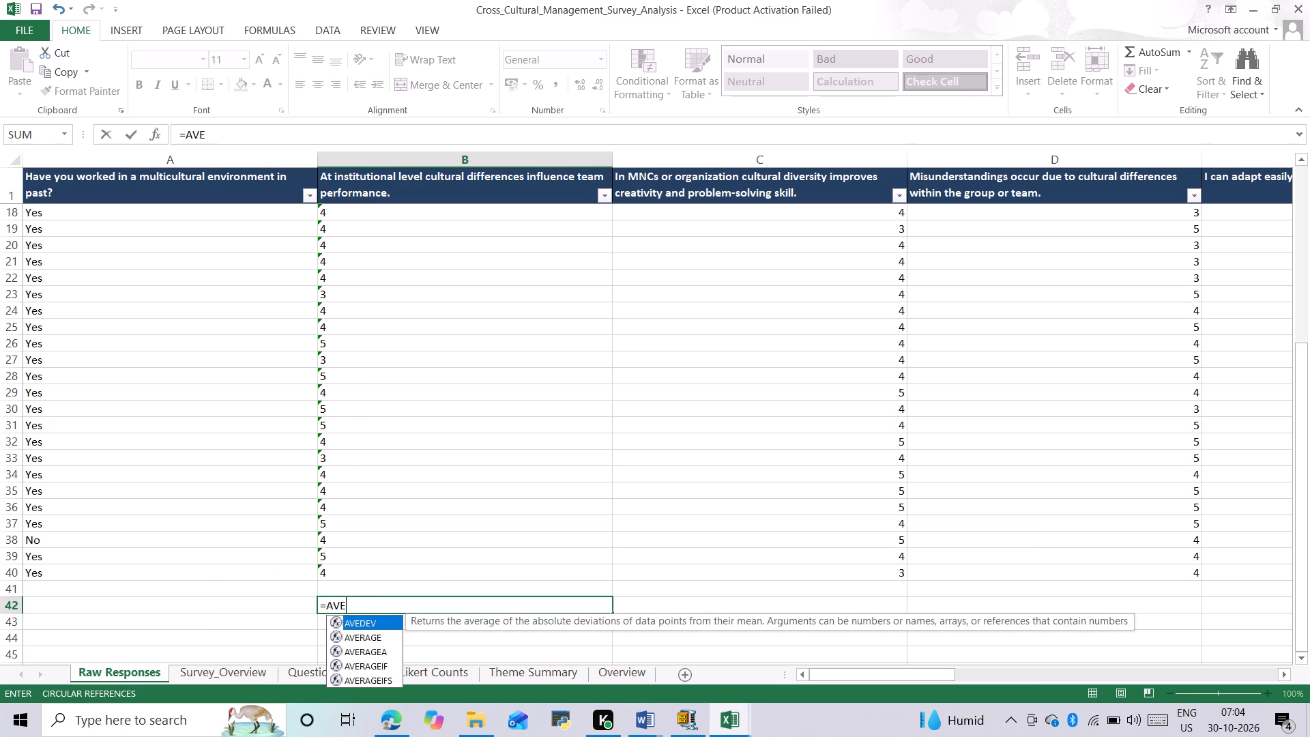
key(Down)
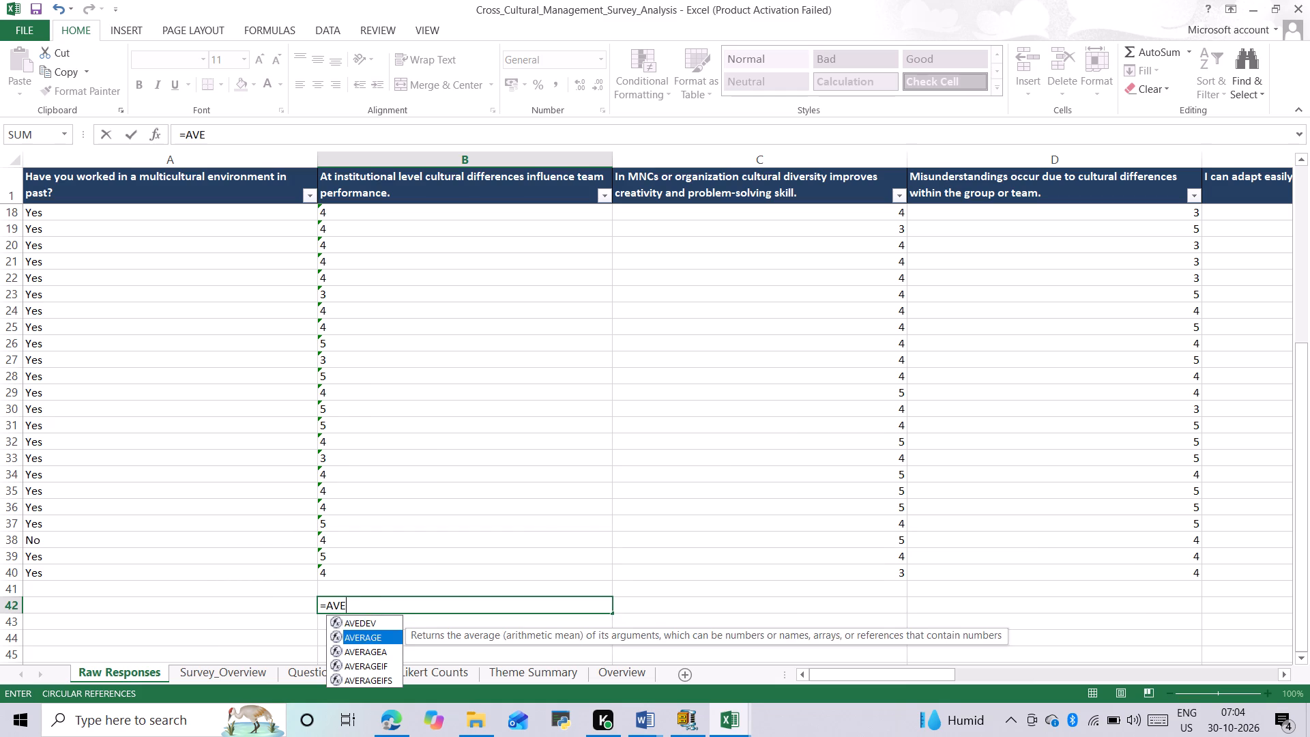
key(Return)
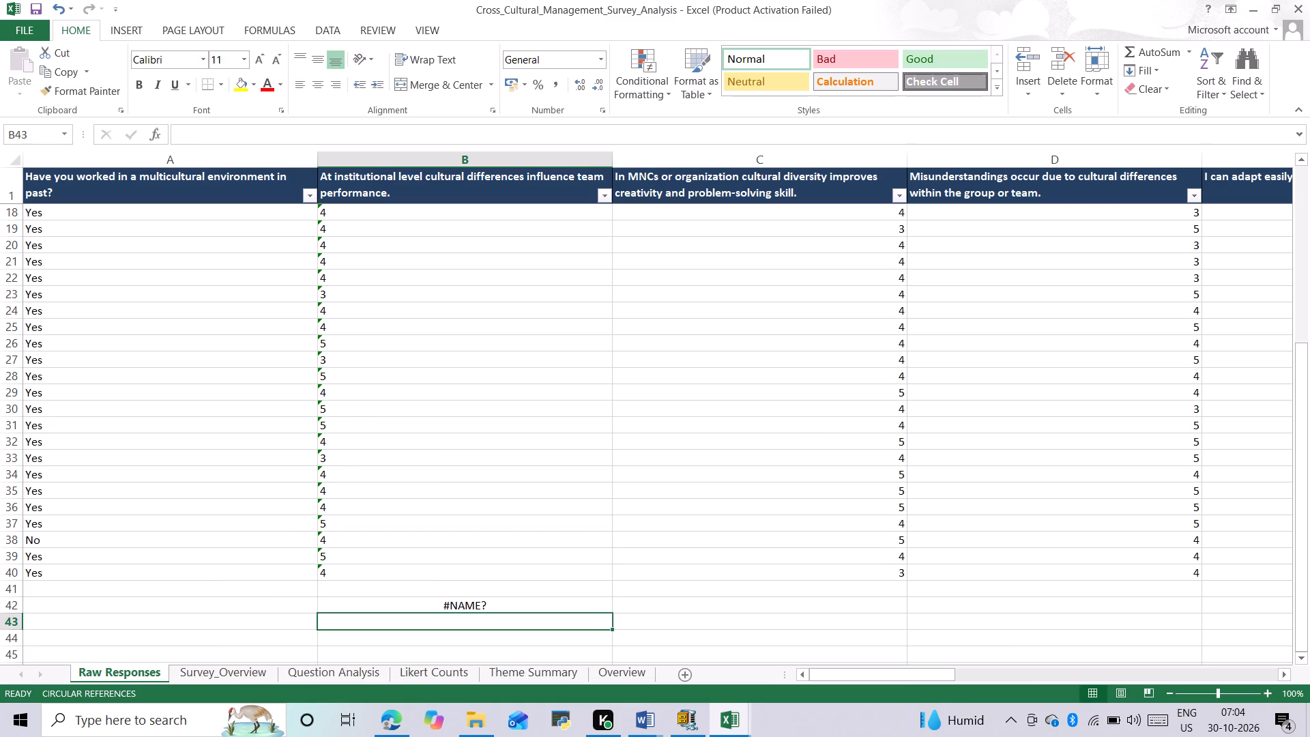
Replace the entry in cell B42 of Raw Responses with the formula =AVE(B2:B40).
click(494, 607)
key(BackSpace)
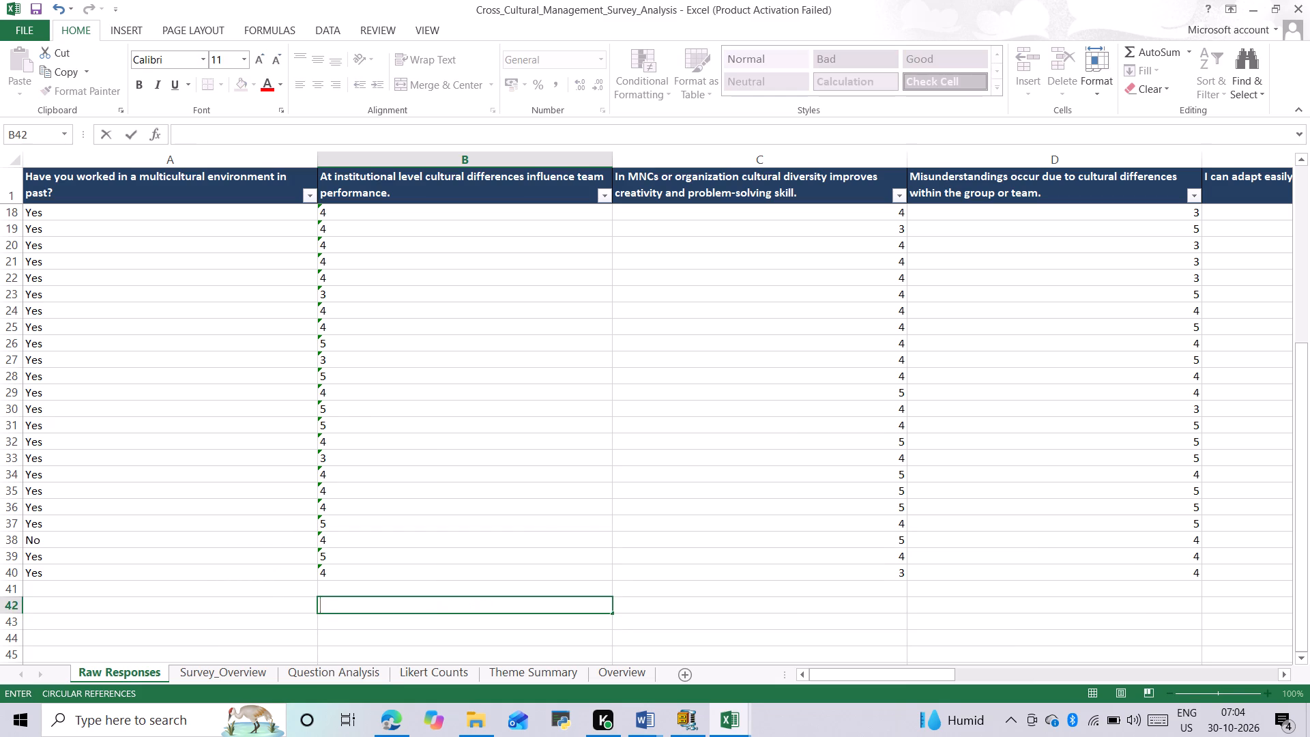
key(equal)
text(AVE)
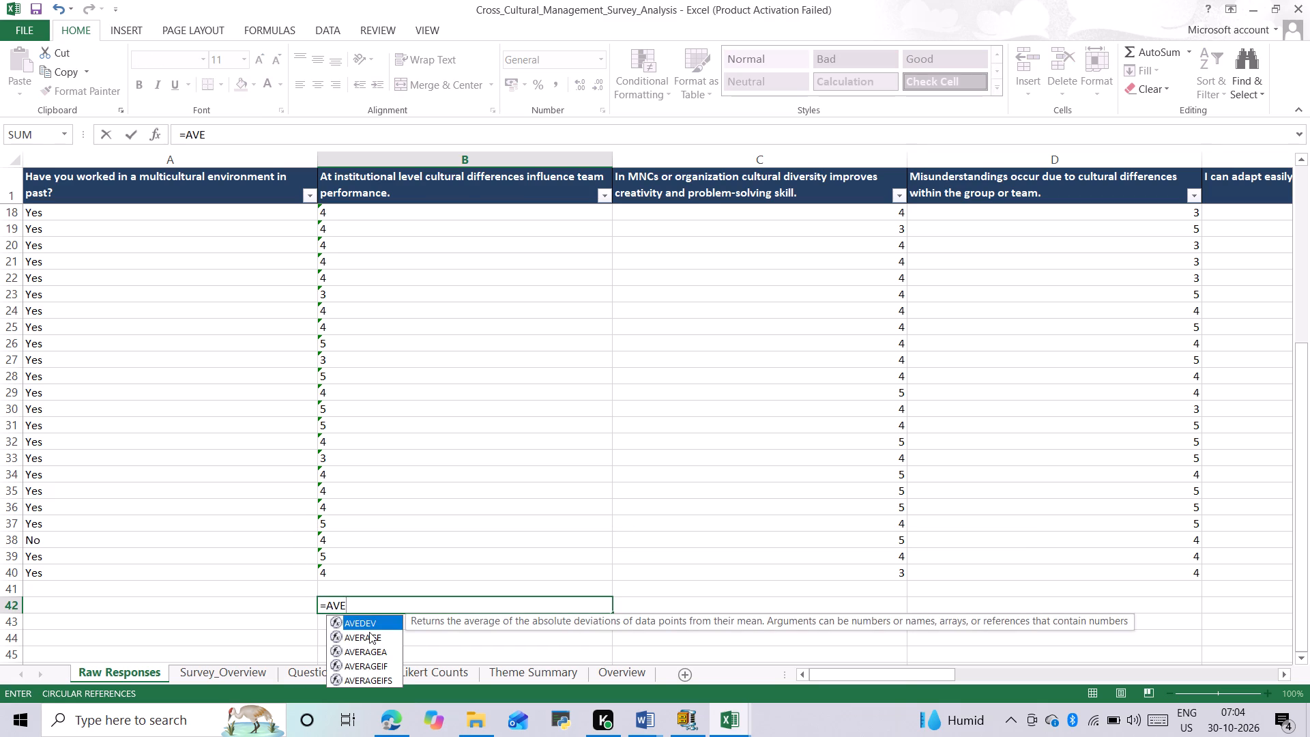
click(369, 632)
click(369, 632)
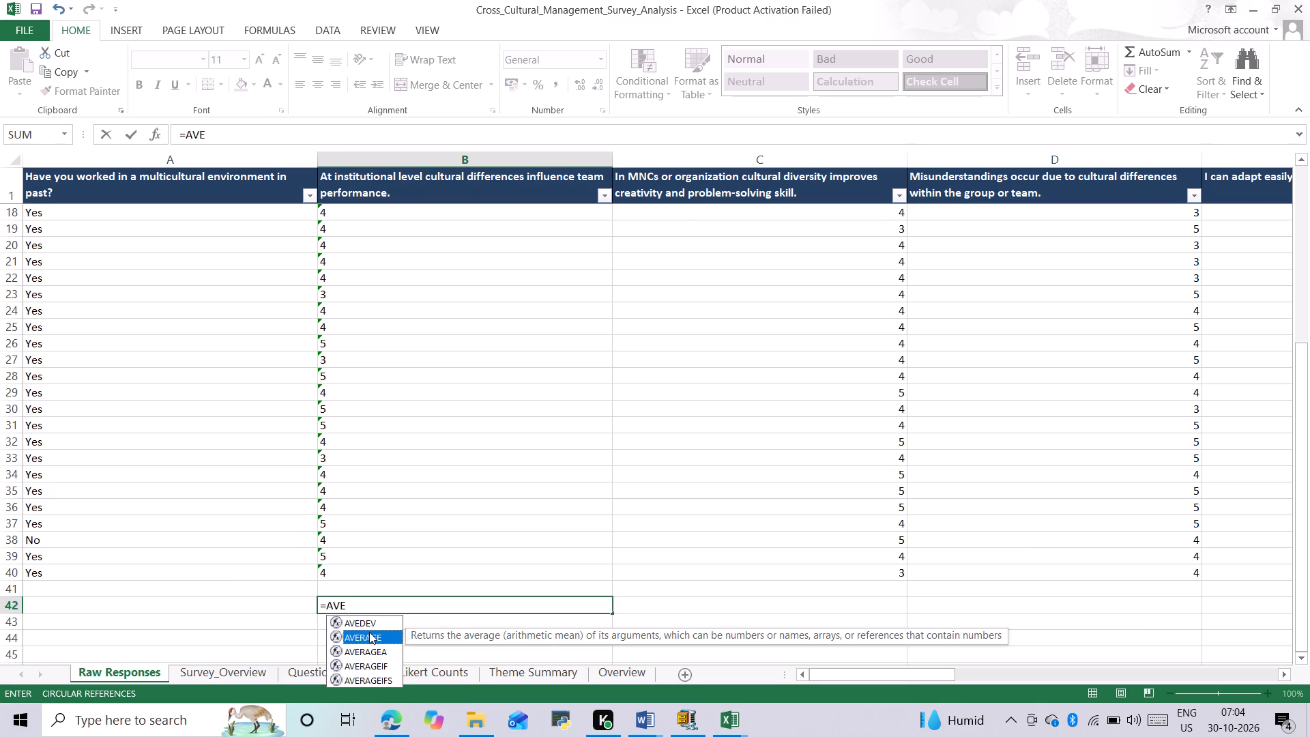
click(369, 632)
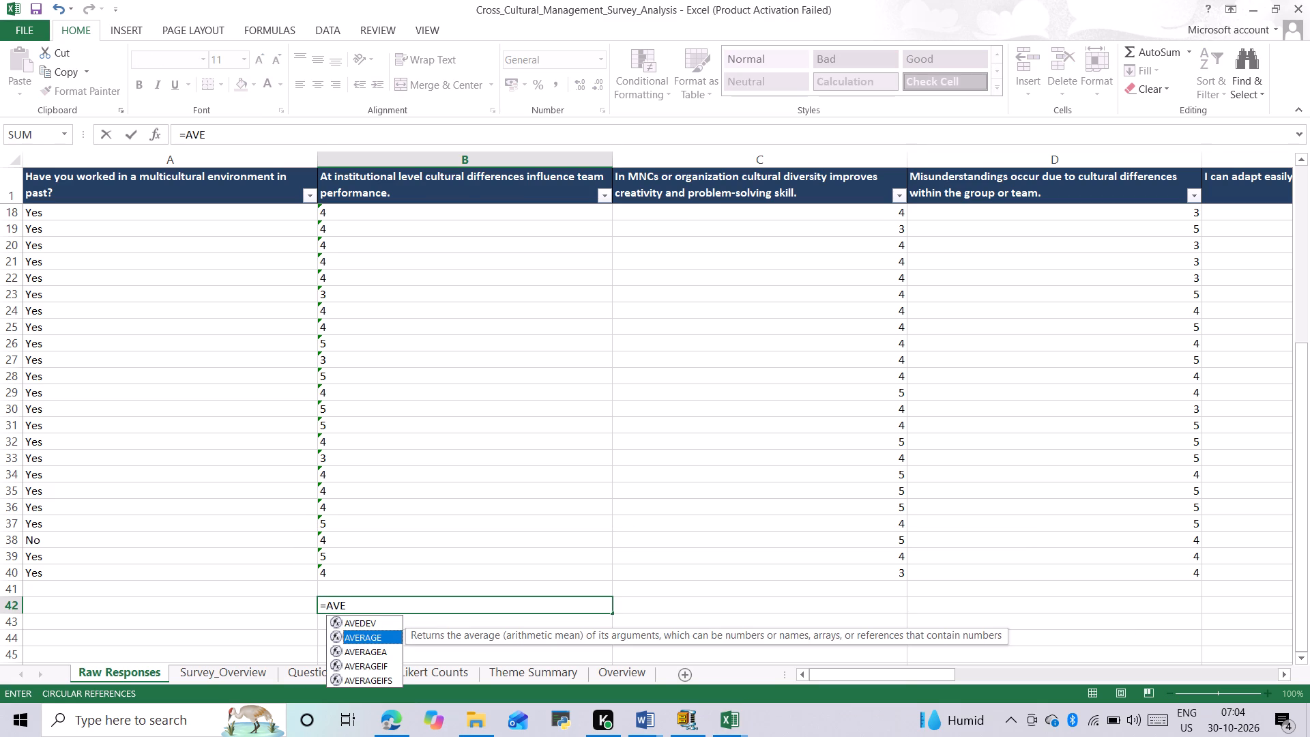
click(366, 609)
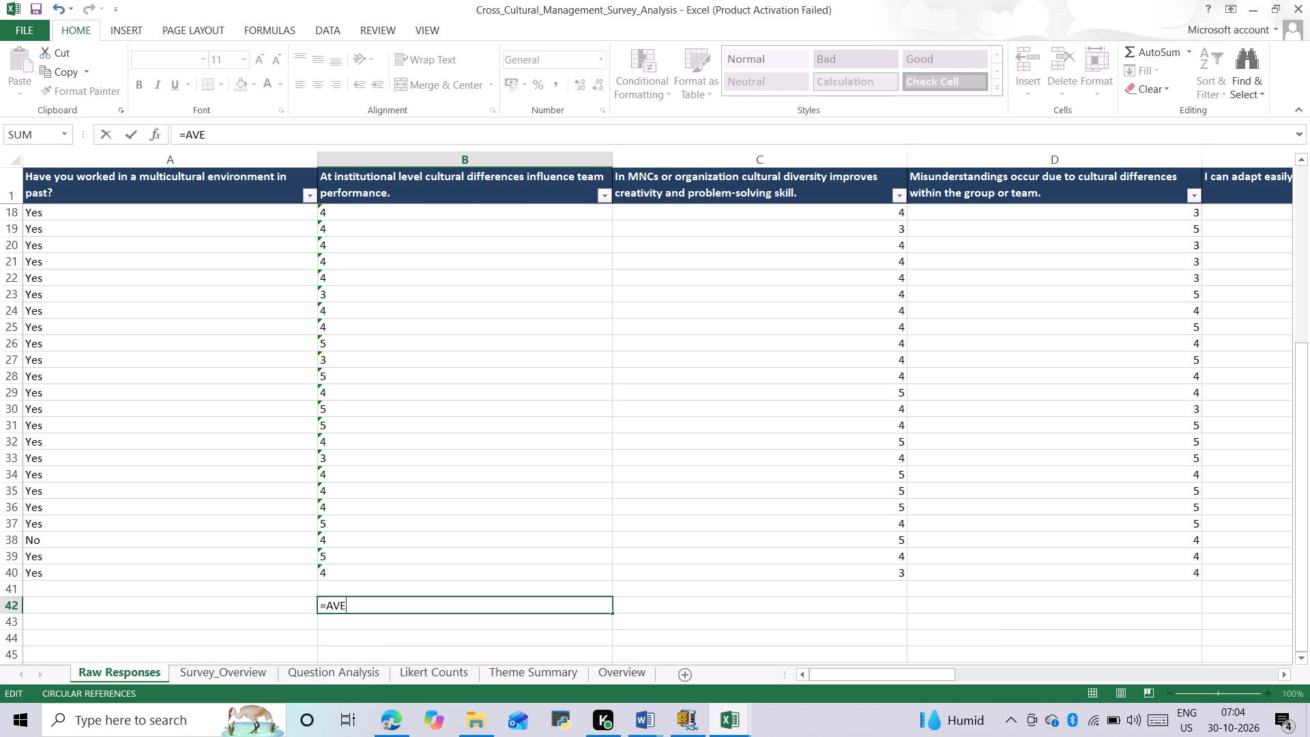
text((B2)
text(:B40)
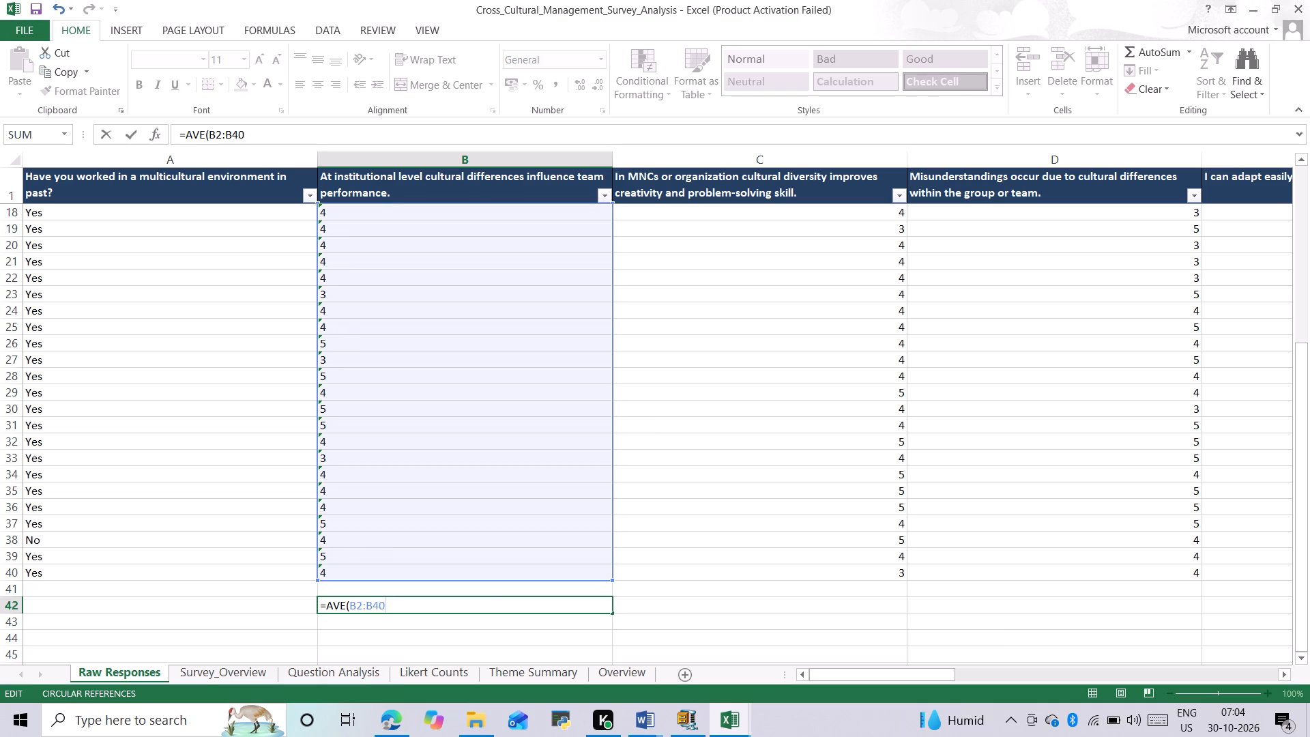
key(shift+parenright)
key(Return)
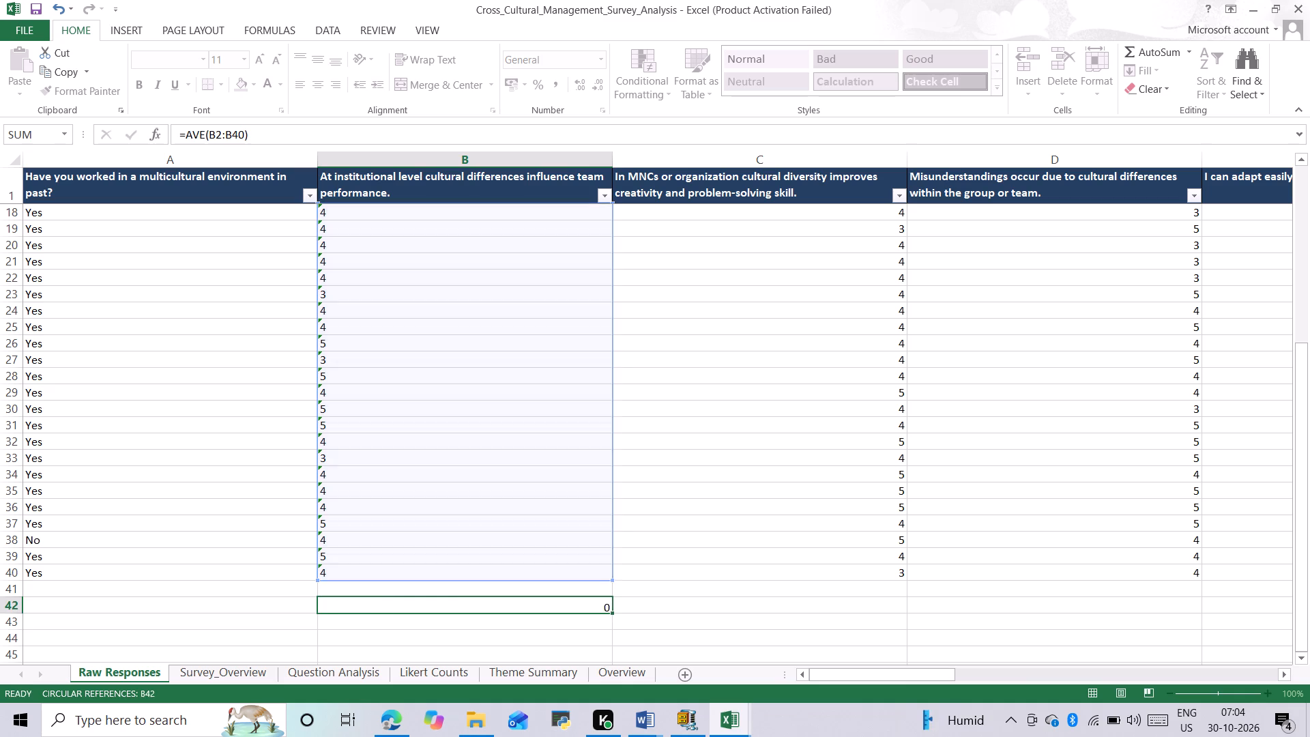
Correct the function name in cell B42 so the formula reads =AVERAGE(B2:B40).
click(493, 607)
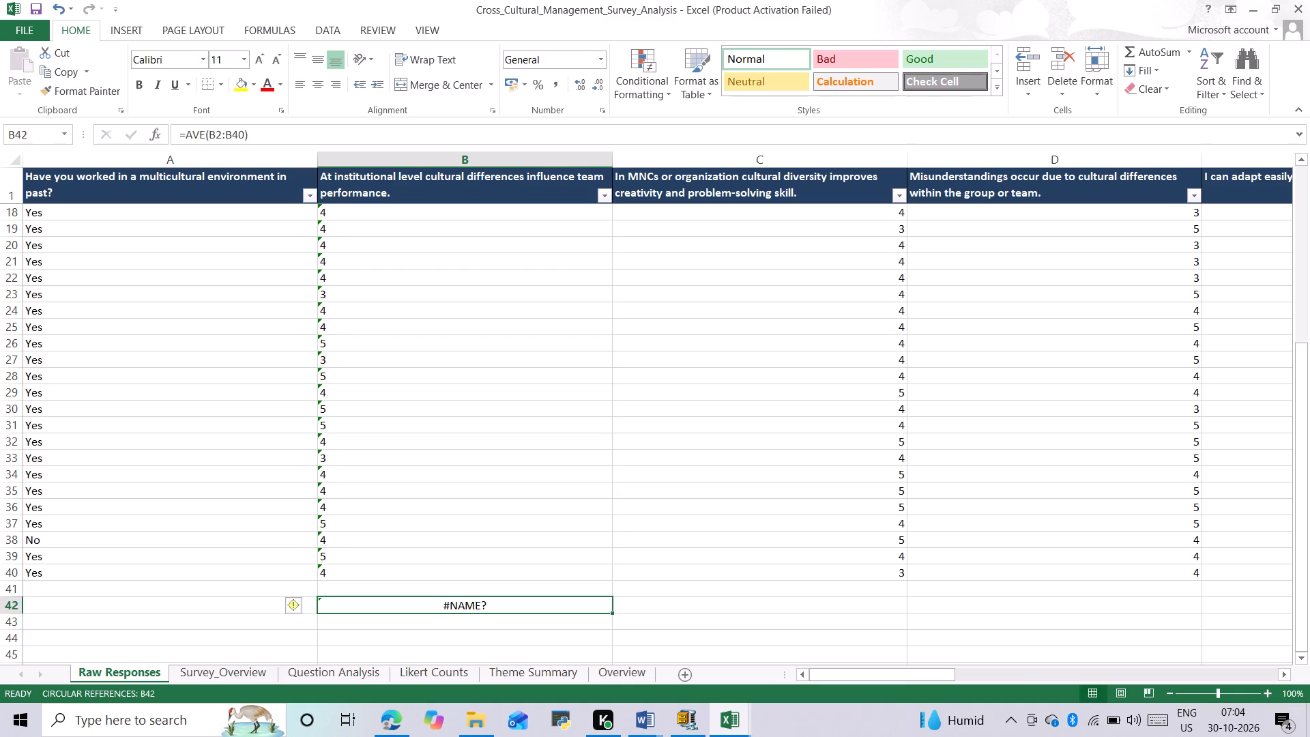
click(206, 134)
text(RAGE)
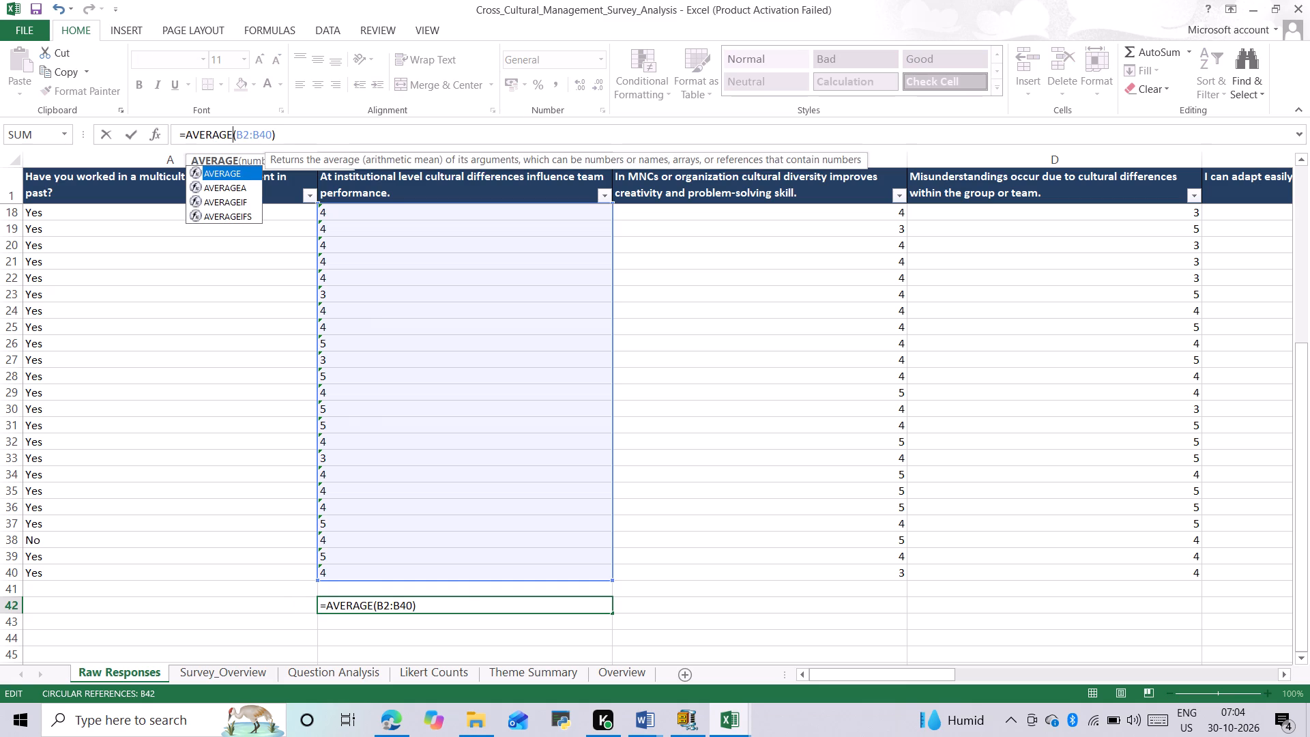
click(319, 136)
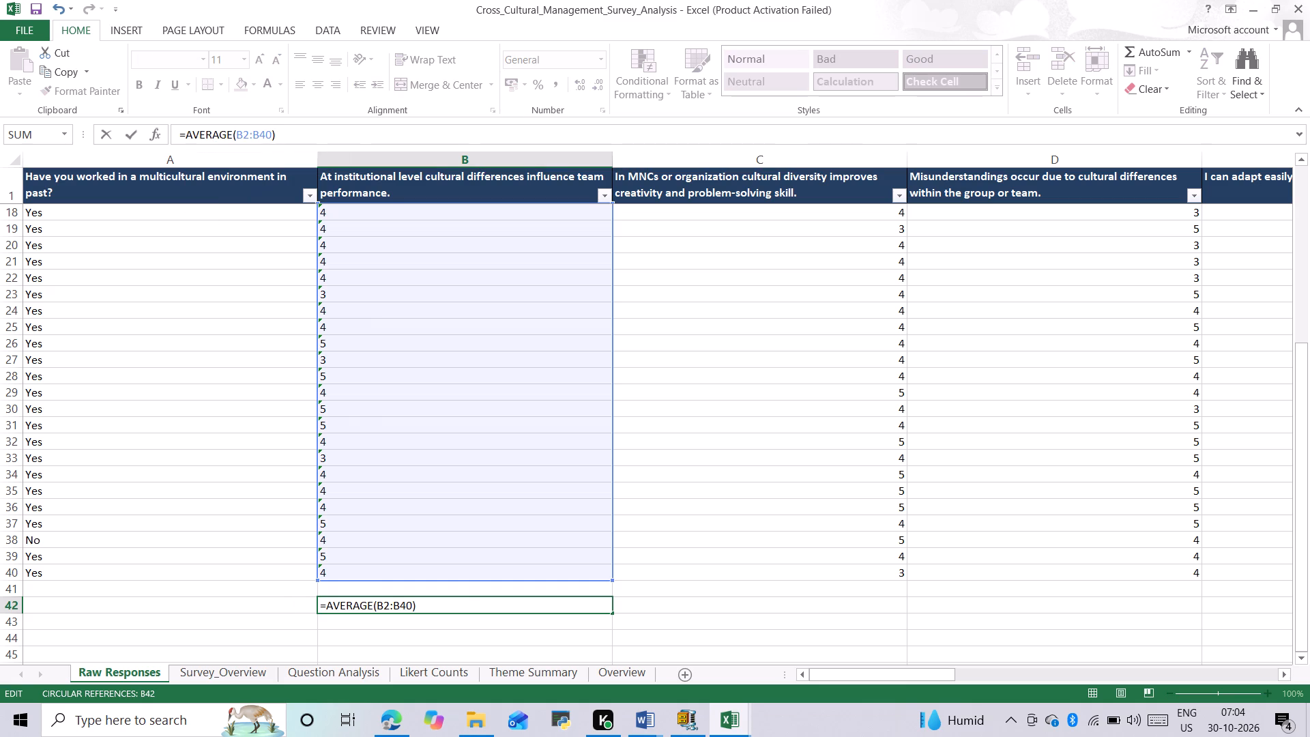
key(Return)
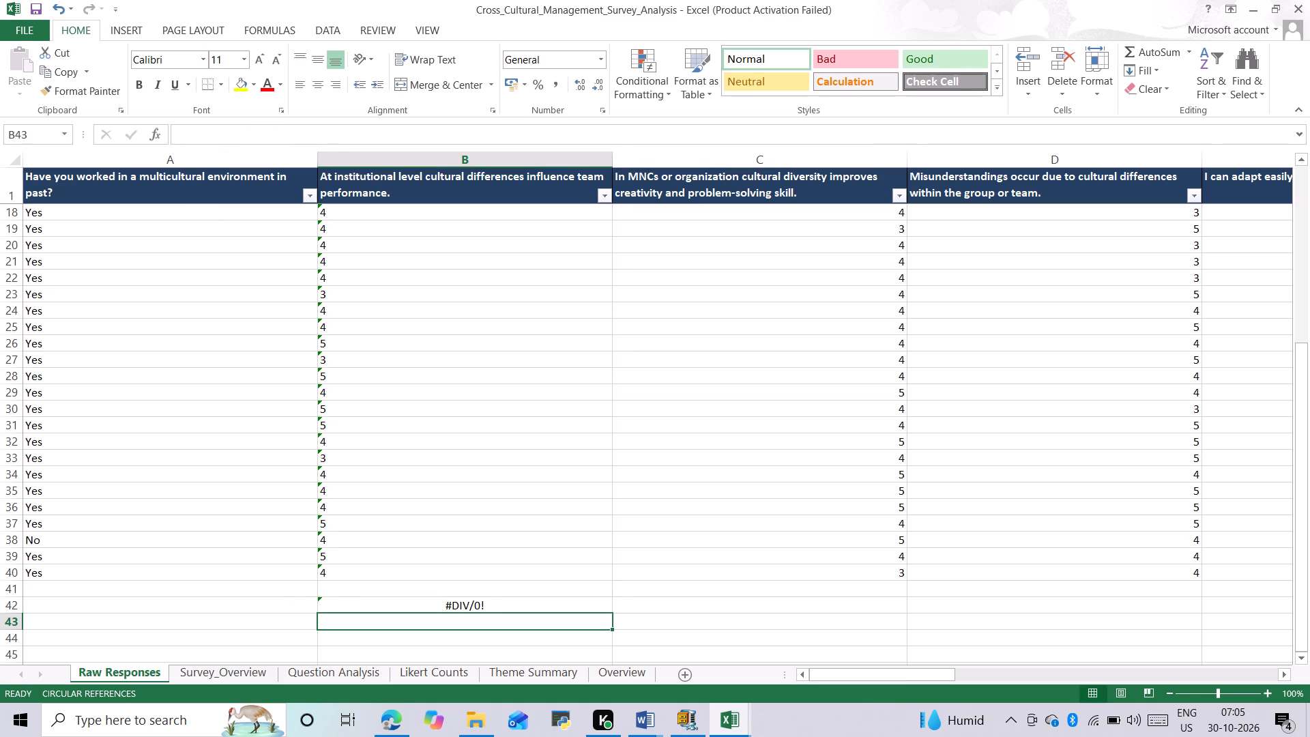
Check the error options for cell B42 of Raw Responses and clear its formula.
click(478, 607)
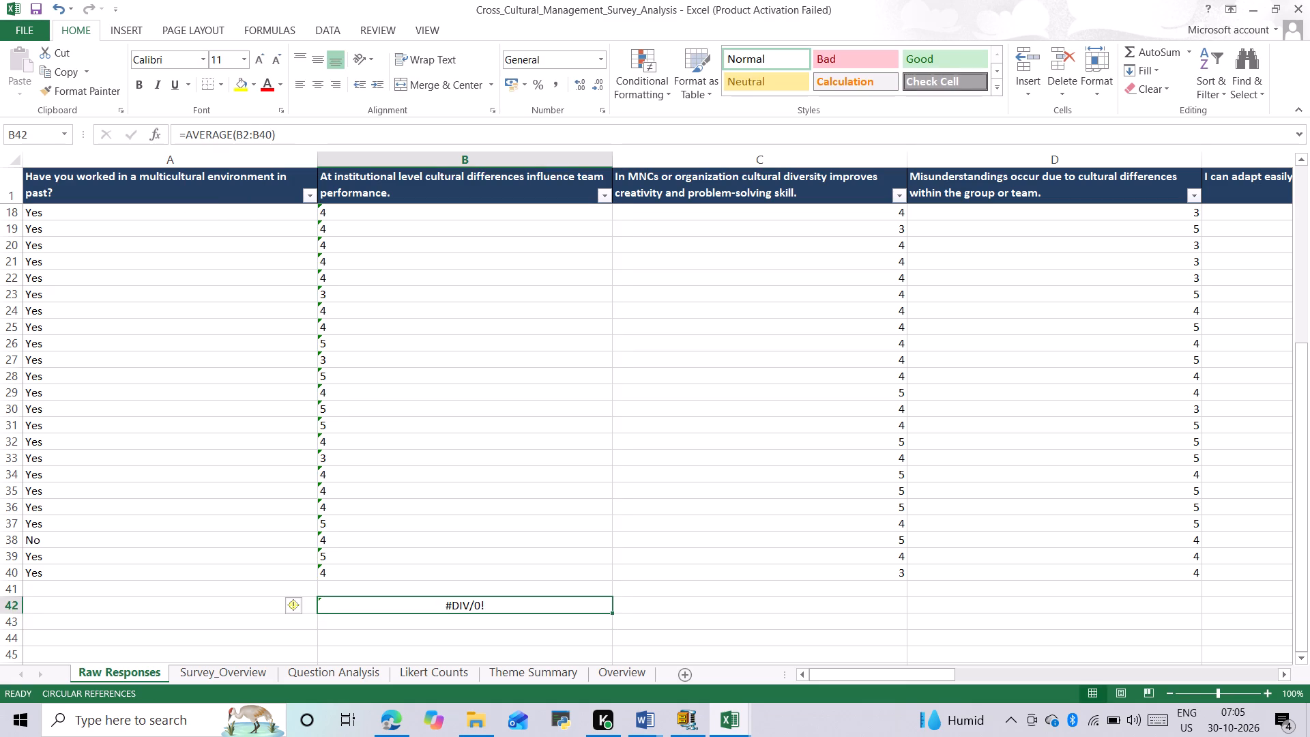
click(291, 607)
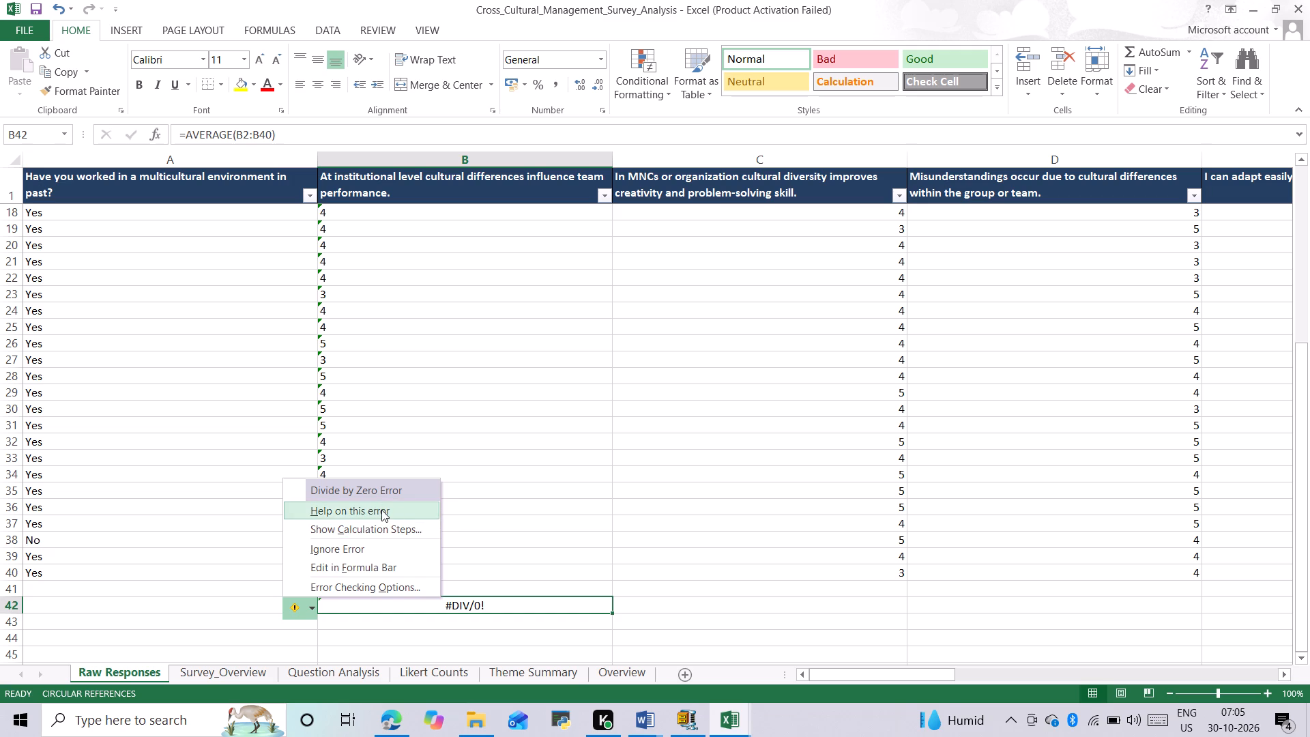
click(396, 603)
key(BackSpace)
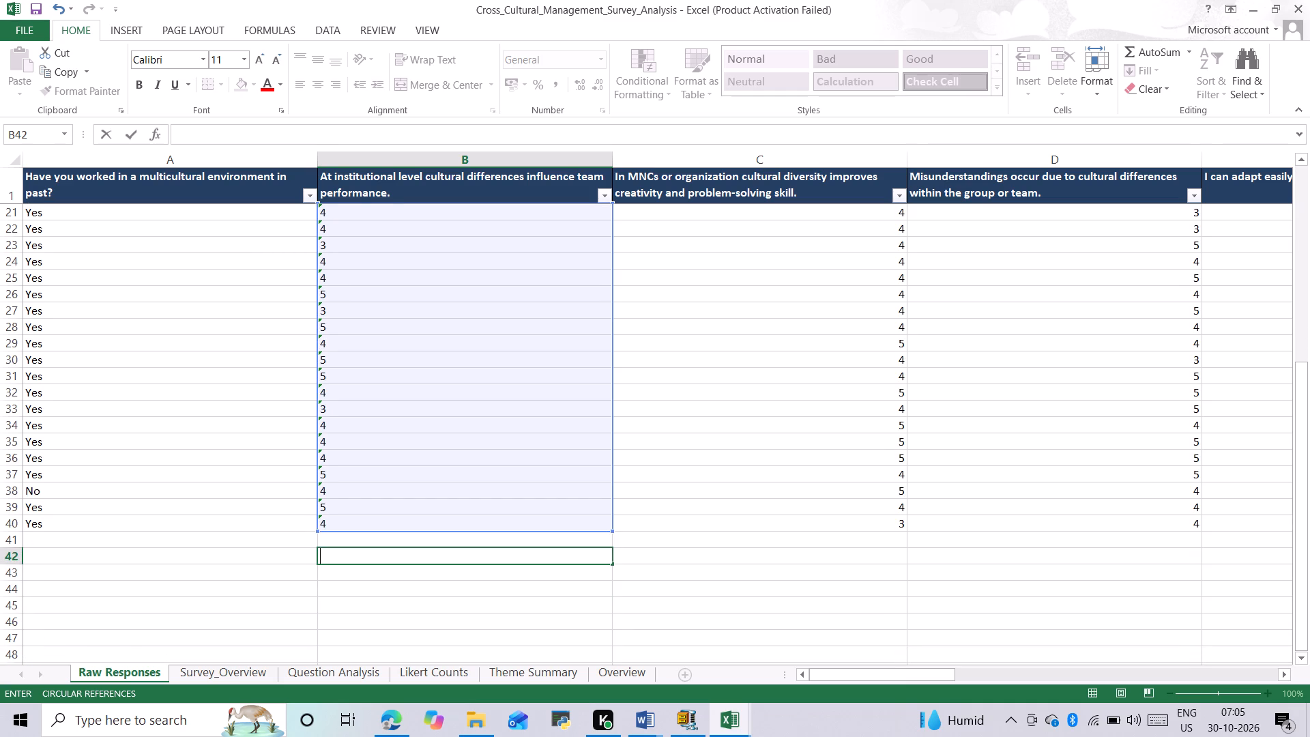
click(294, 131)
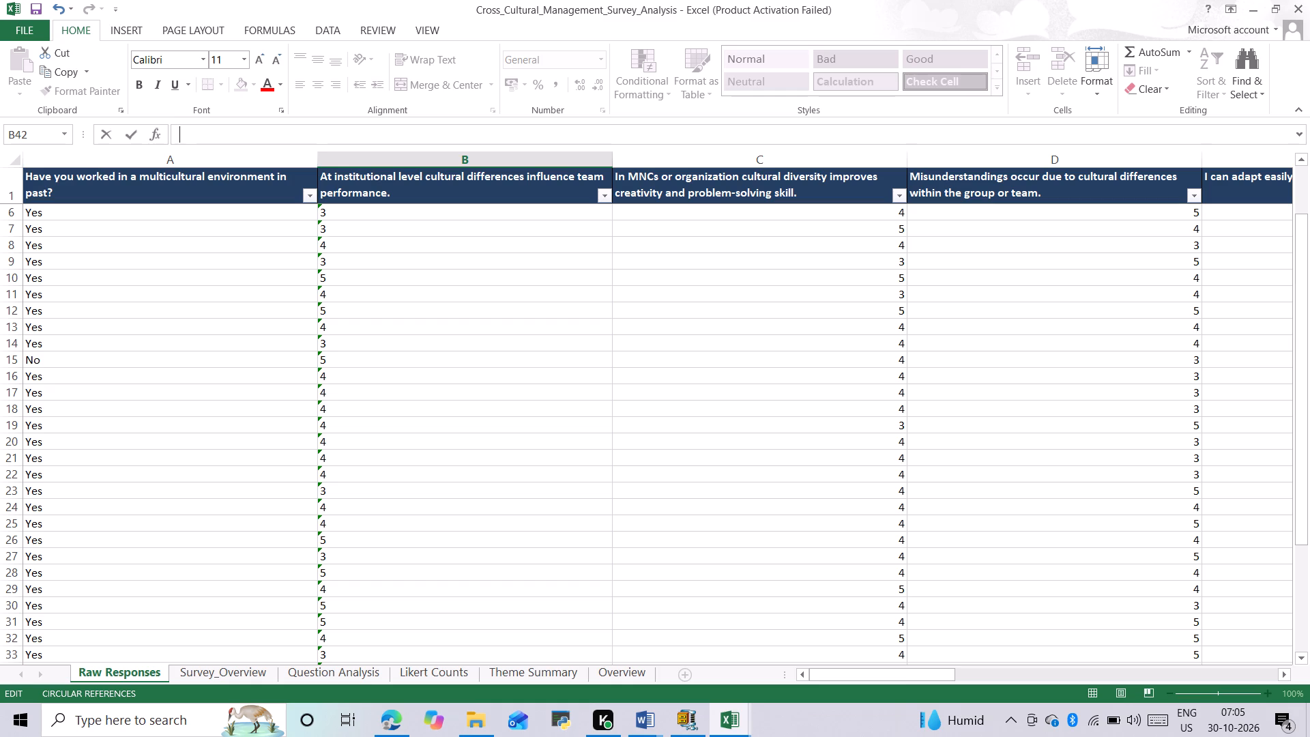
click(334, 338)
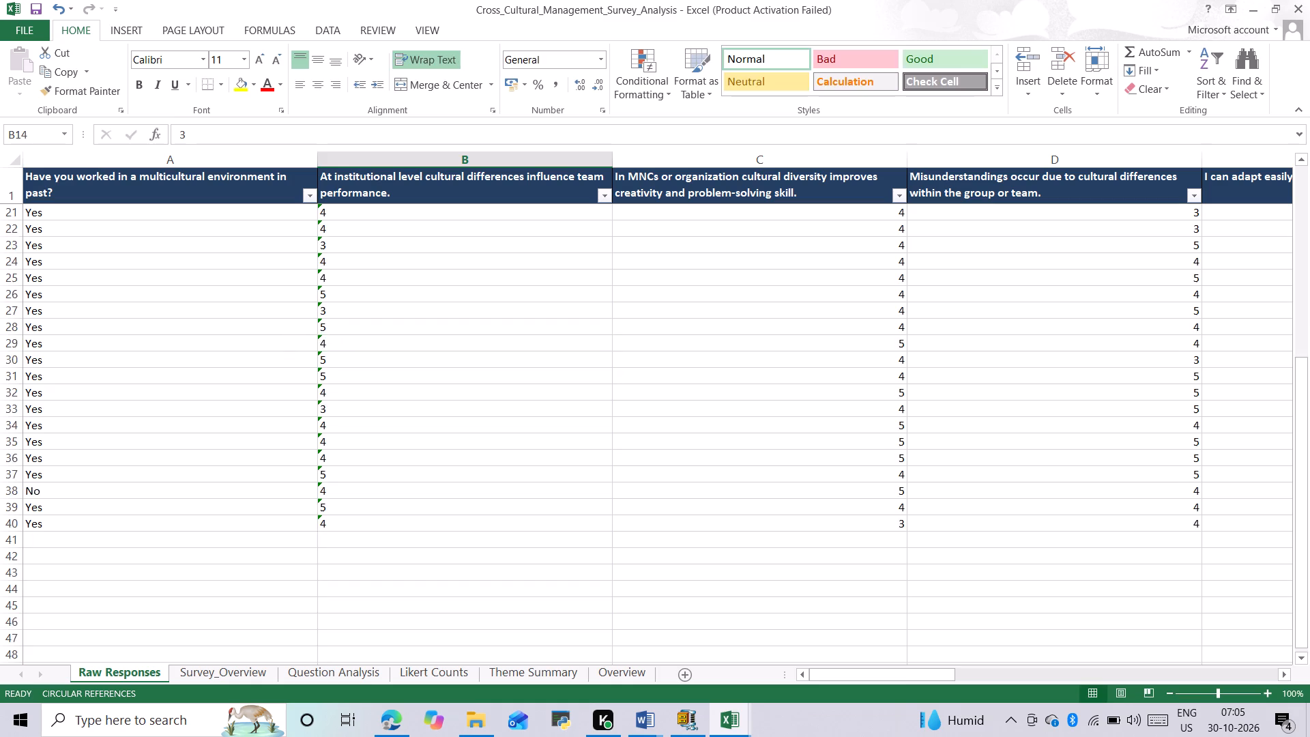
Enter the formula =AVERAGE(B2:B40) in the empty cell B42 of Raw Responses, below the team-performance ratings.
click(353, 536)
click(353, 536)
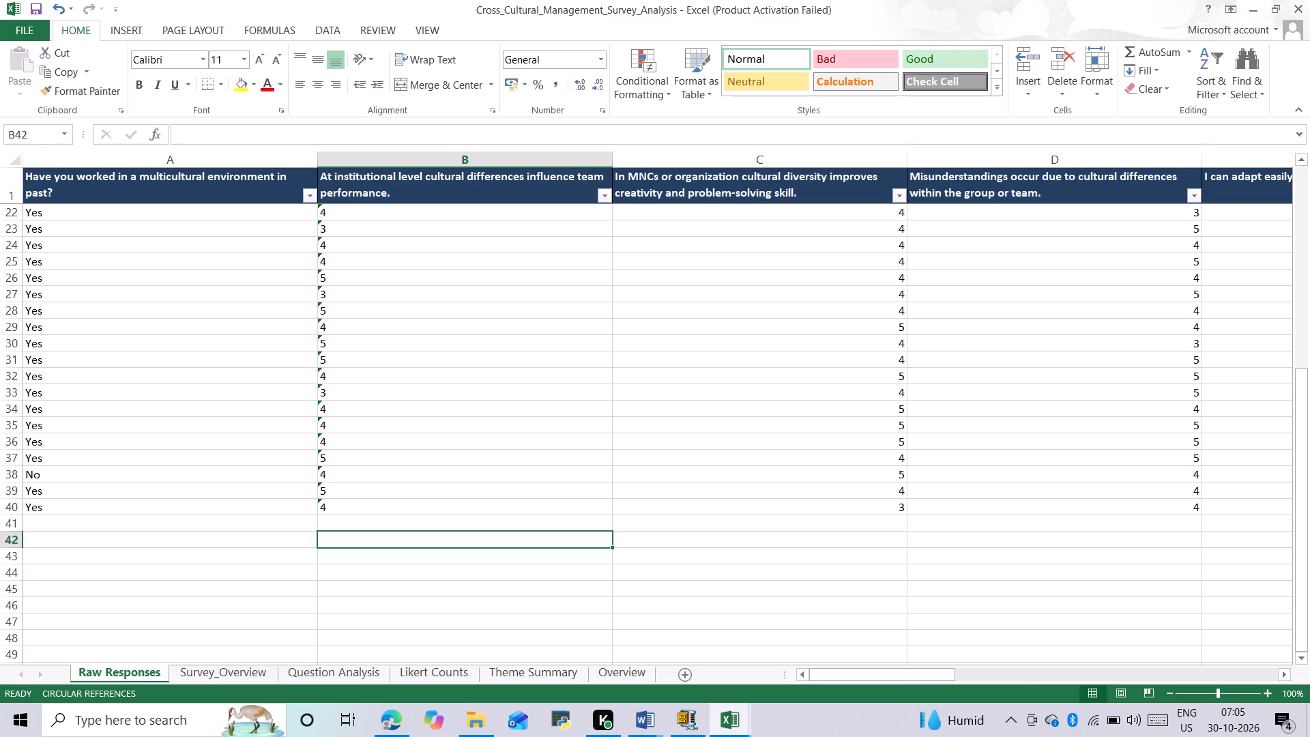
click(352, 540)
key(equal)
text(AVERAGE)
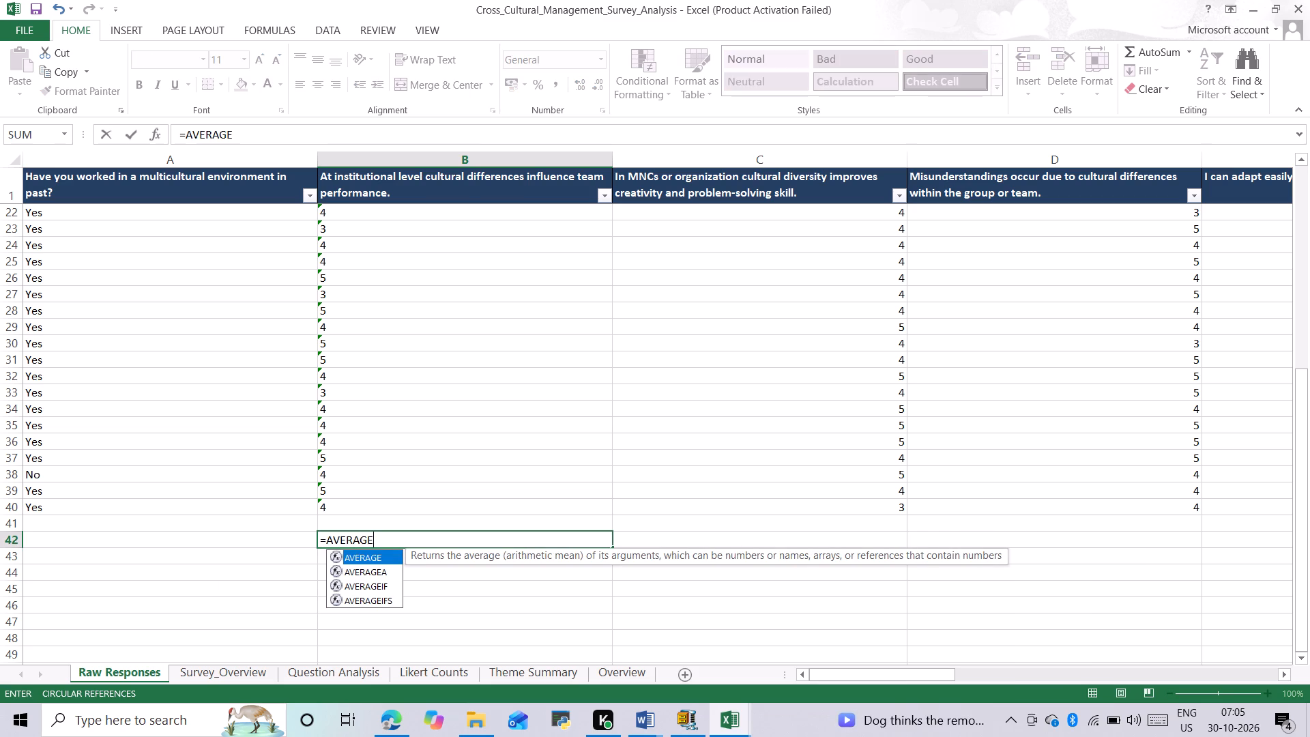
key(shift+parenleft)
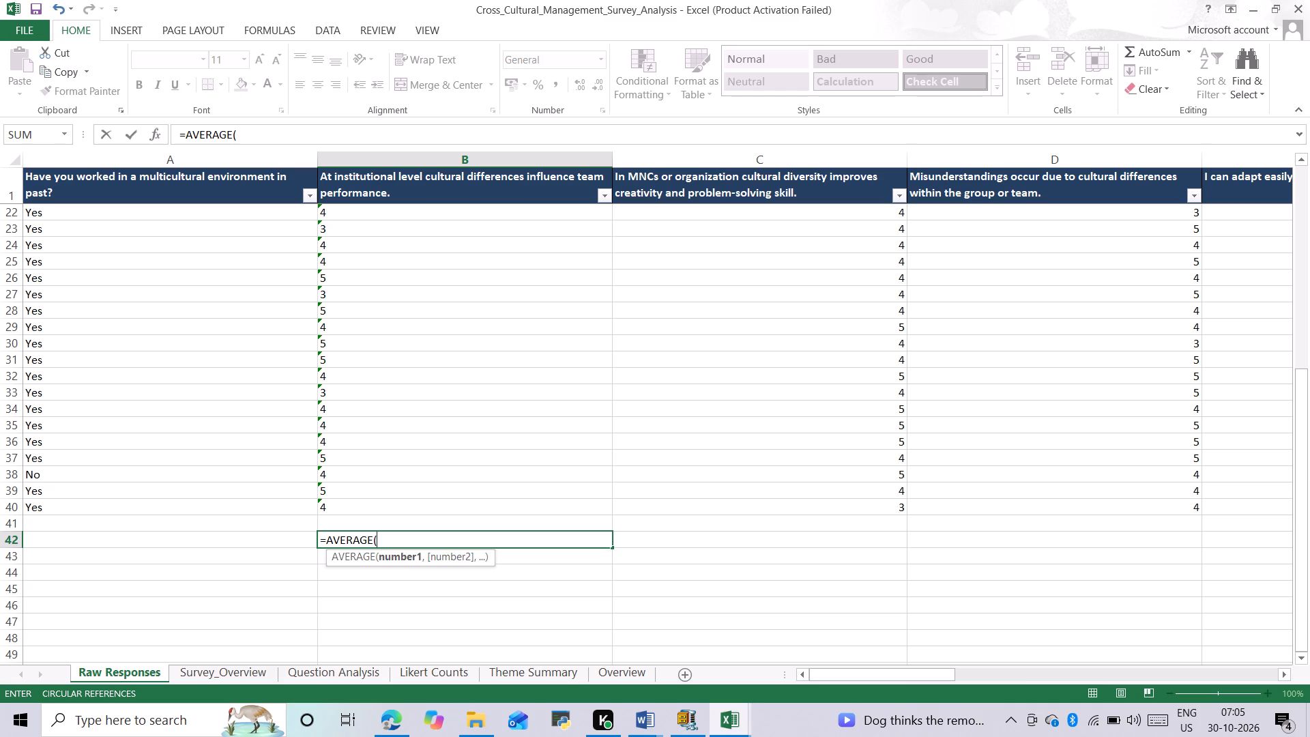
key(b)
key(2)
key(shift+colon)
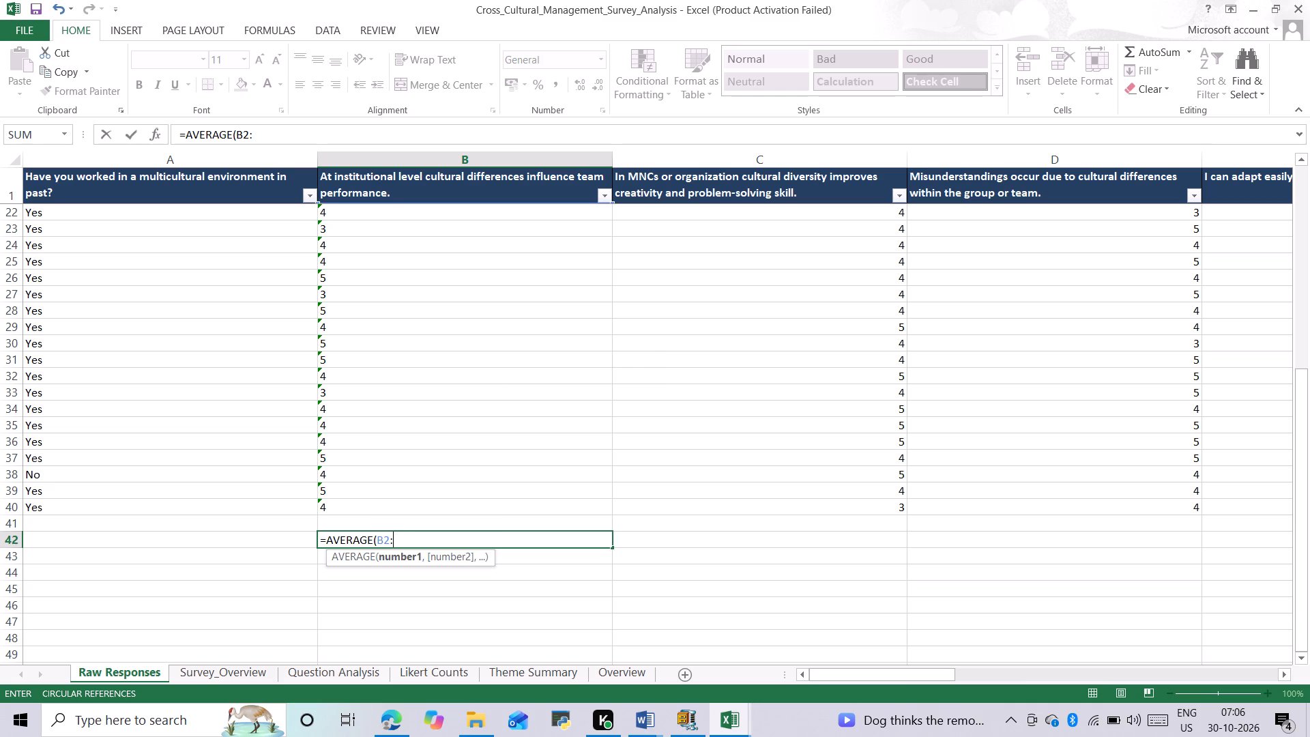
key(b)
text(40)
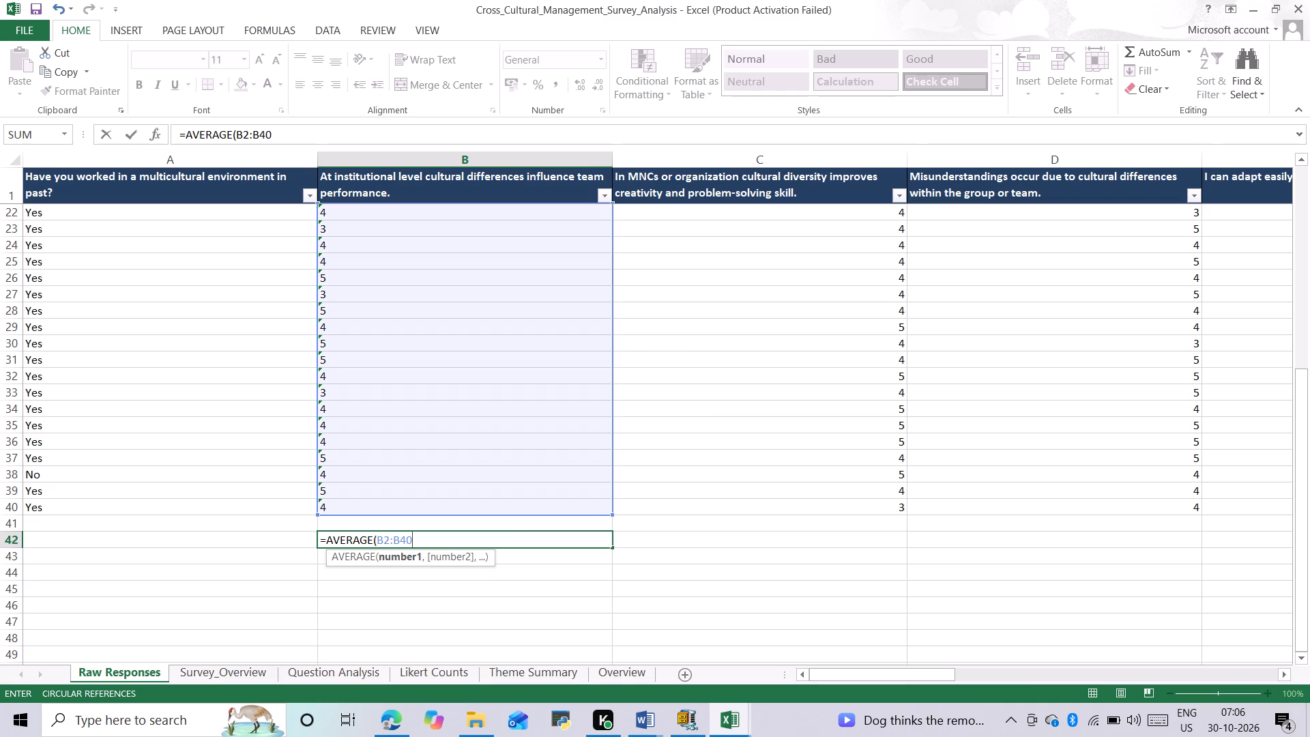
key(shift+parenright)
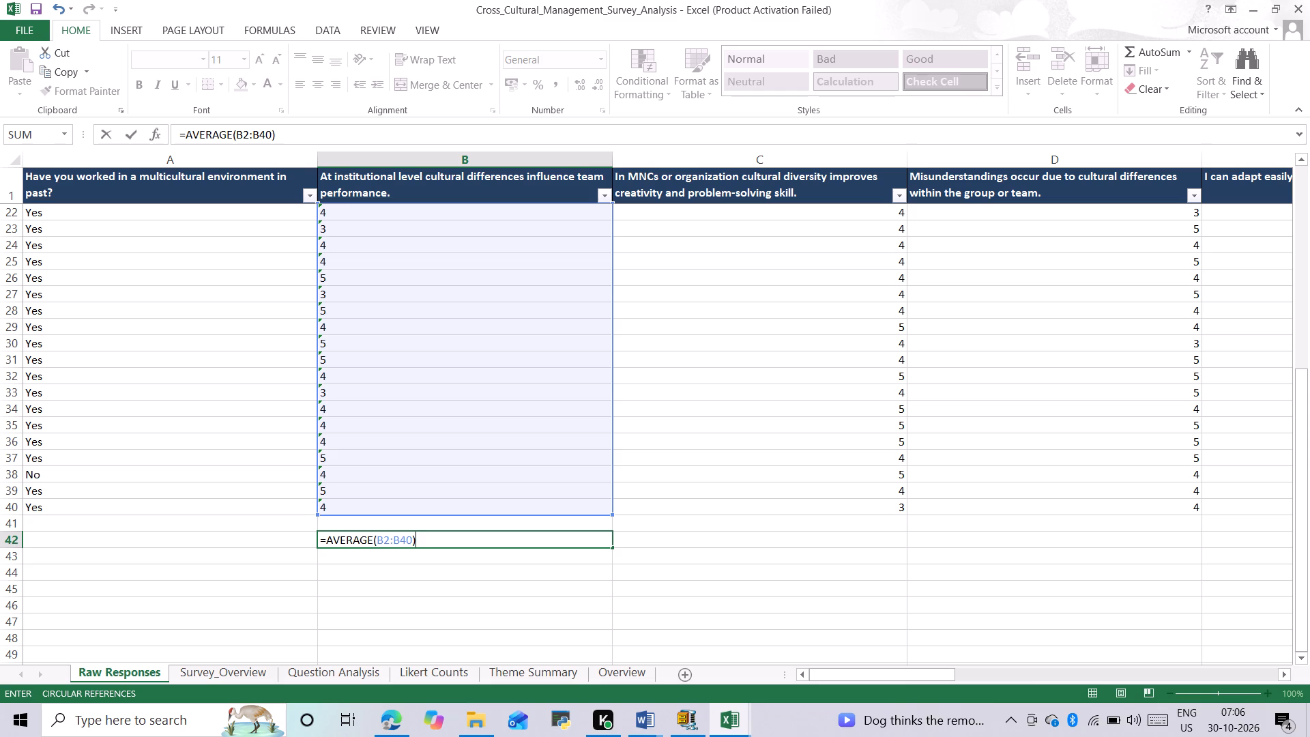
key(Return)
Look up the help on the error in cell B42 of Raw Responses, and close the help window.
click(390, 537)
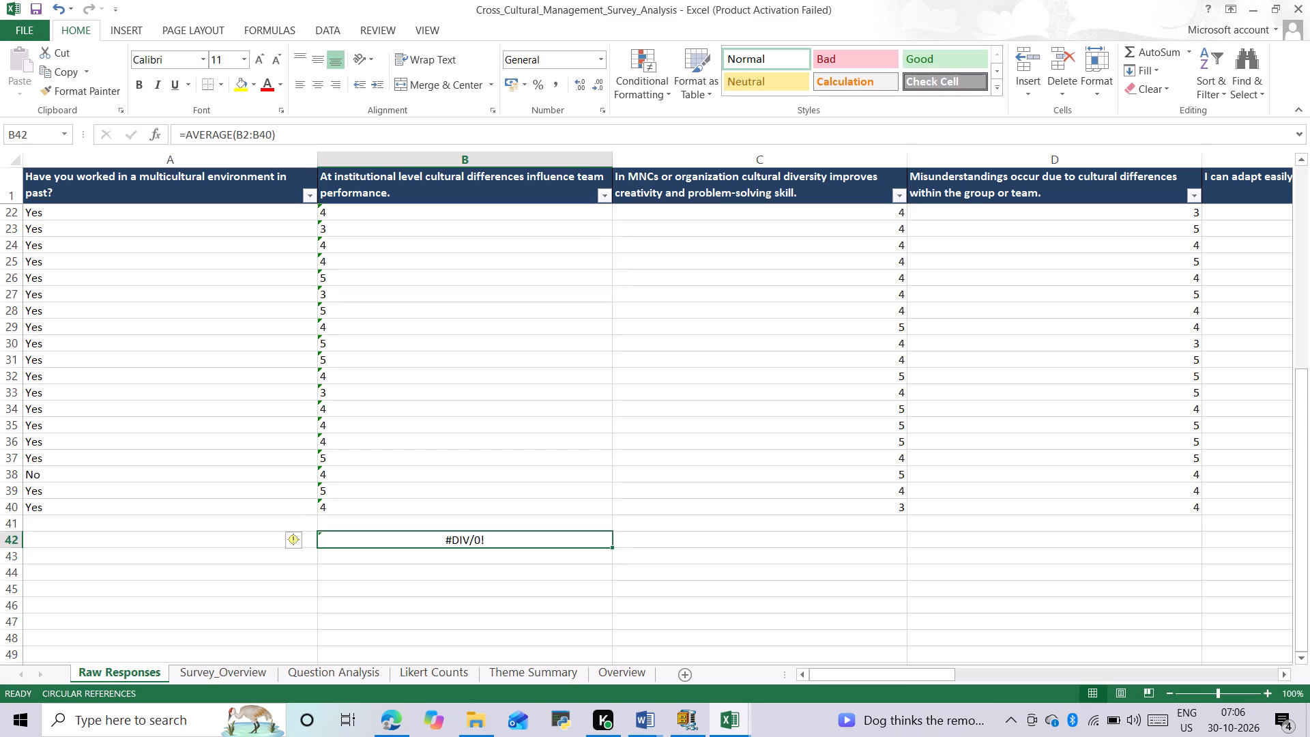
click(295, 541)
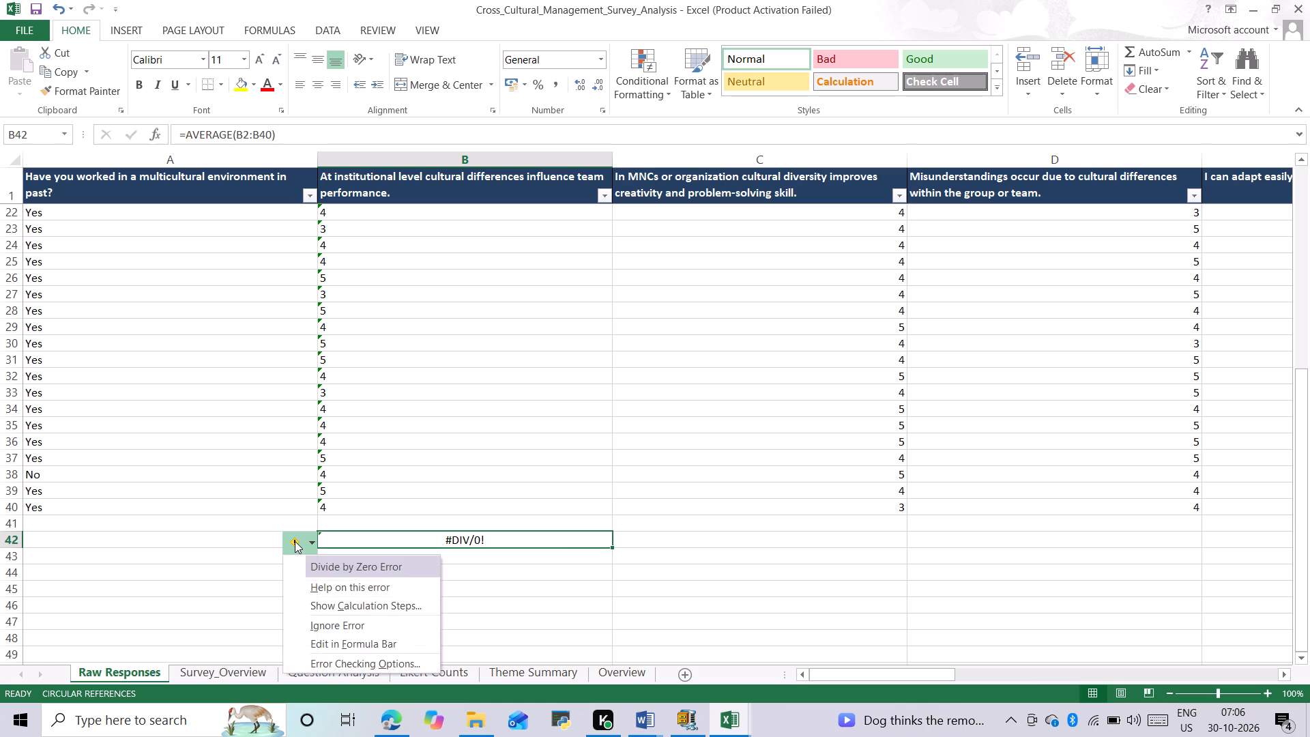
click(362, 586)
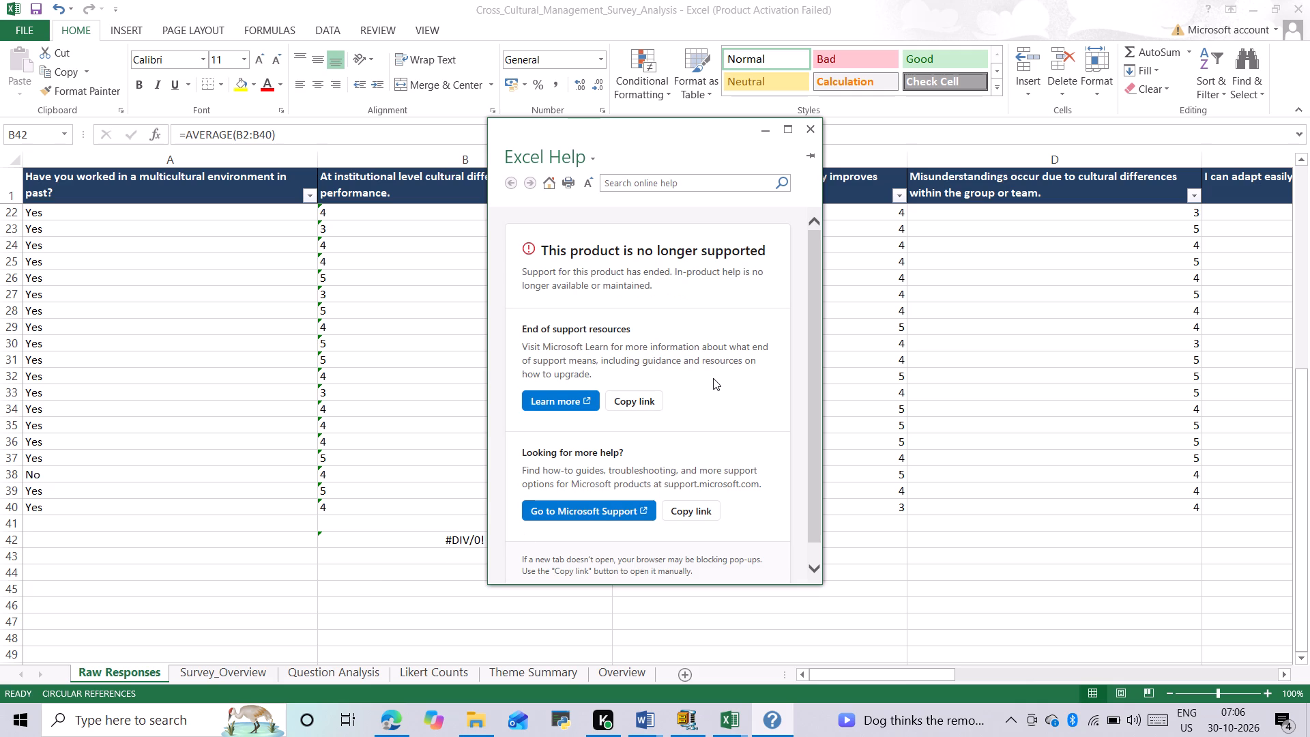
click(806, 124)
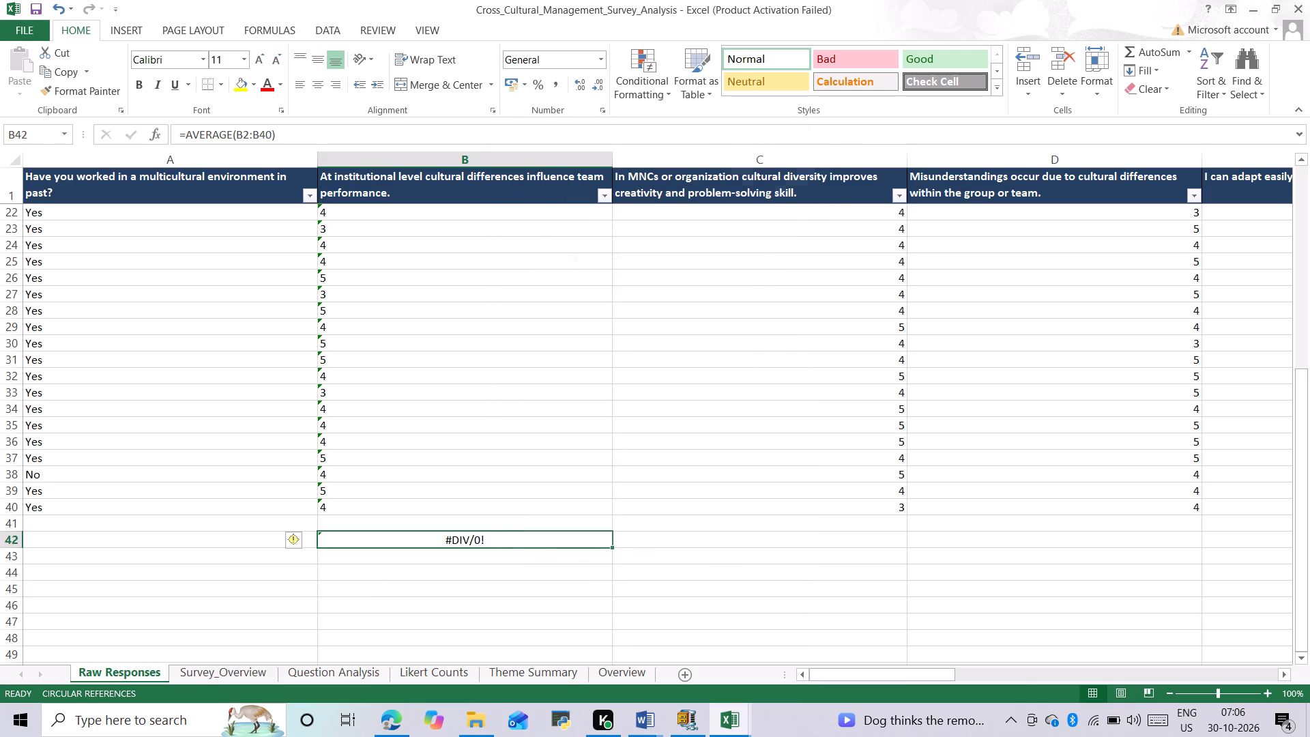
Examine the calculation steps of the AVERAGE formula in cell B42 with Evaluate Formula, running the evaluation twice.
click(294, 547)
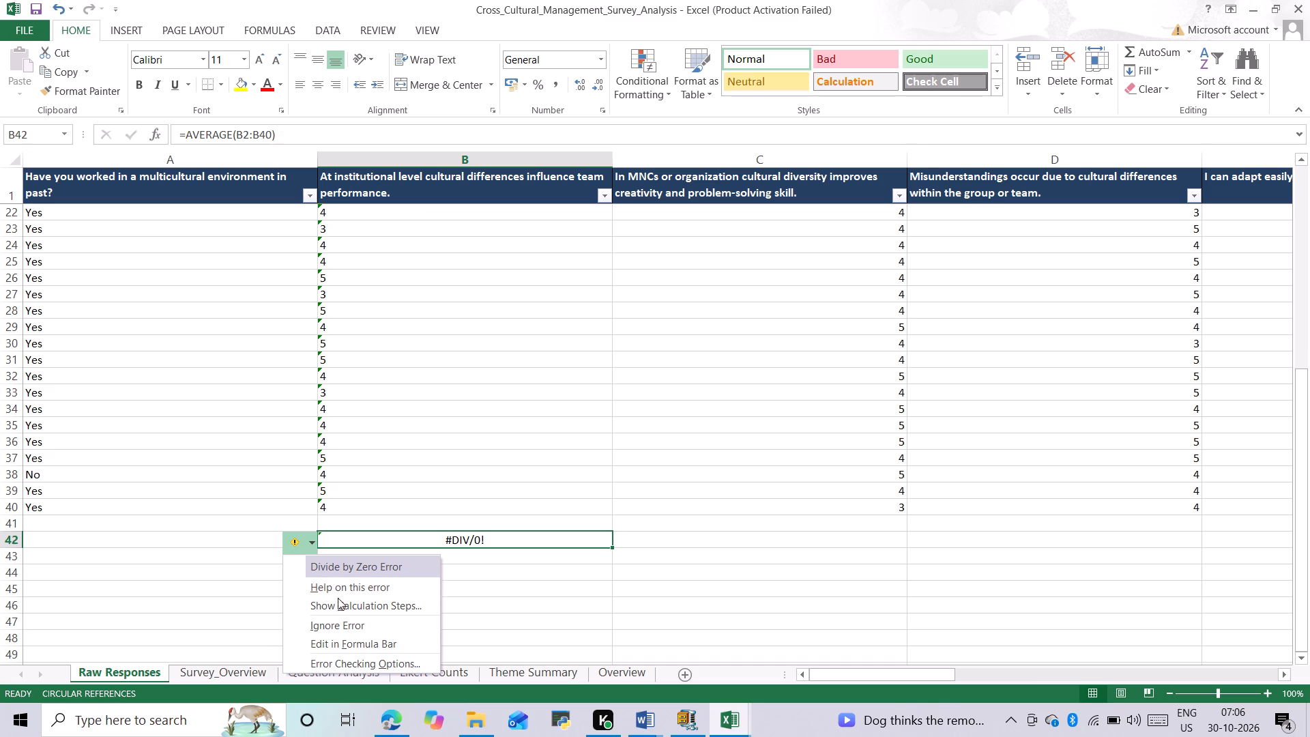
click(342, 607)
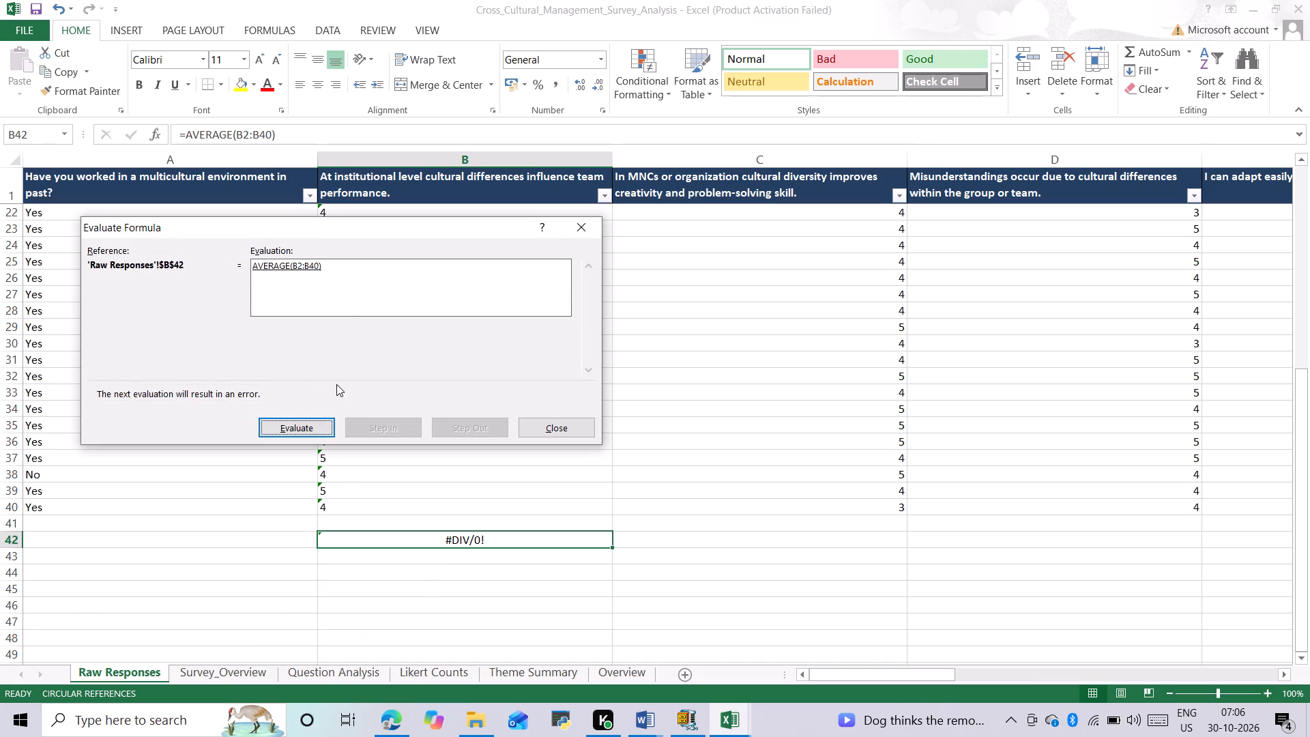
click(312, 427)
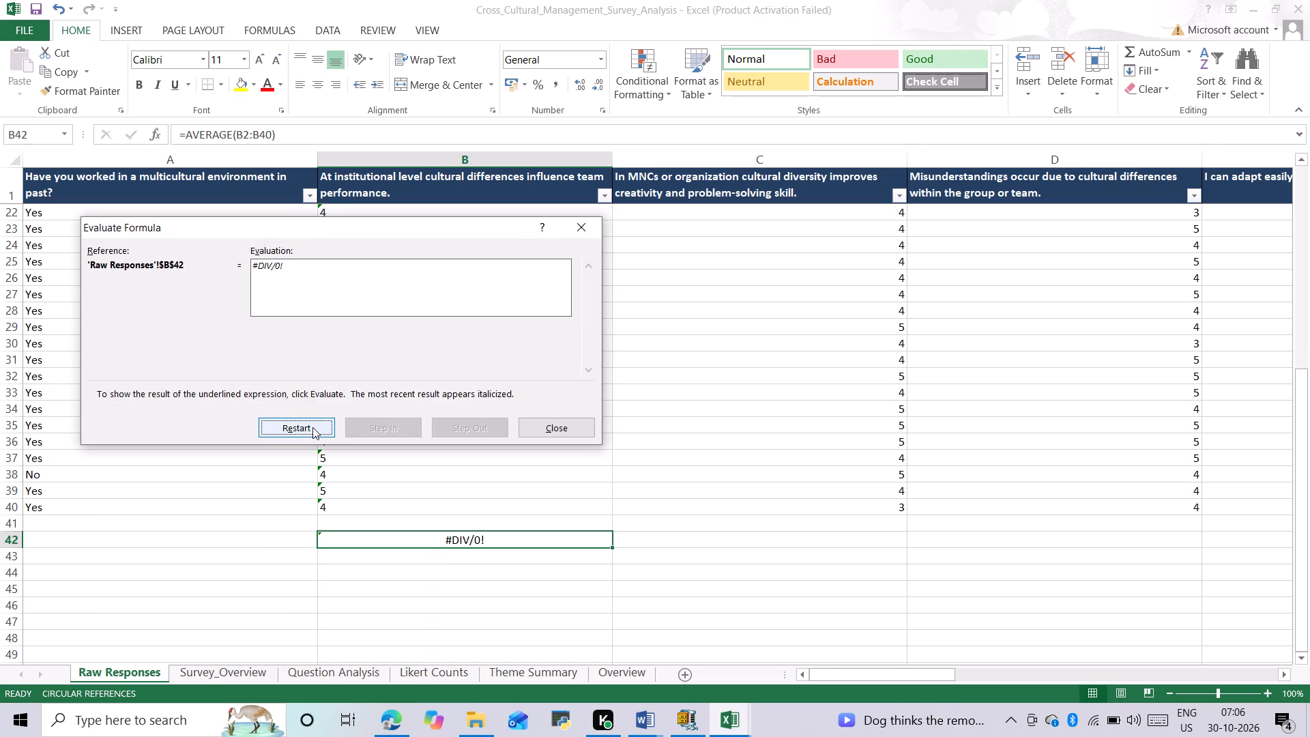
click(312, 427)
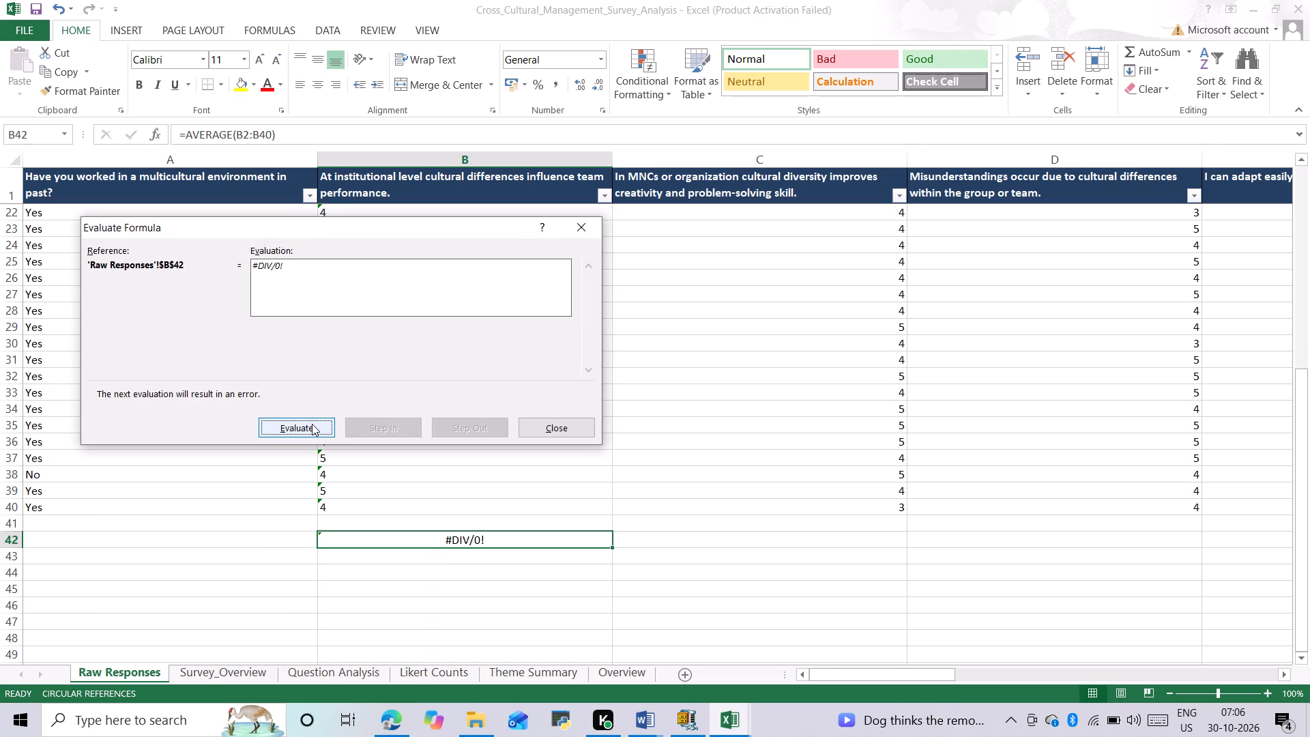
click(312, 424)
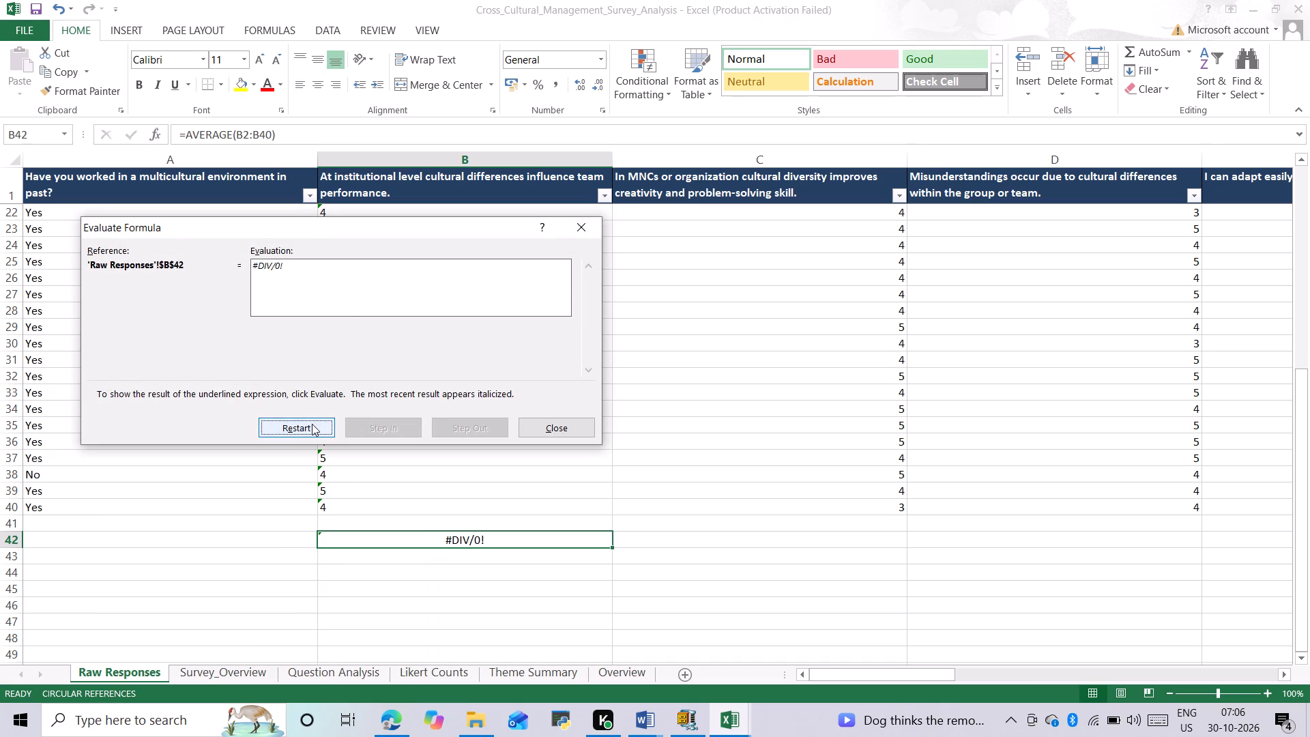
click(571, 236)
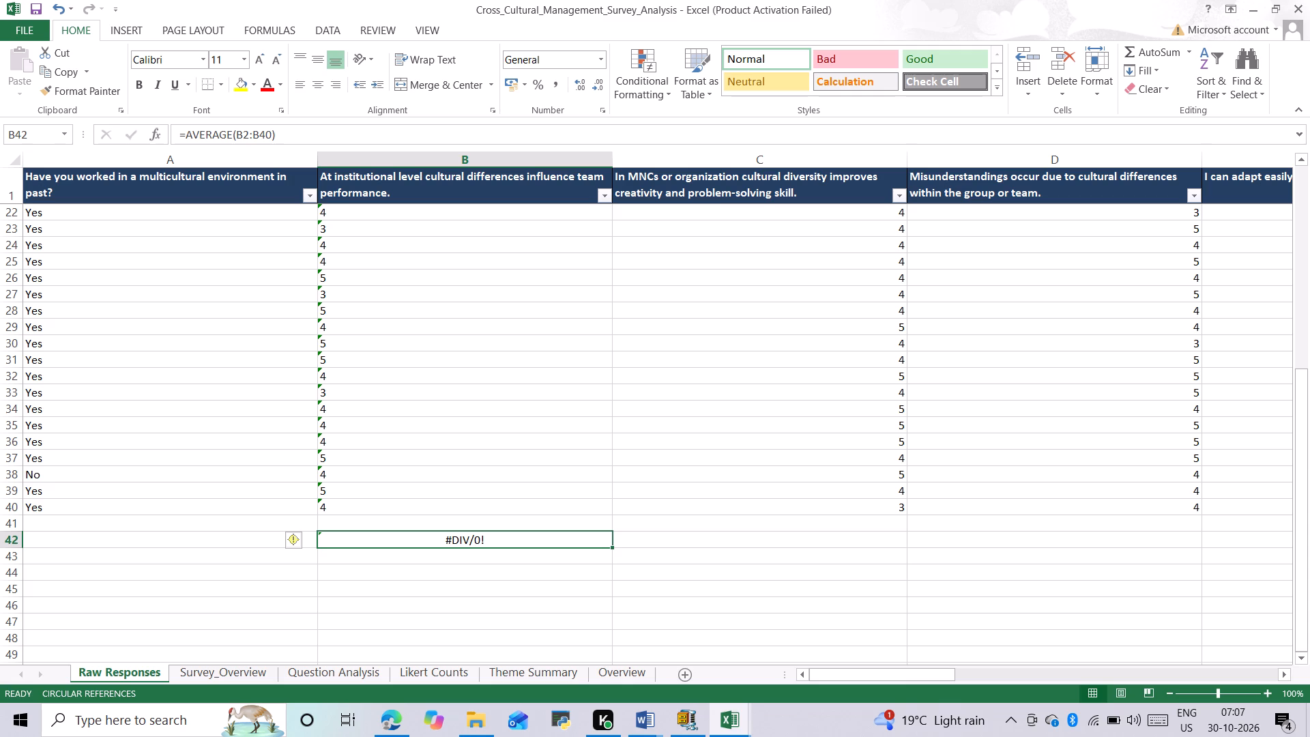
click(496, 534)
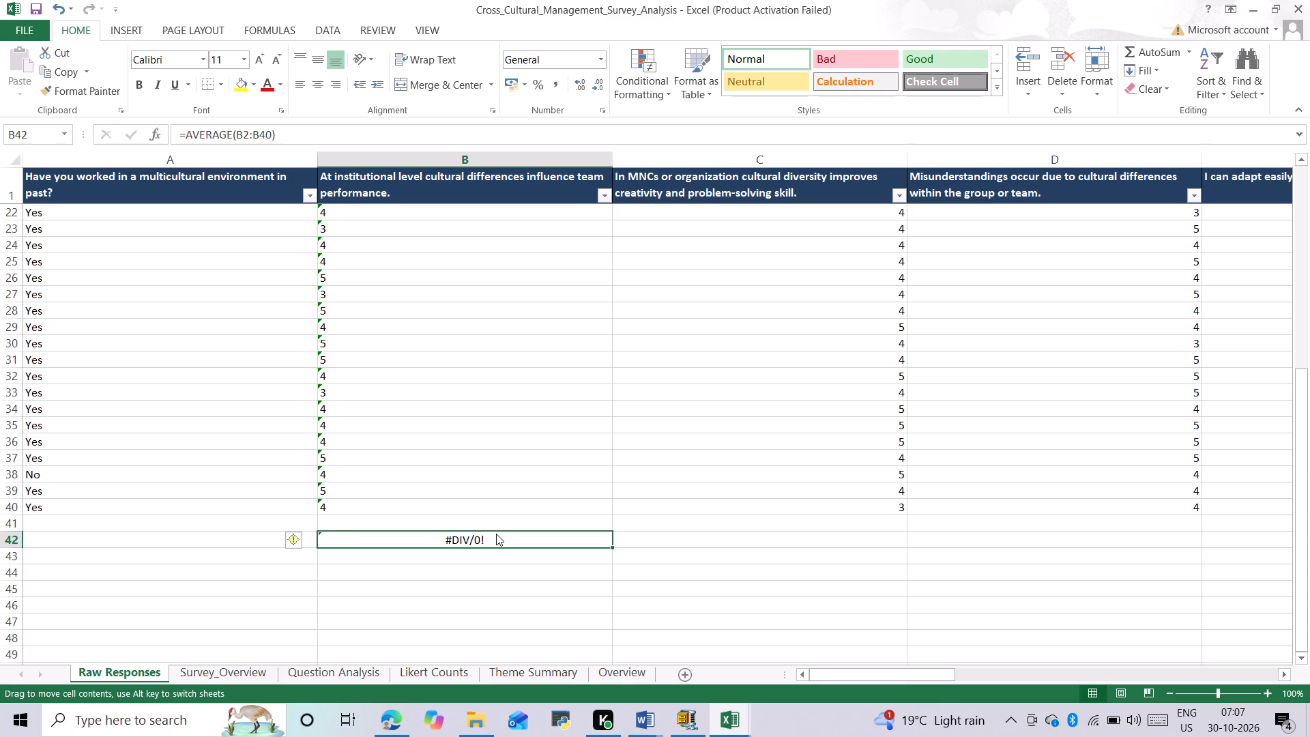
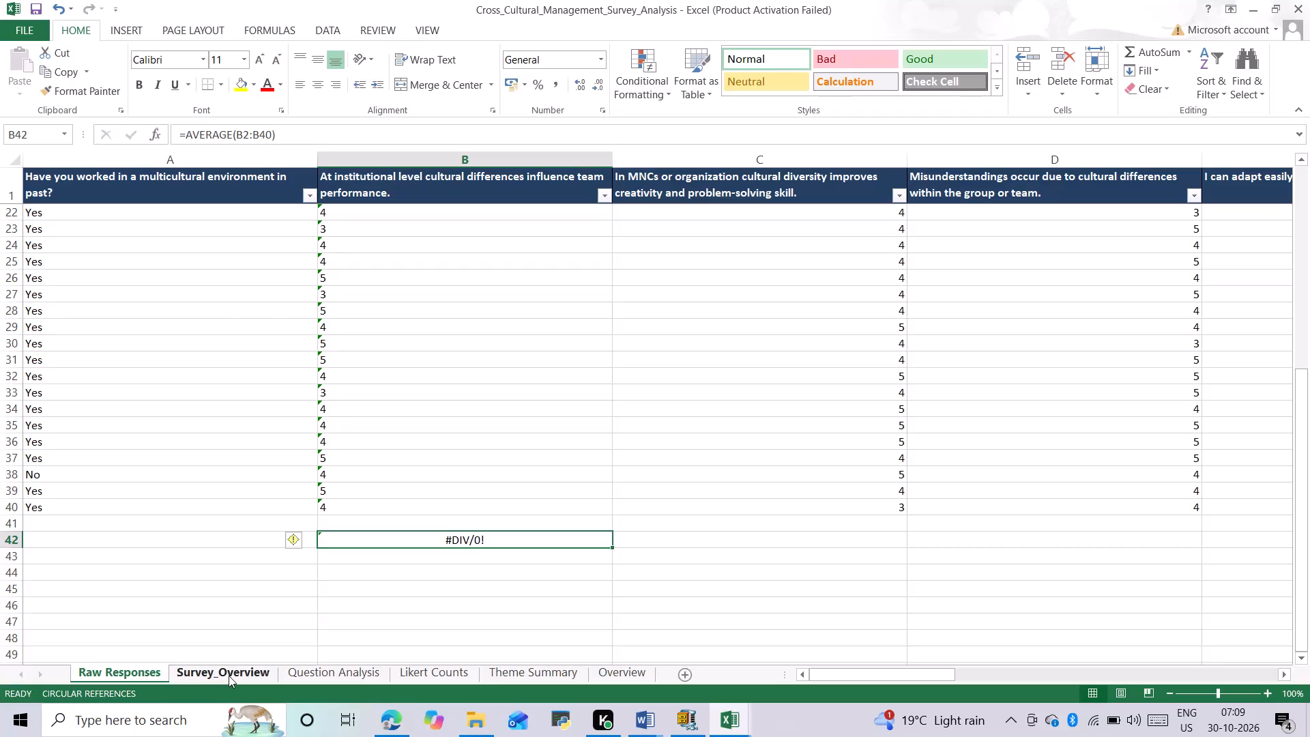
Delete the Survey_Overview sheet from the survey analysis workbook.
click(229, 676)
right_click(229, 676)
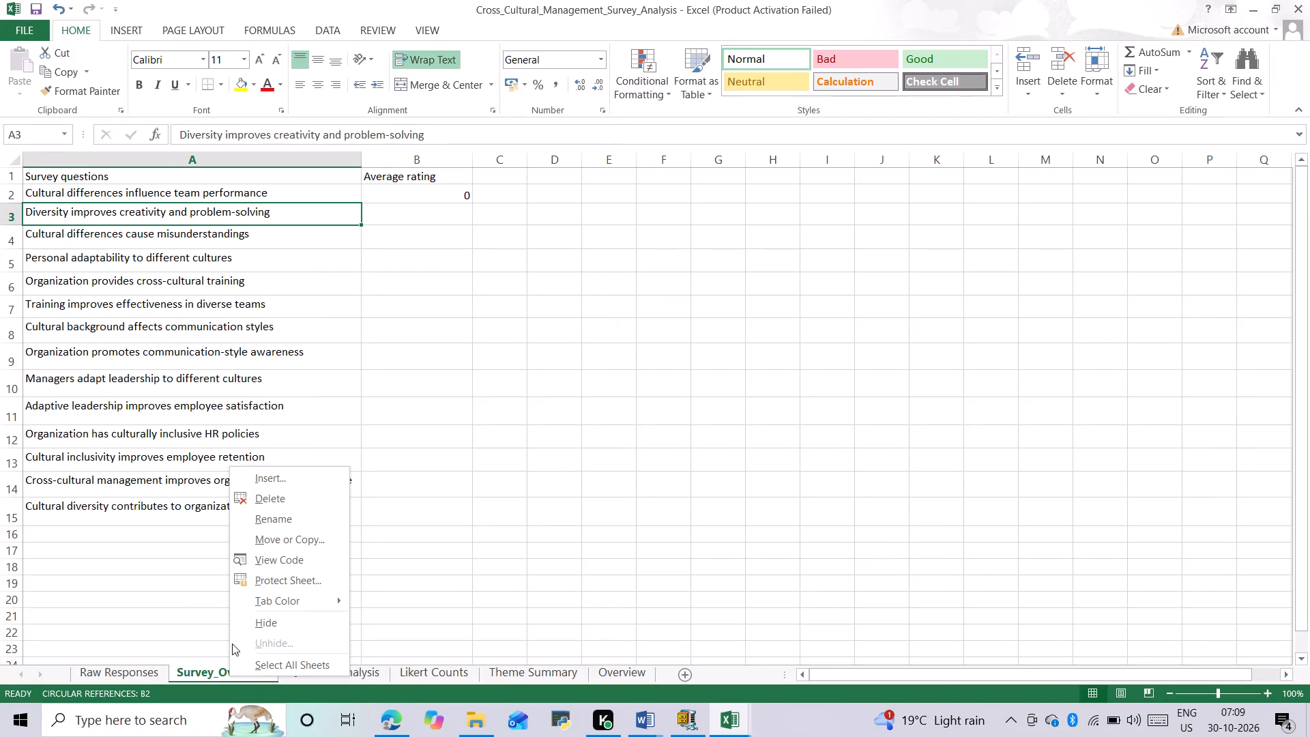
click(263, 492)
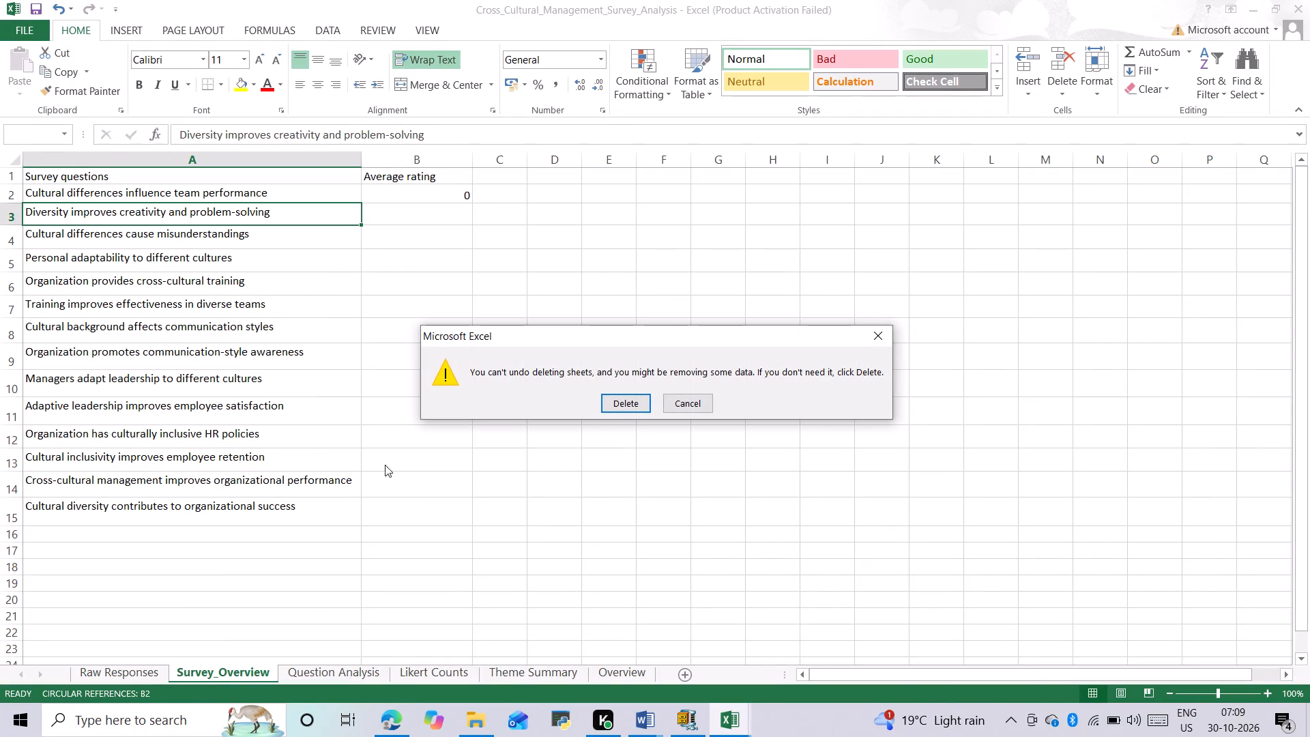
click(621, 404)
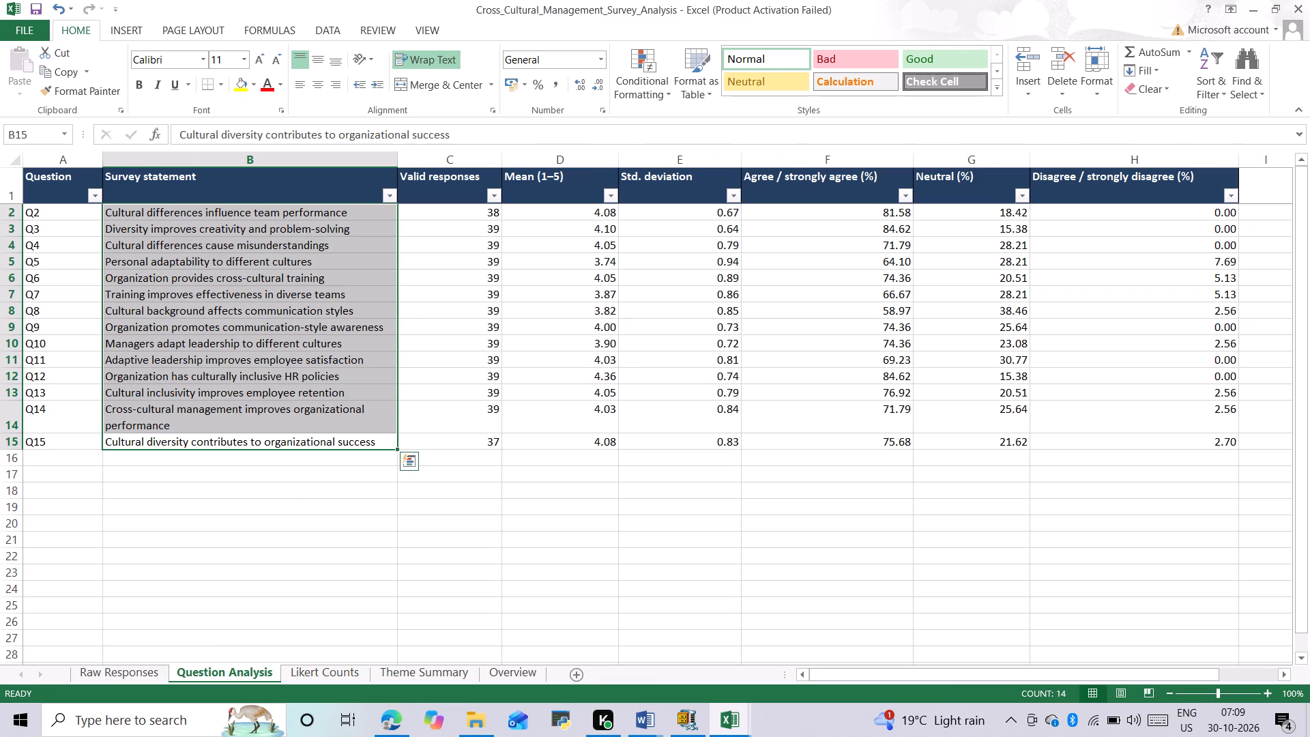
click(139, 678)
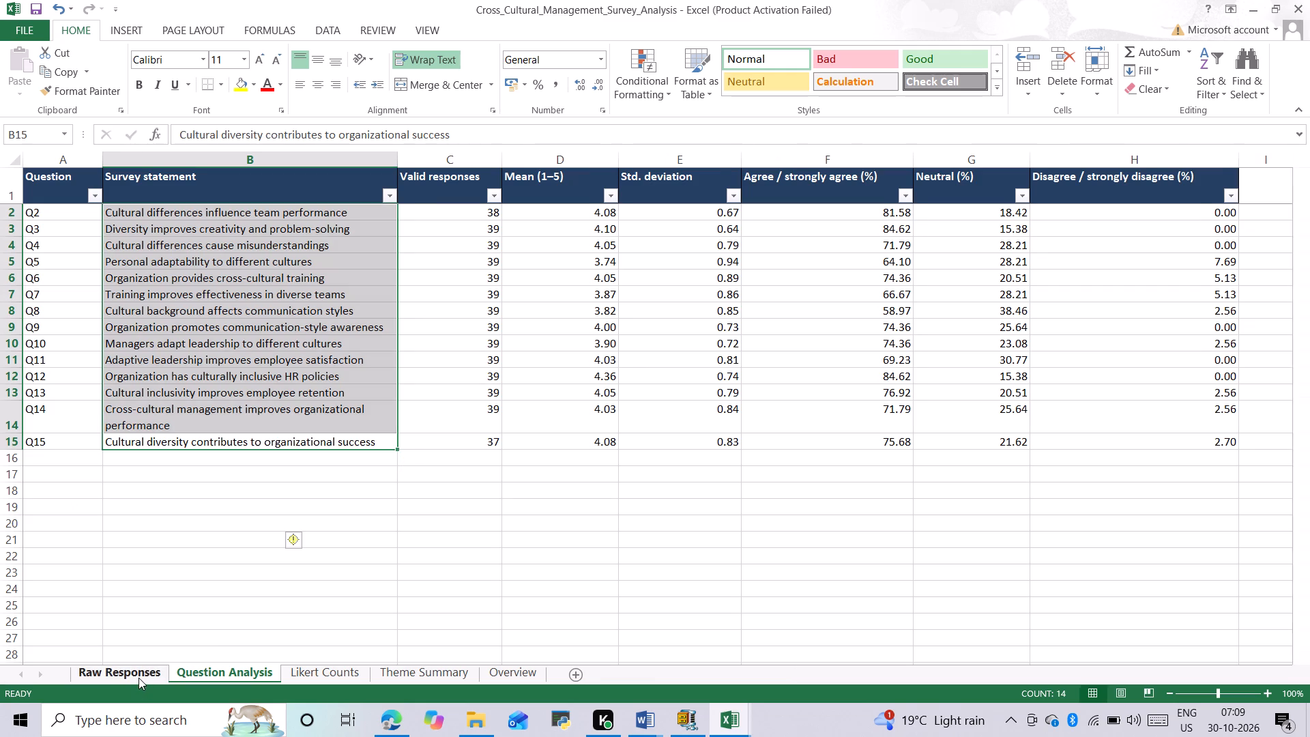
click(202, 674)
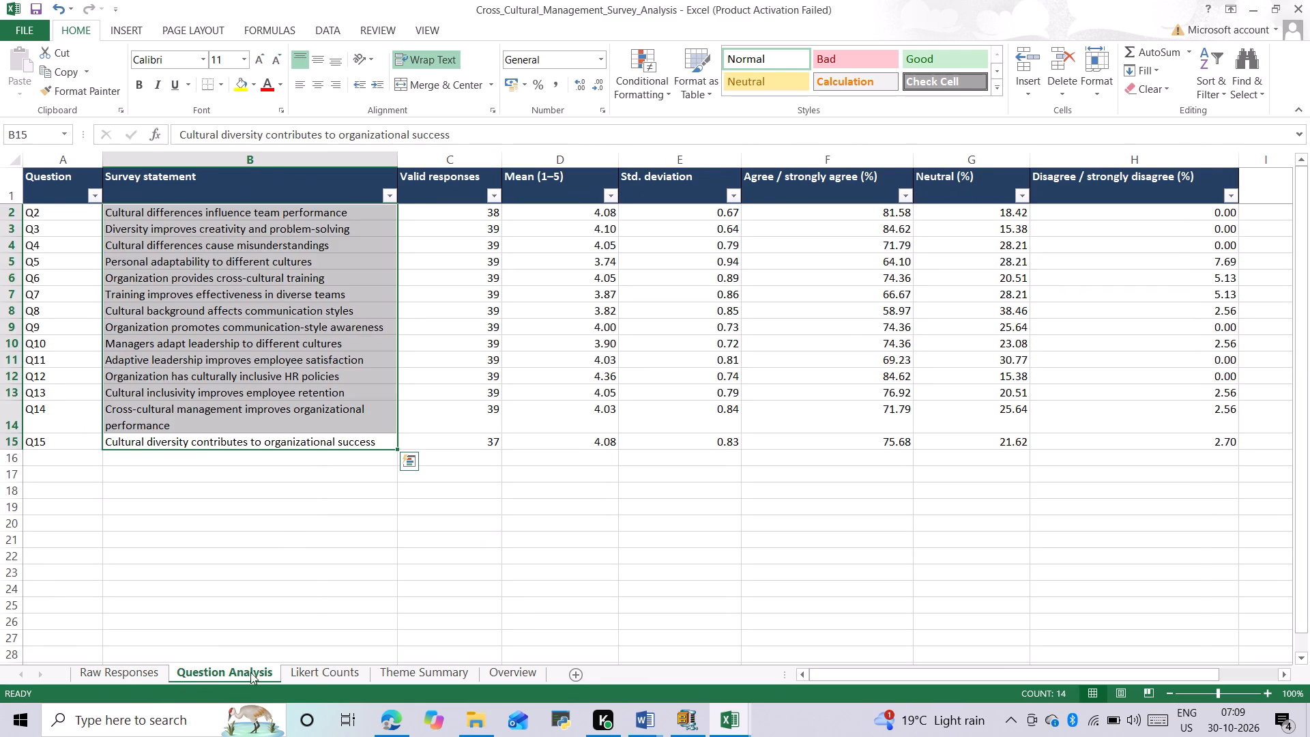
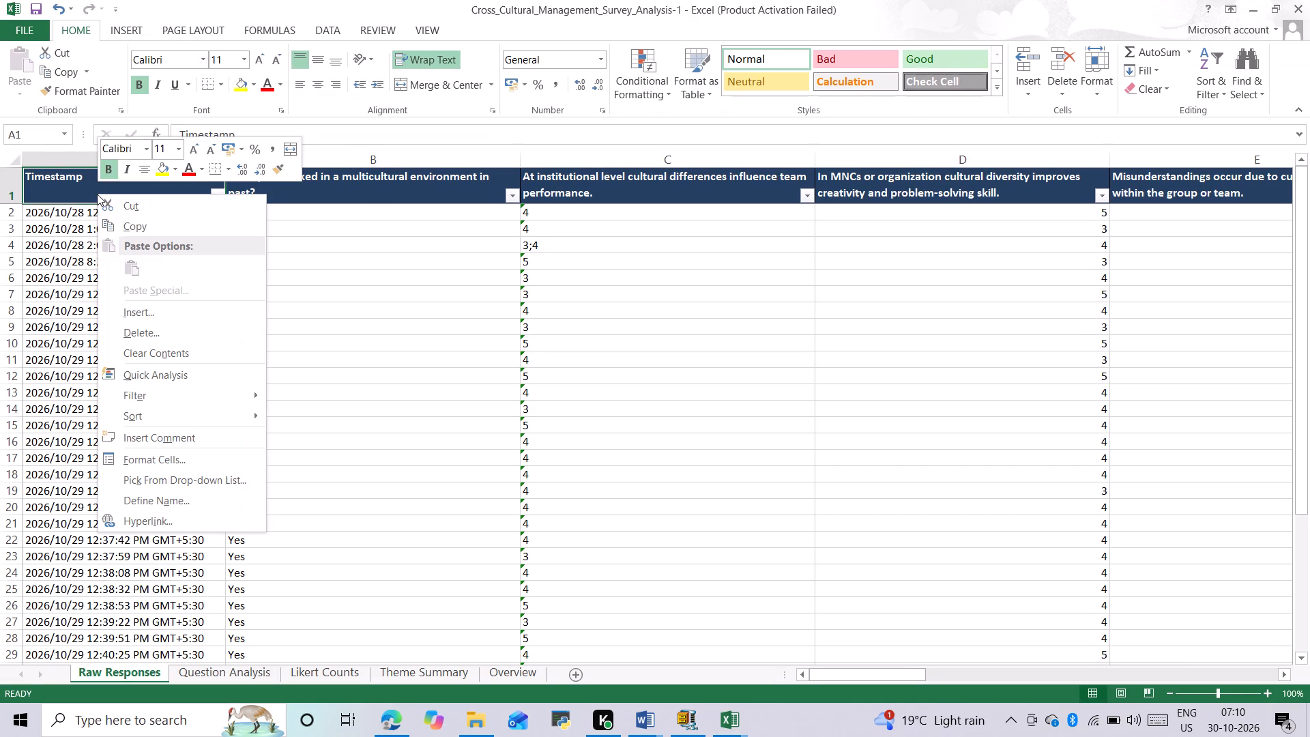
Delete the entire Timestamp column from the Raw Responses sheet.
click(181, 338)
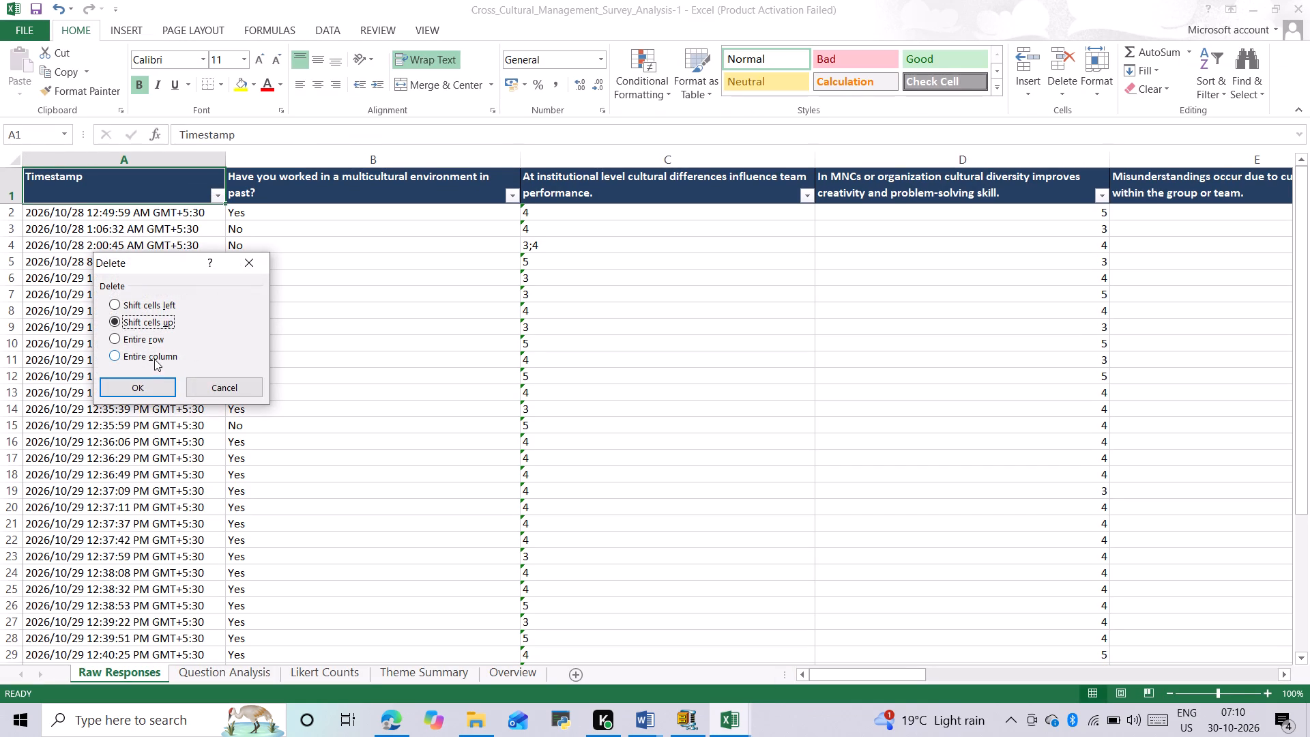
click(155, 354)
click(147, 385)
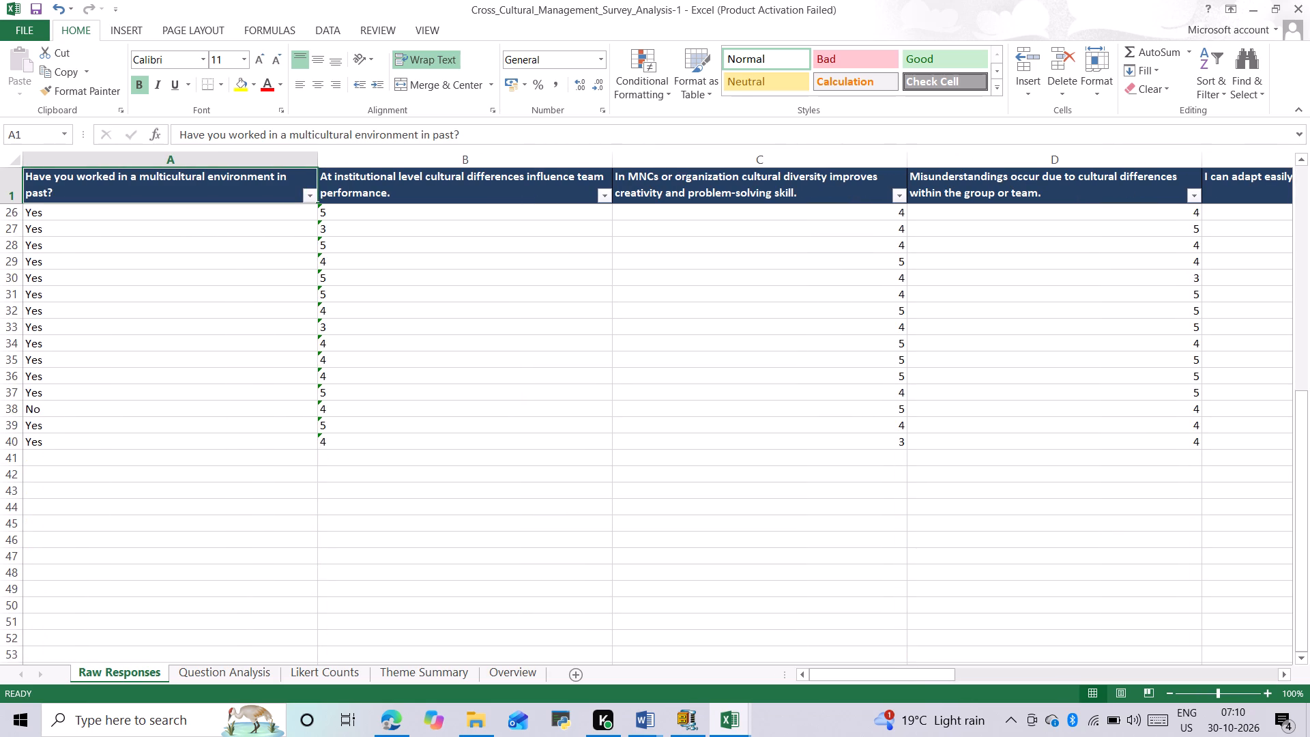
Look through the Question Analysis, Likert Counts, Theme Summary and Overview sheets.
click(245, 670)
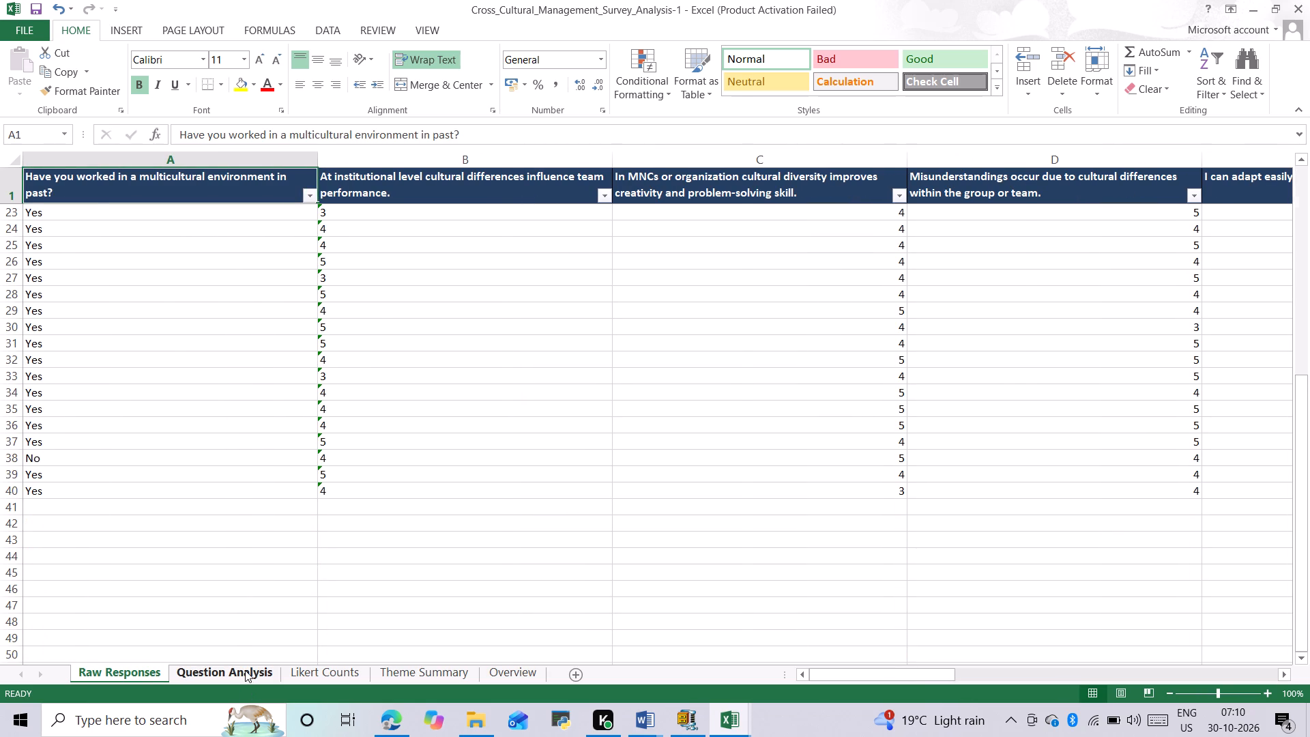
click(304, 671)
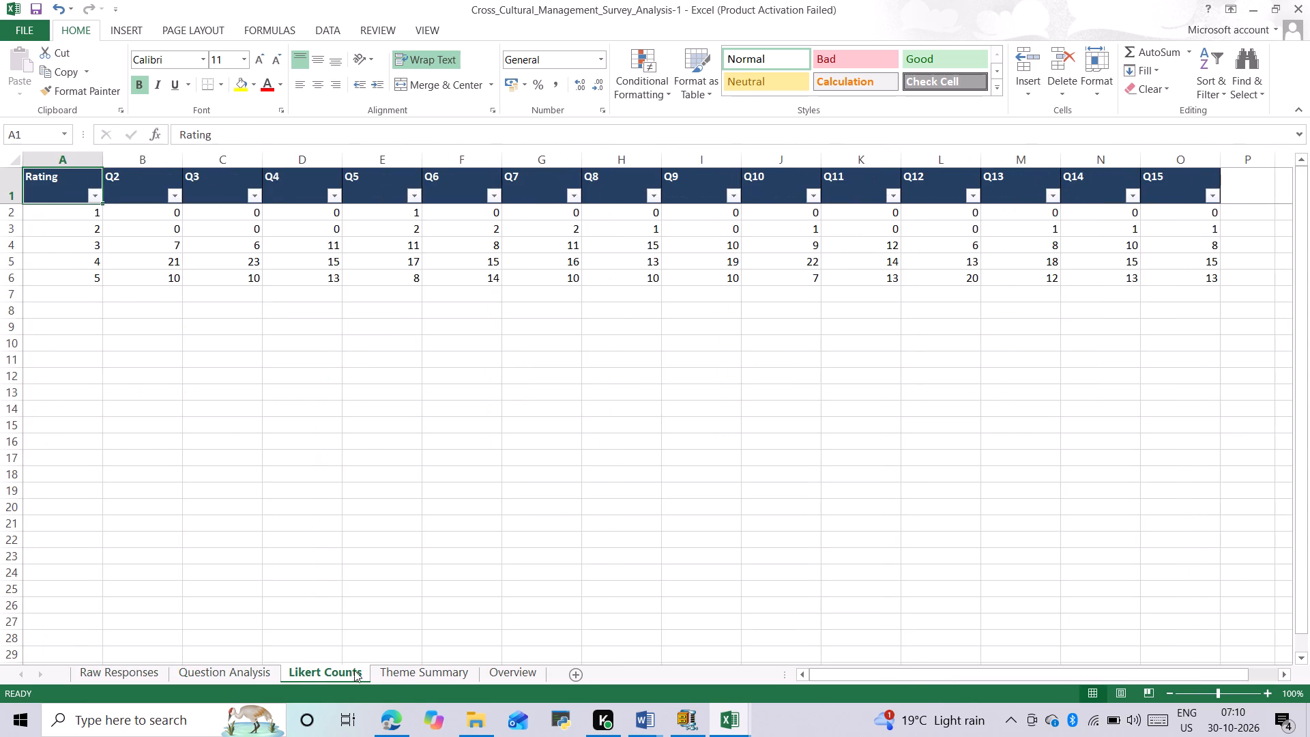
click(395, 676)
click(499, 678)
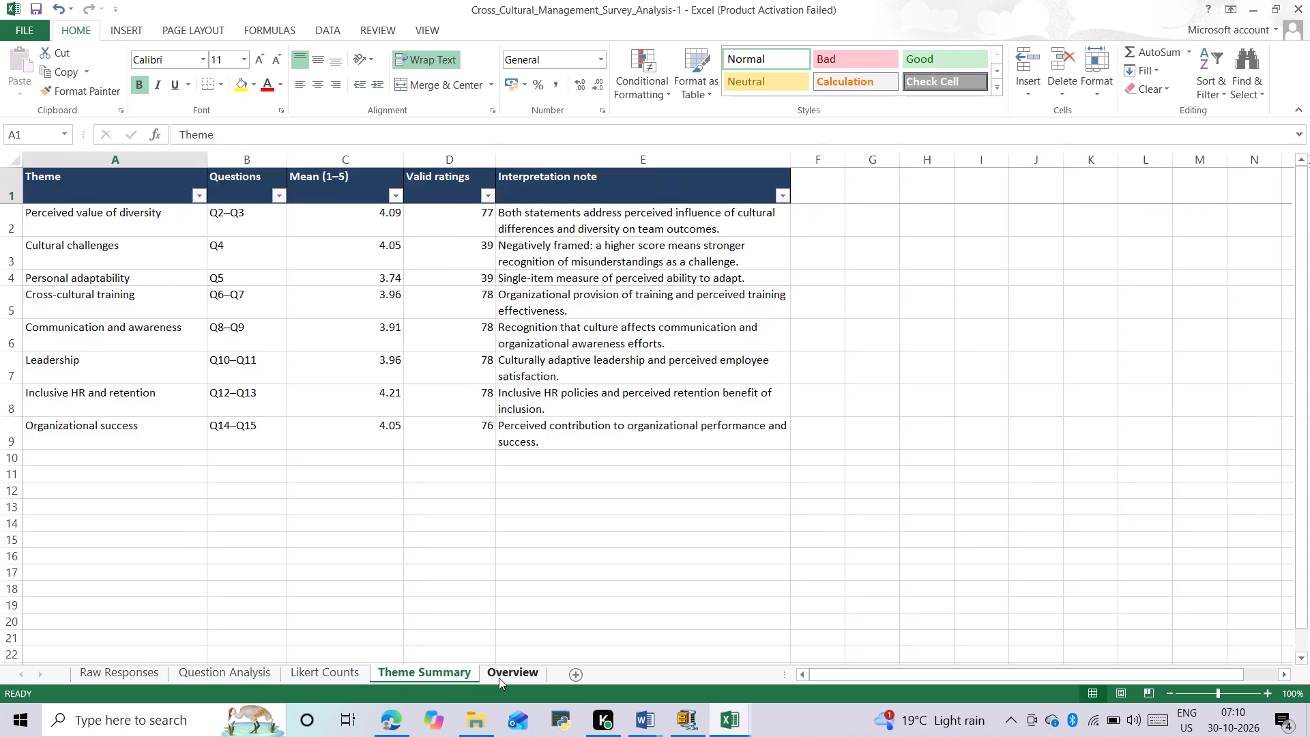
Compare the recommended charts for Question Analysis range A1:D15, Question through Mean (1–5), and insert a Clustered Bar chart.
click(233, 678)
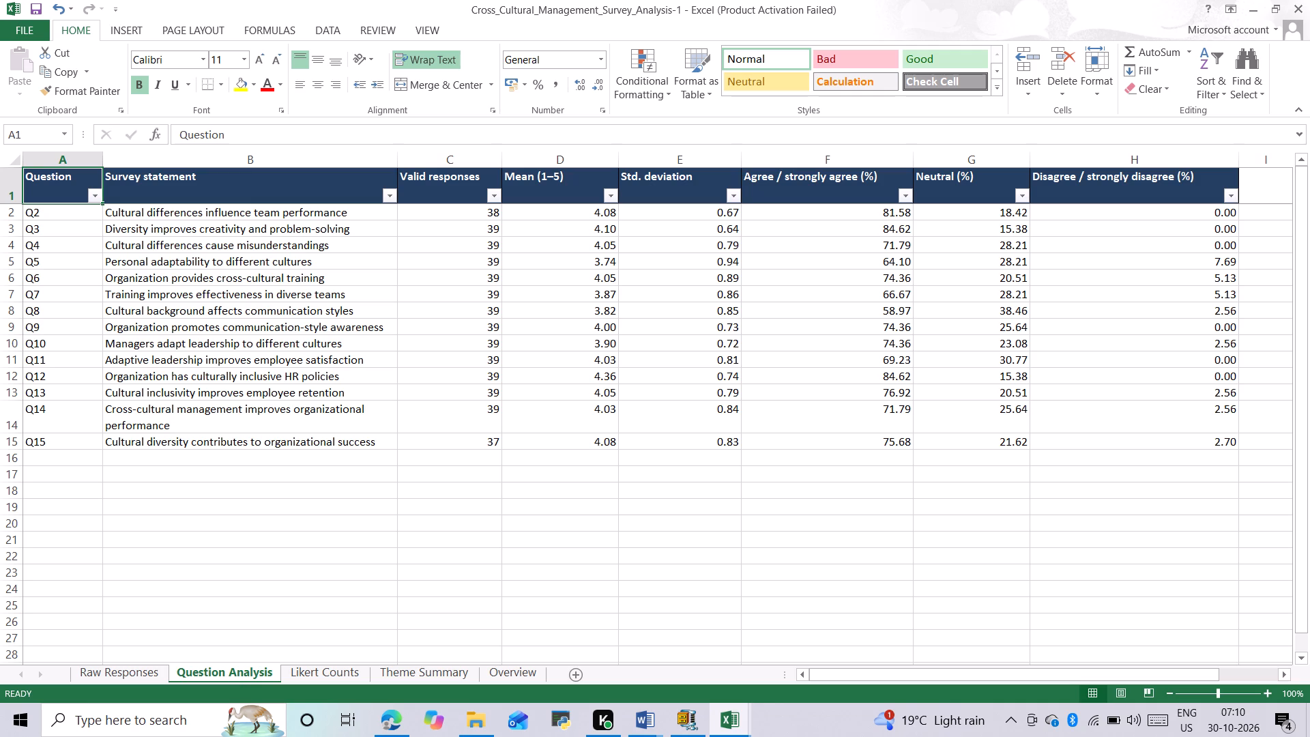
click(75, 185)
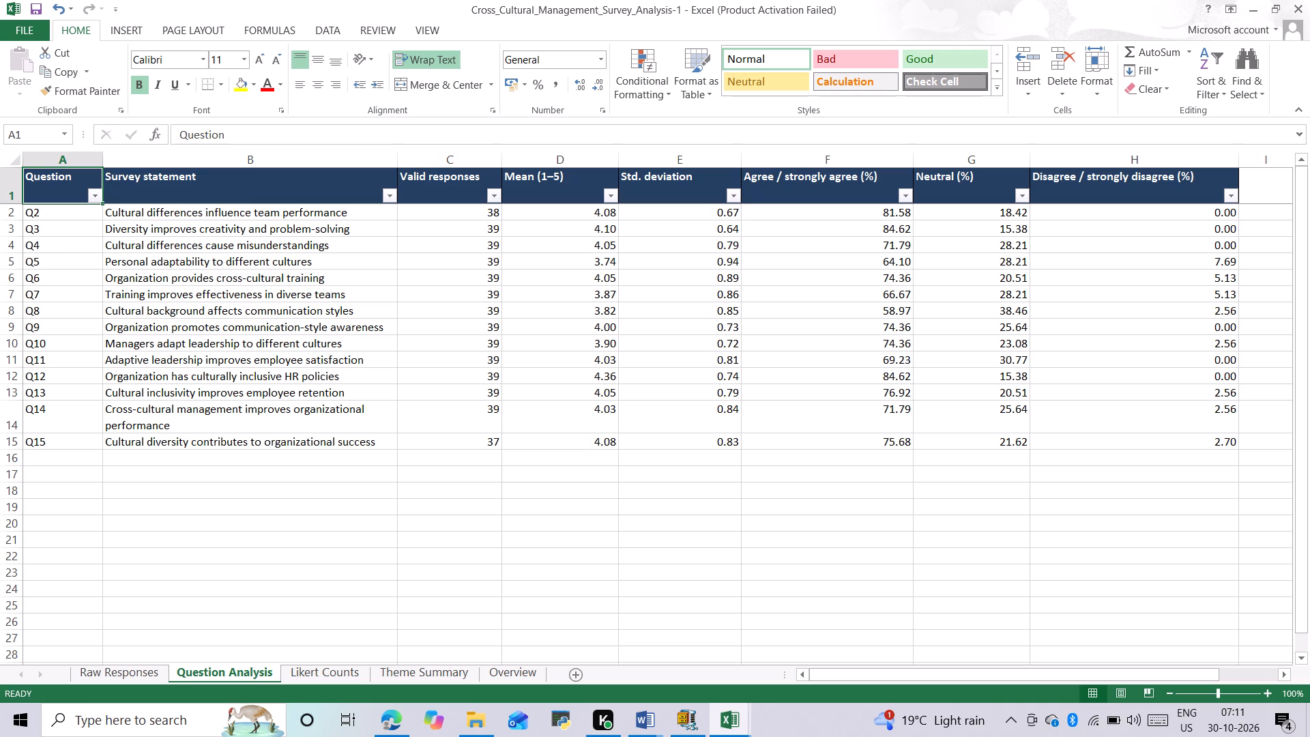
click(75, 185)
ctrl+click(551, 199)
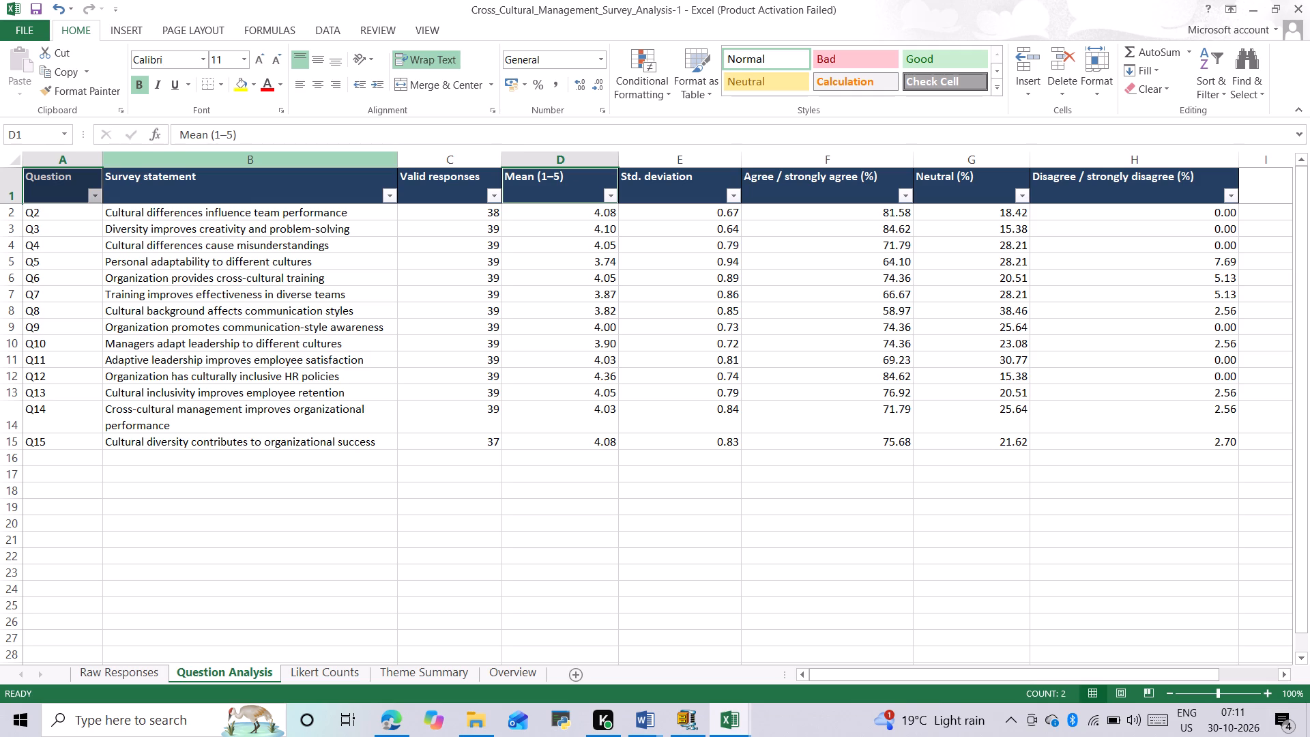
click(7, 188)
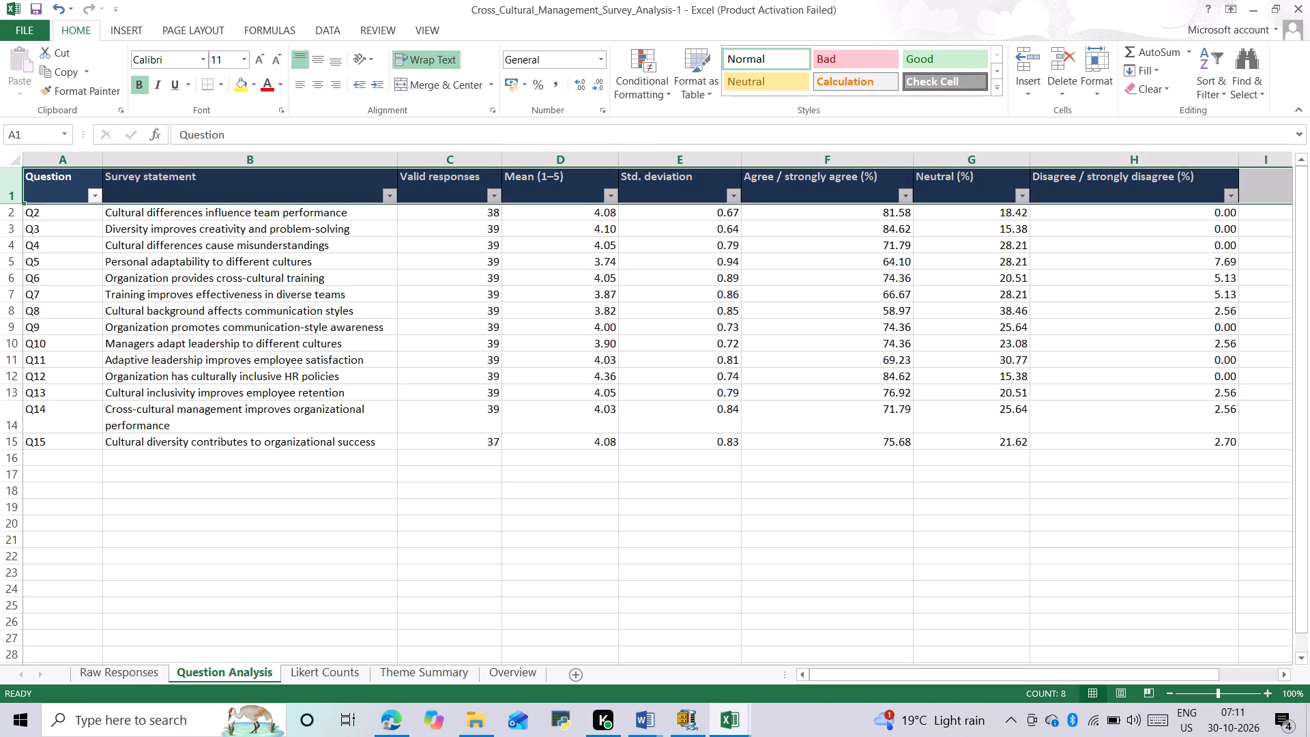
click(48, 190)
drag(59, 190, 444, 332)
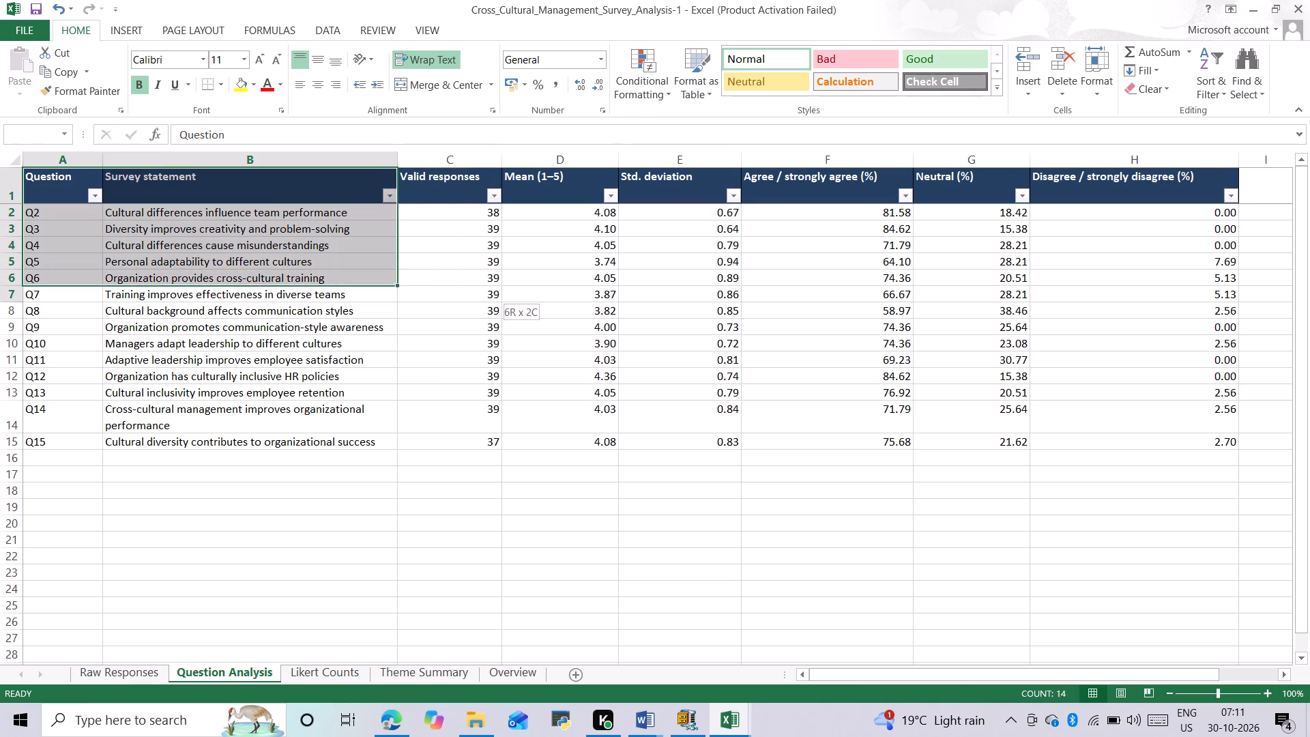
drag(444, 332, 545, 443)
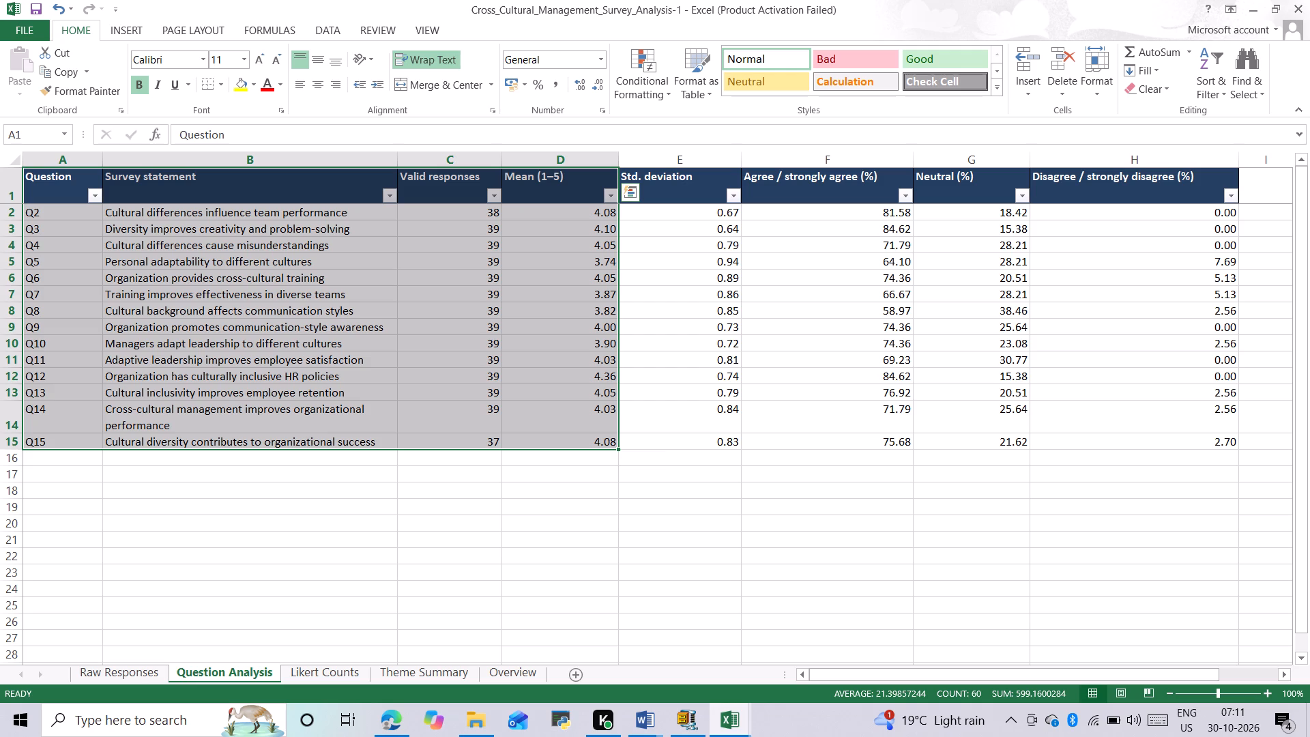
click(132, 27)
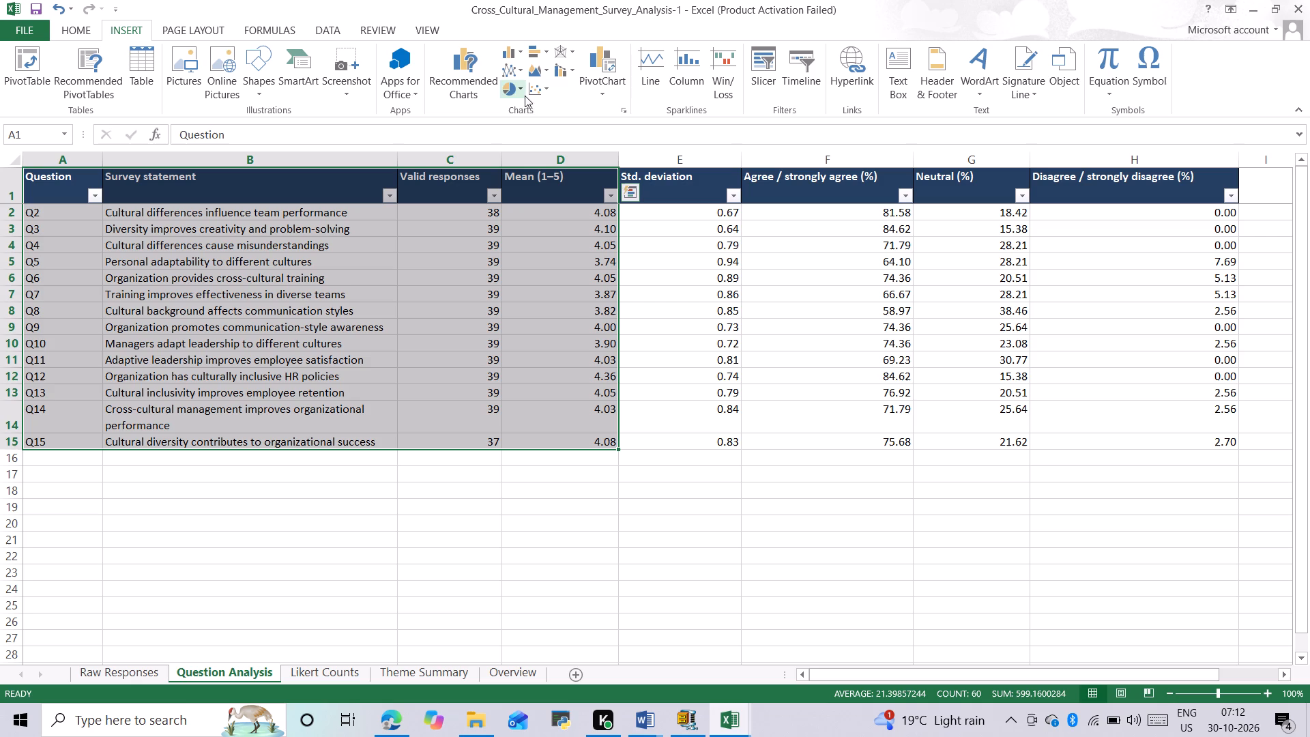
click(626, 110)
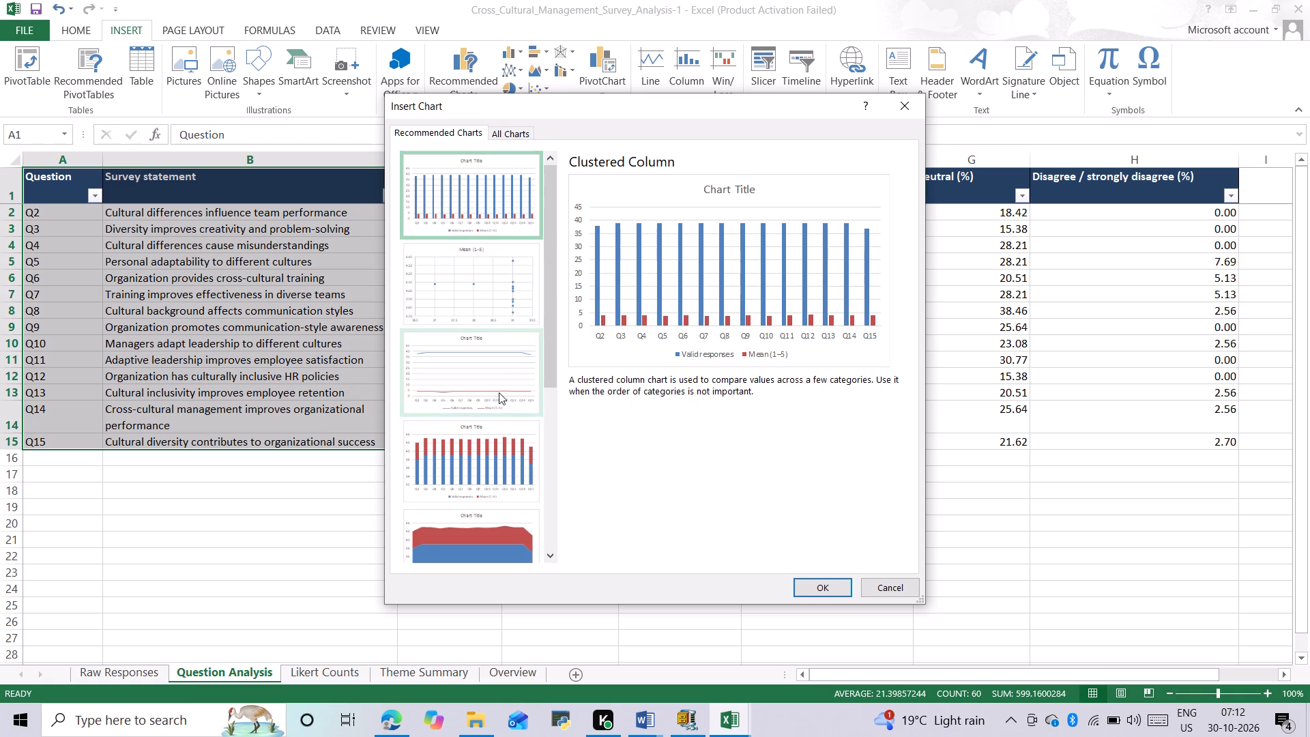
click(492, 447)
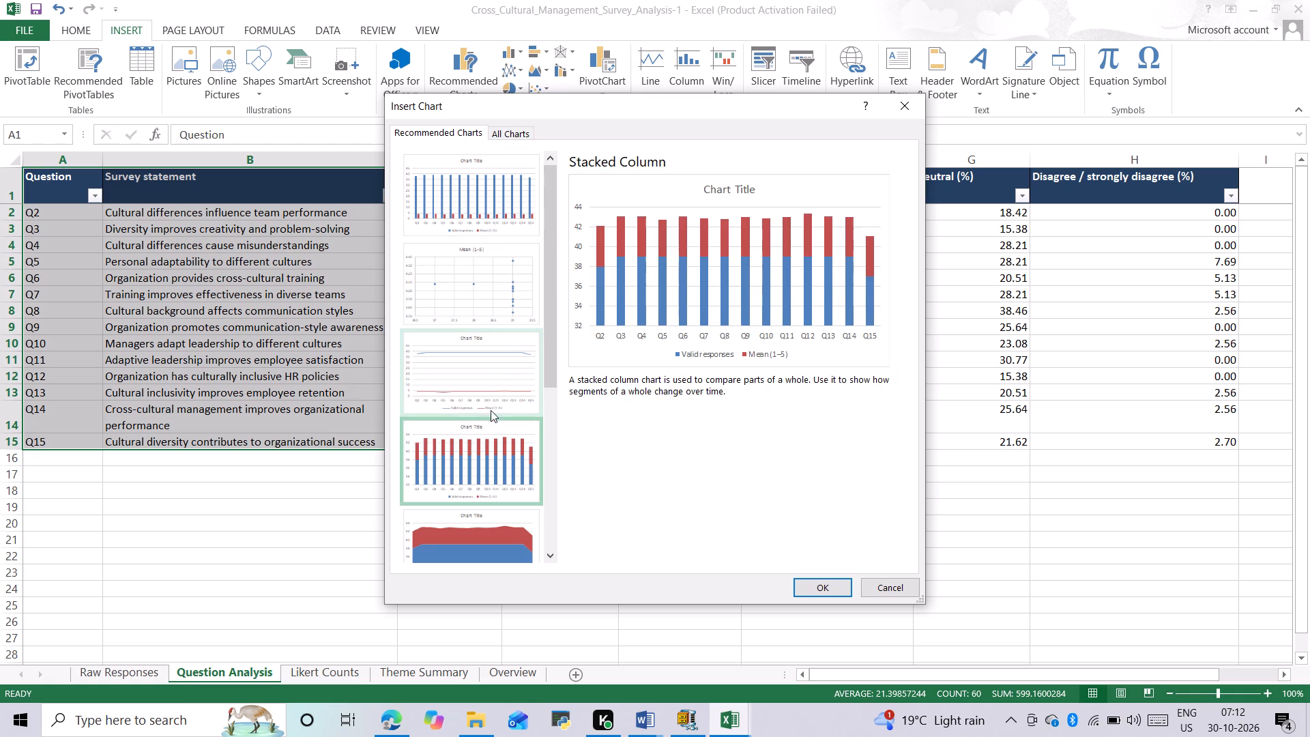
click(489, 384)
click(479, 283)
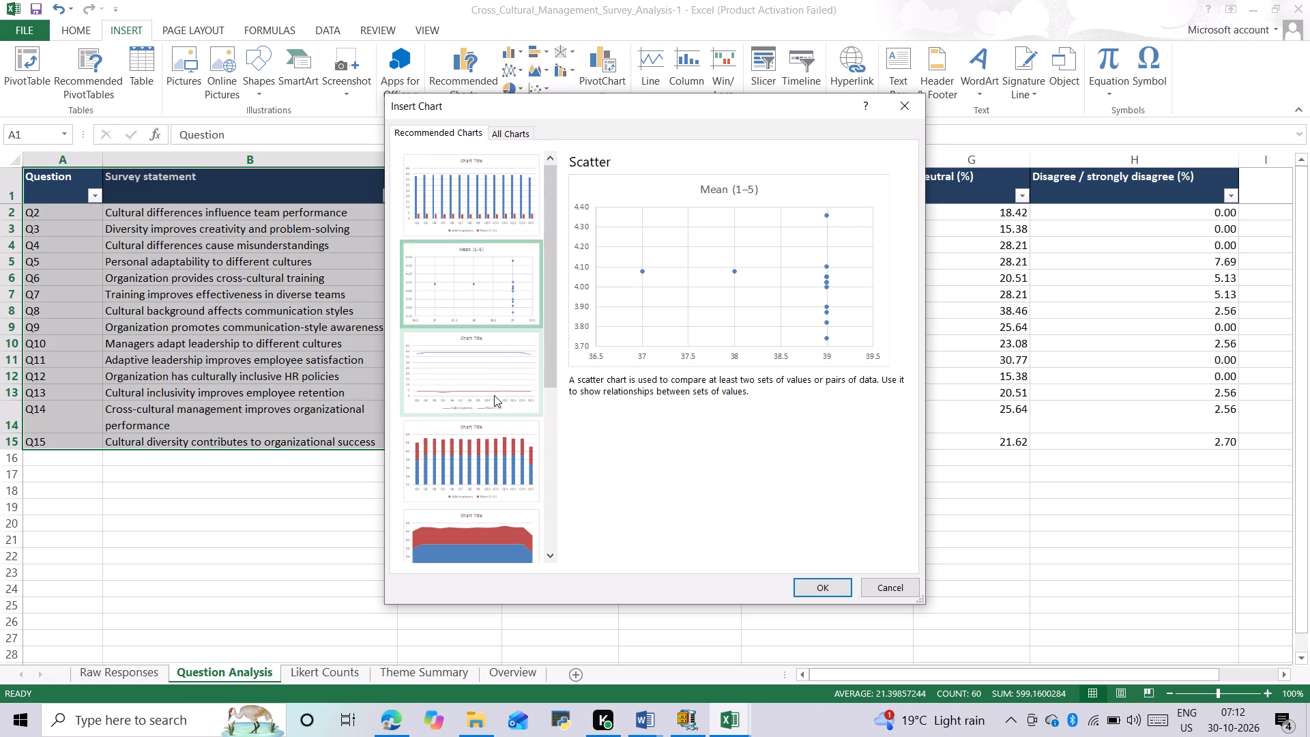
click(496, 445)
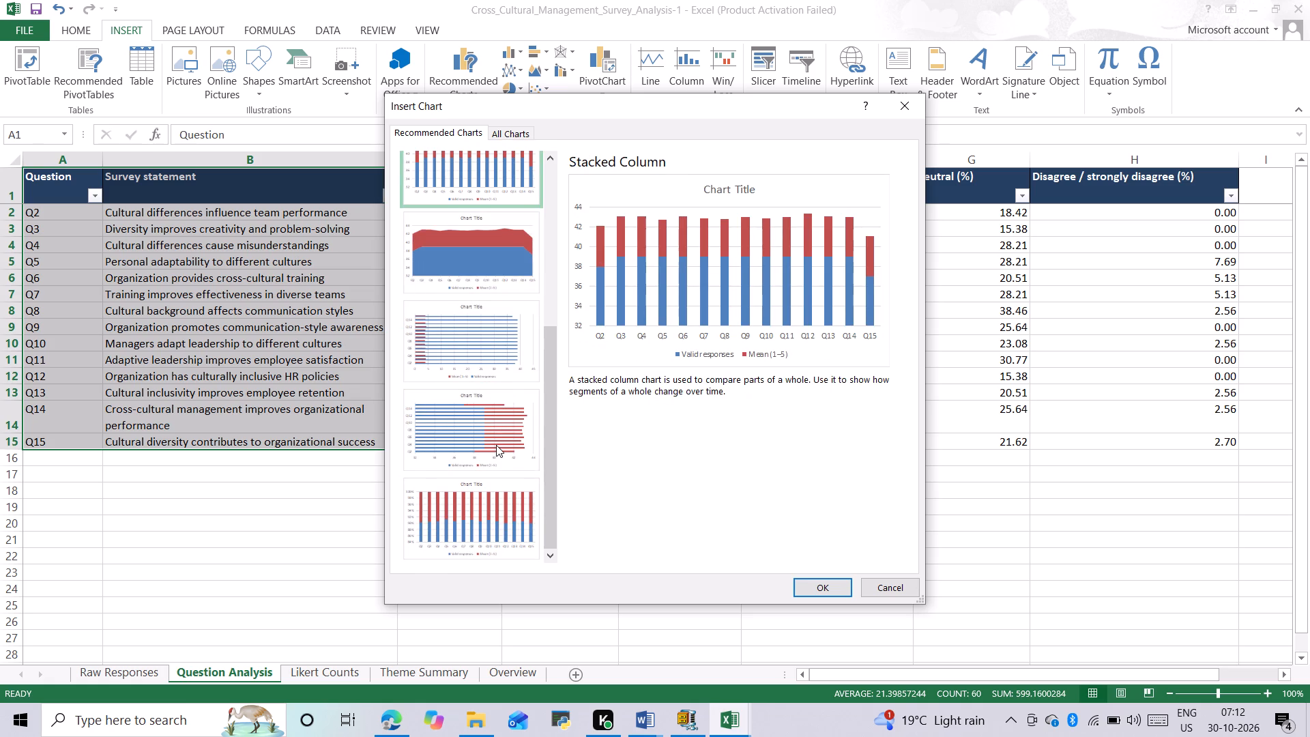
click(496, 445)
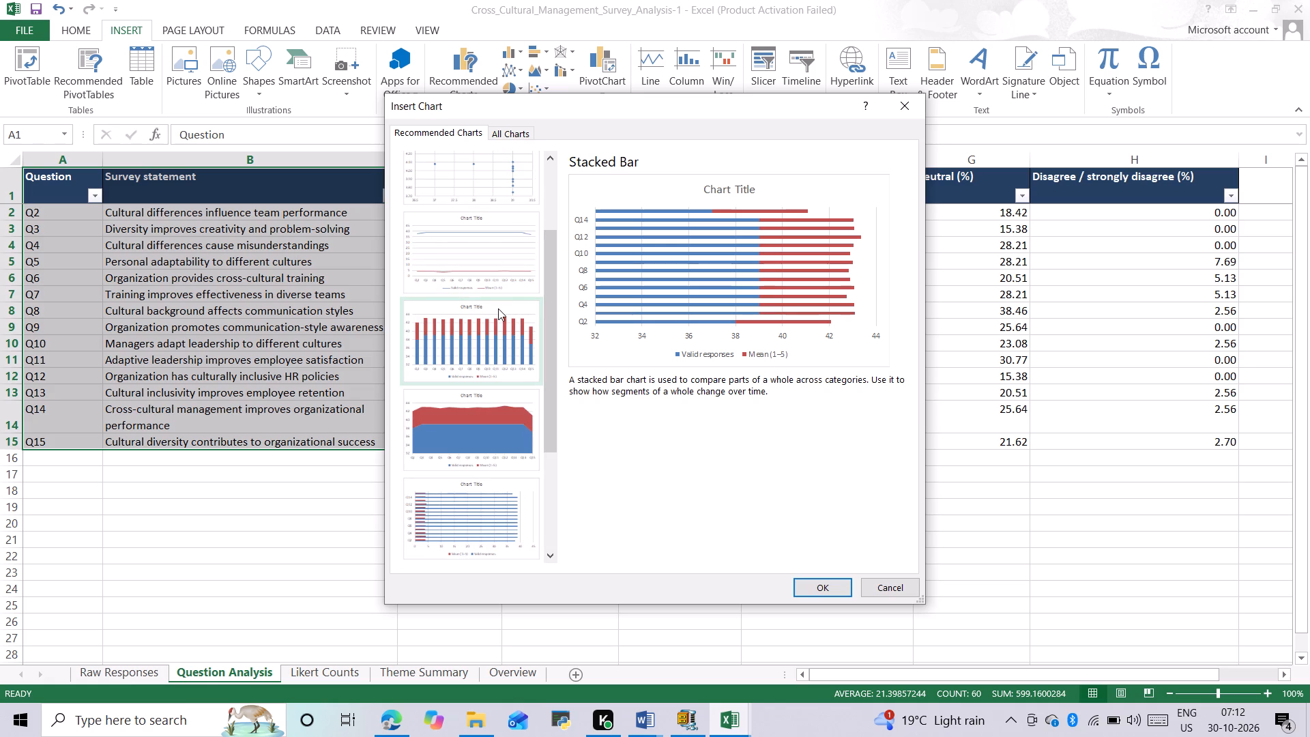
click(498, 308)
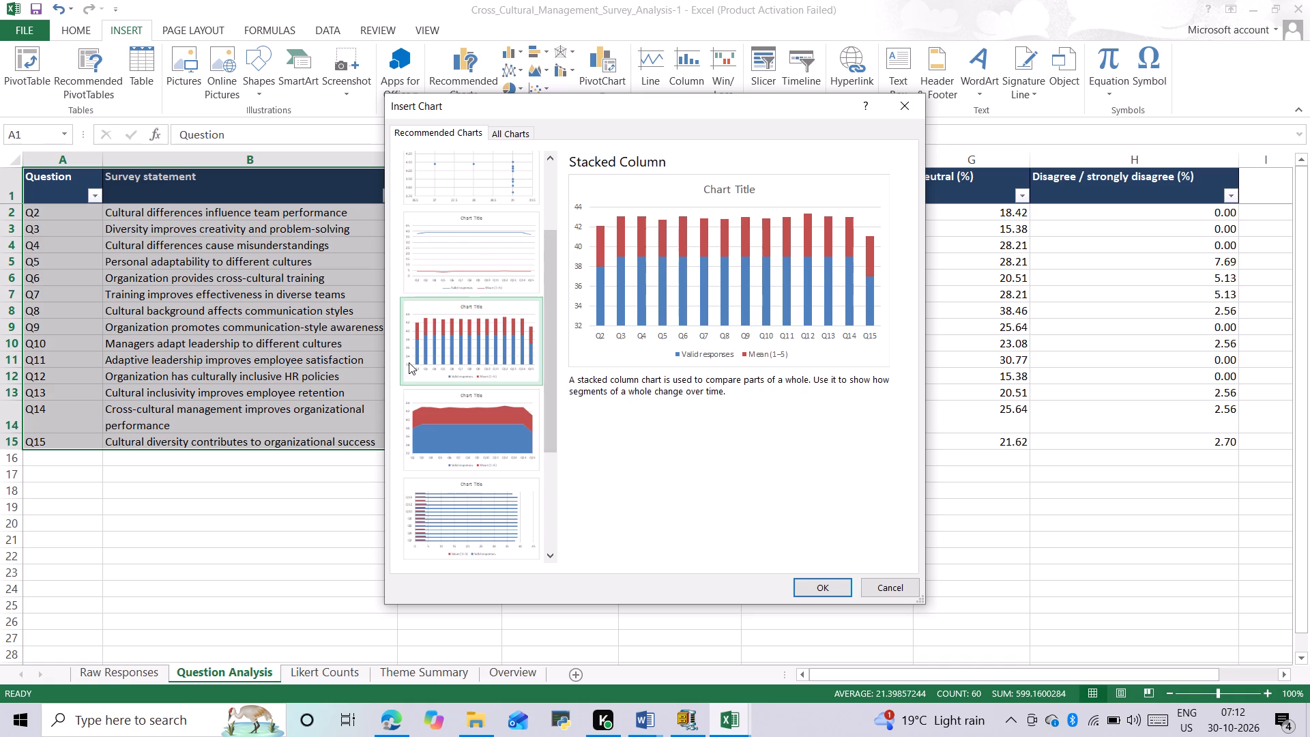
click(474, 248)
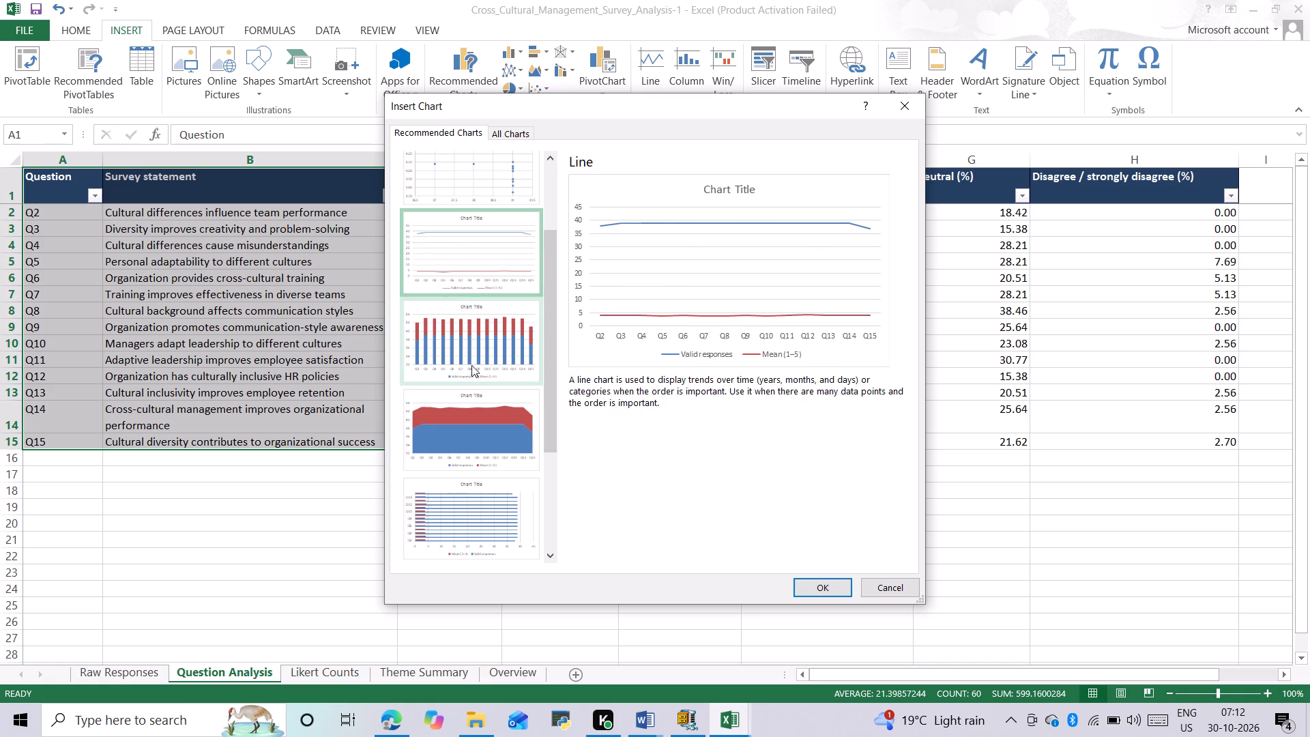
click(471, 432)
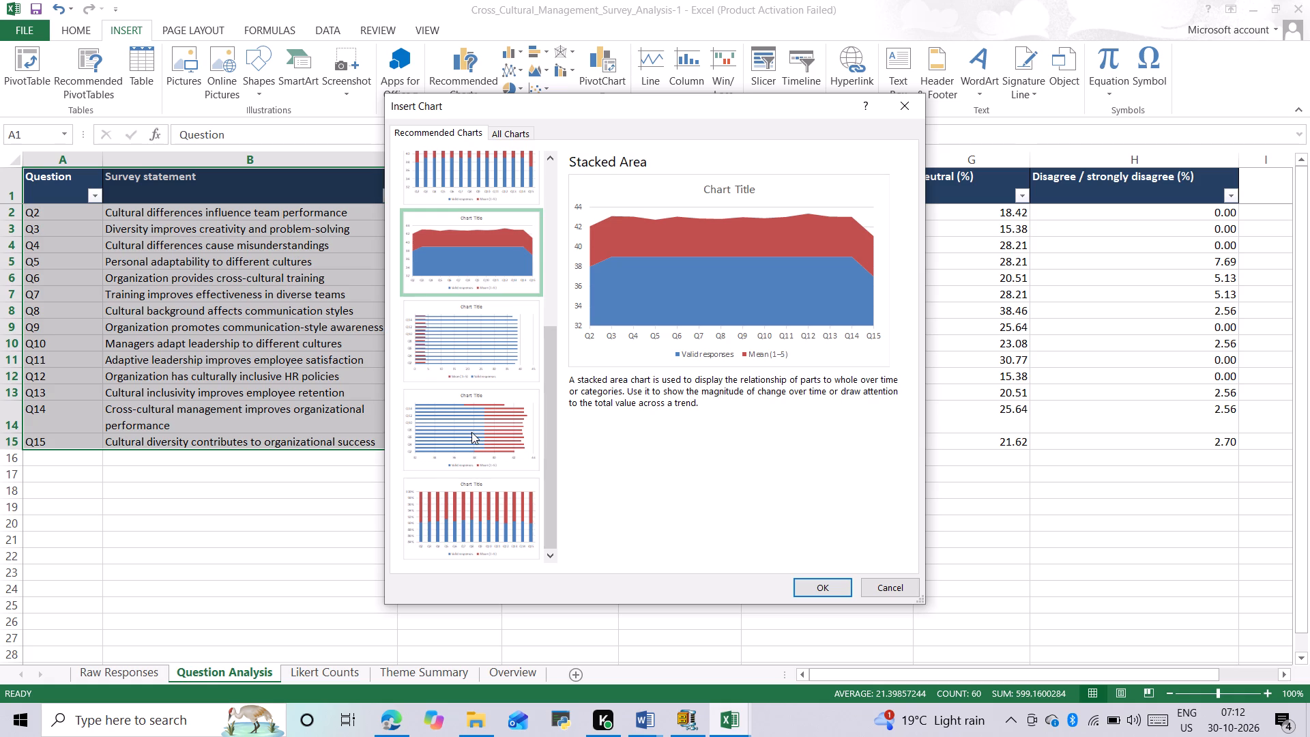
click(471, 333)
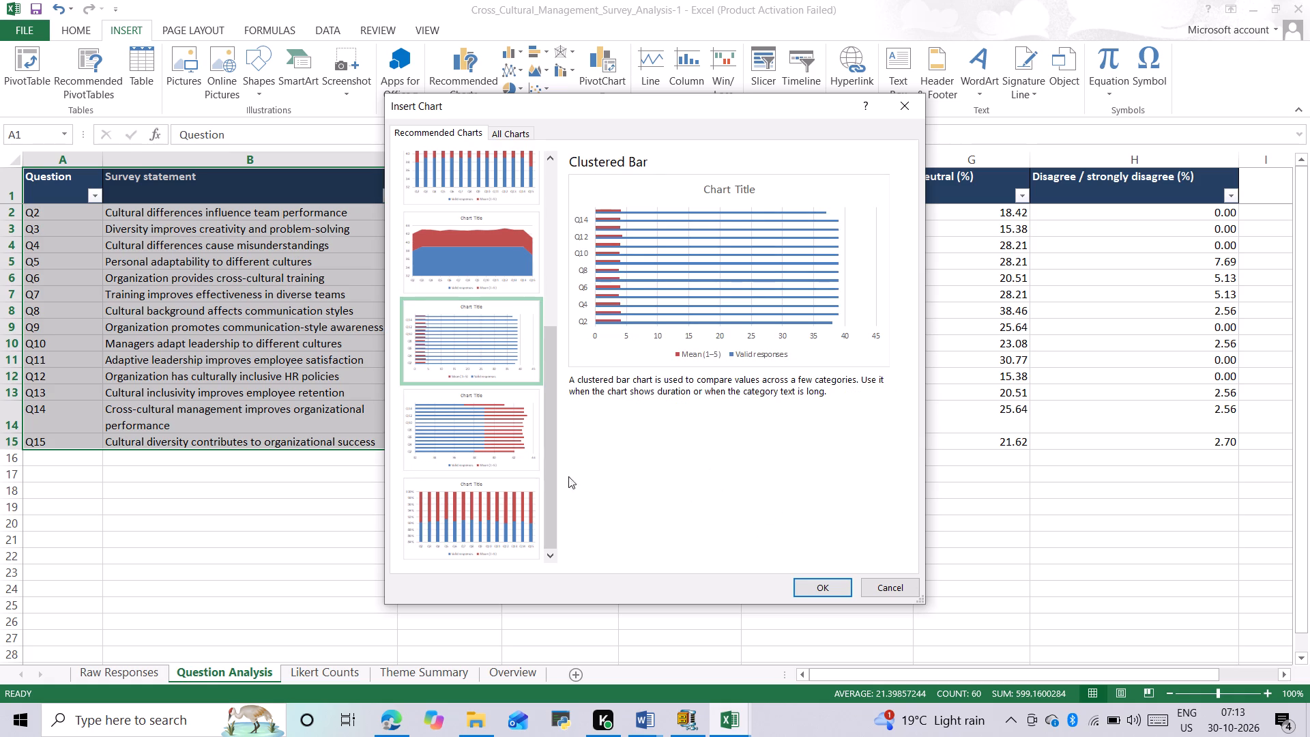
click(491, 455)
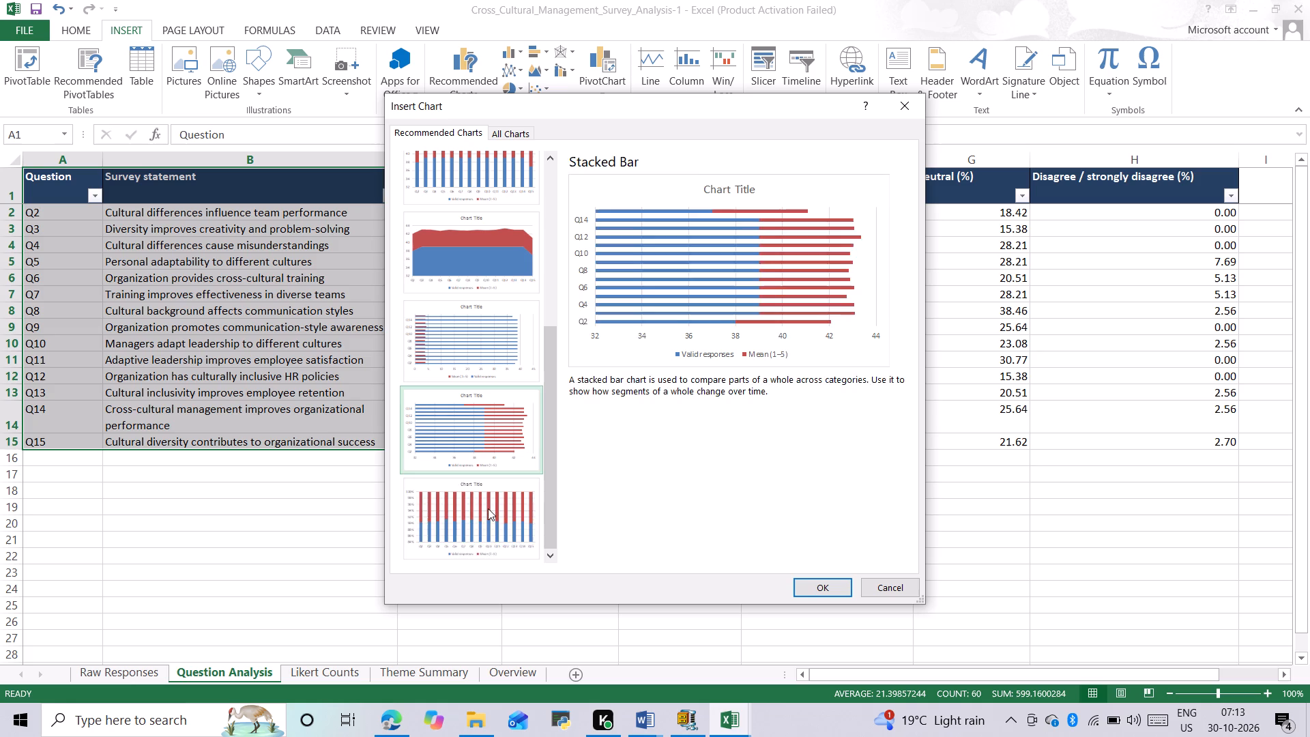
click(488, 508)
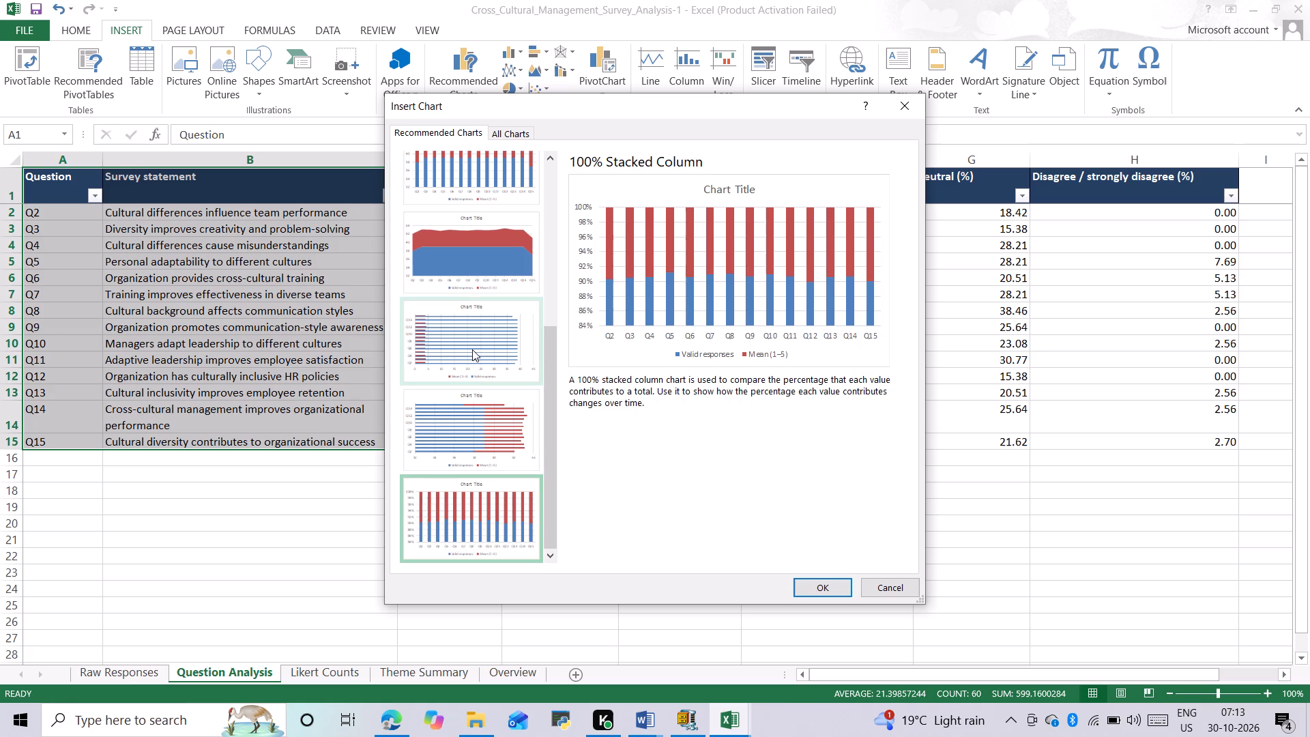
click(472, 349)
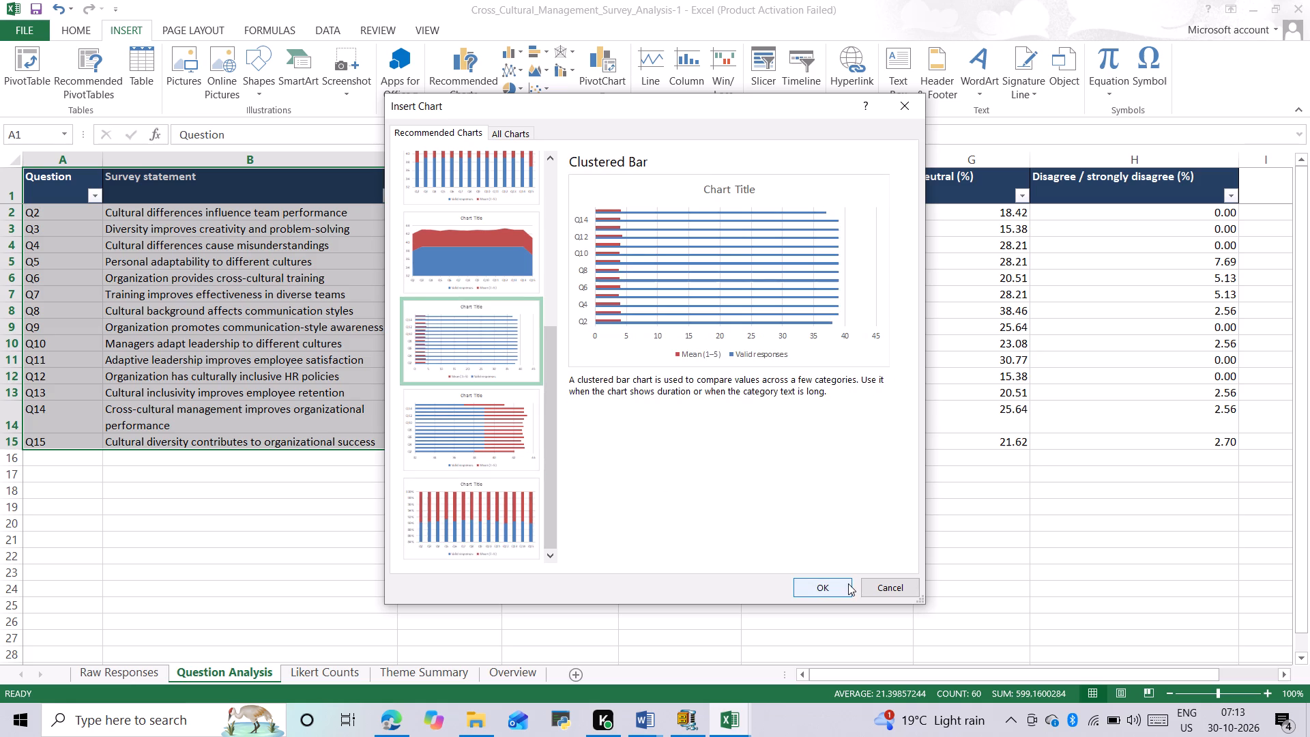
click(848, 583)
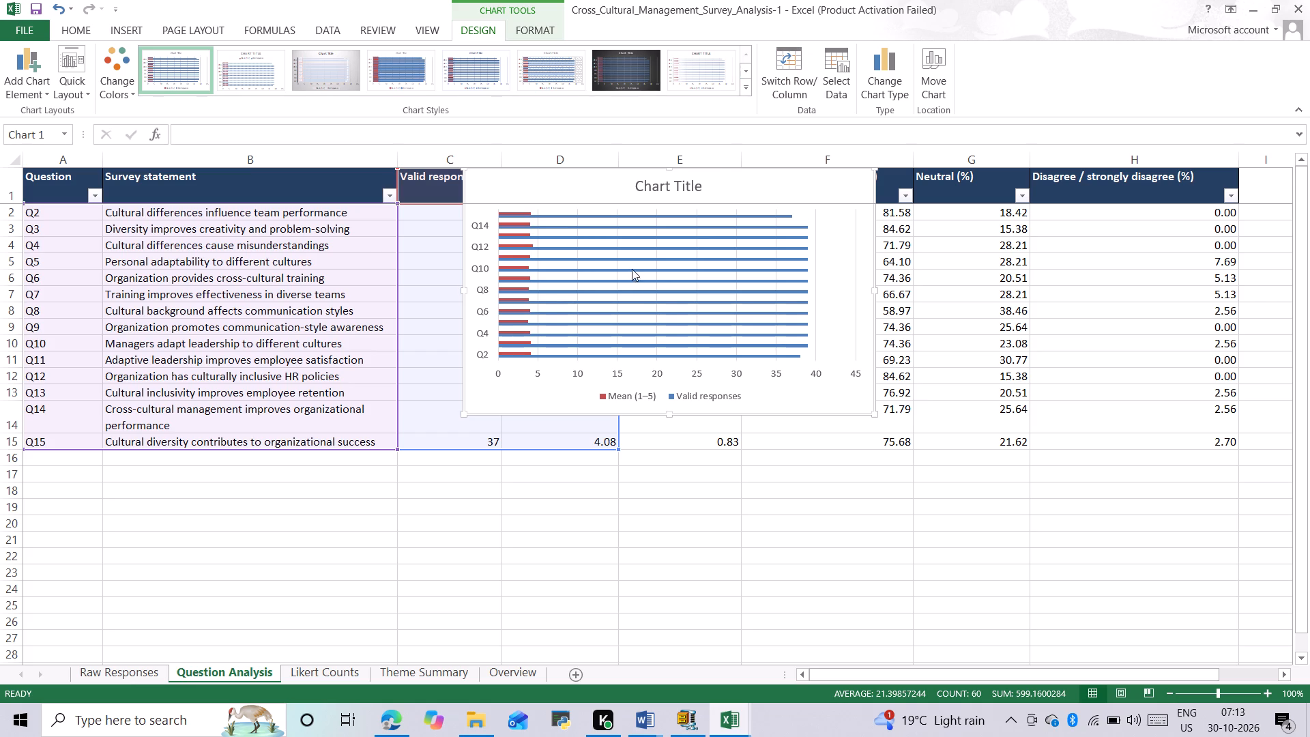
Replace the chart's placeholder title with "Average Rating of Cross-Culture Management Factors".
click(680, 186)
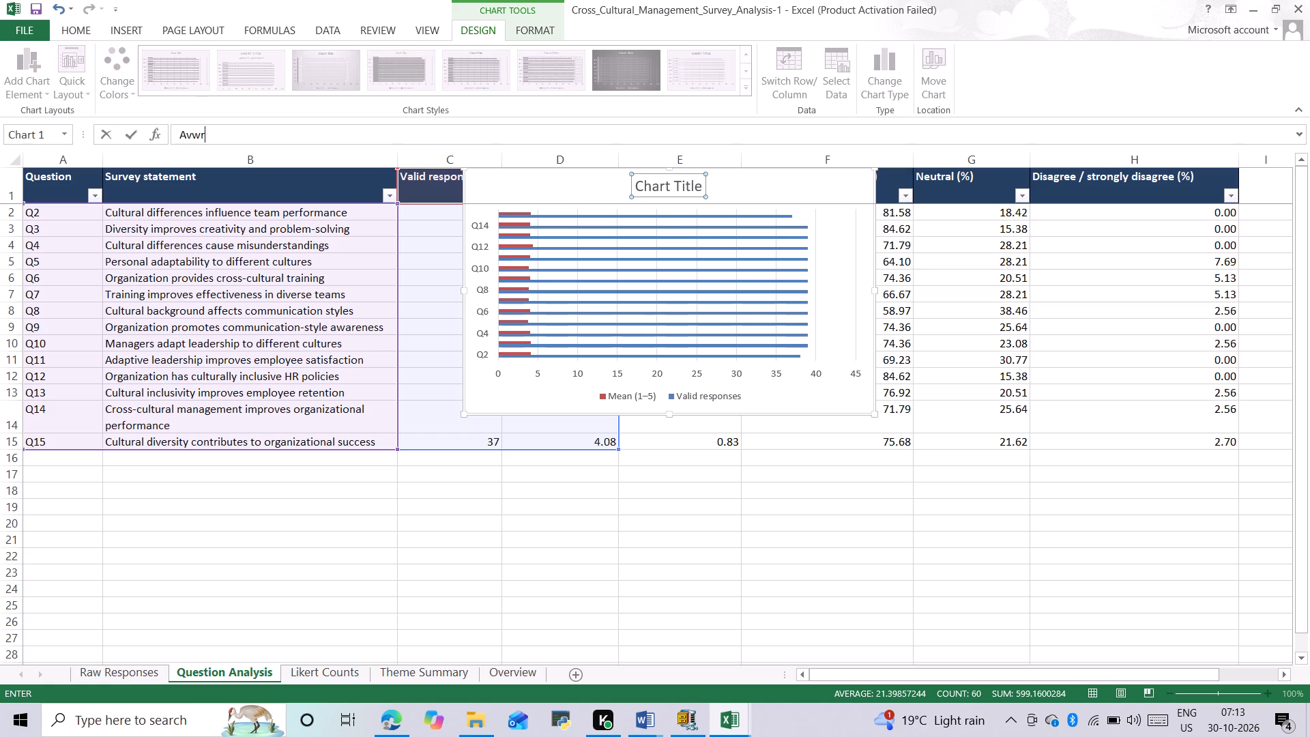
double_click(680, 184)
key(BackSpace)
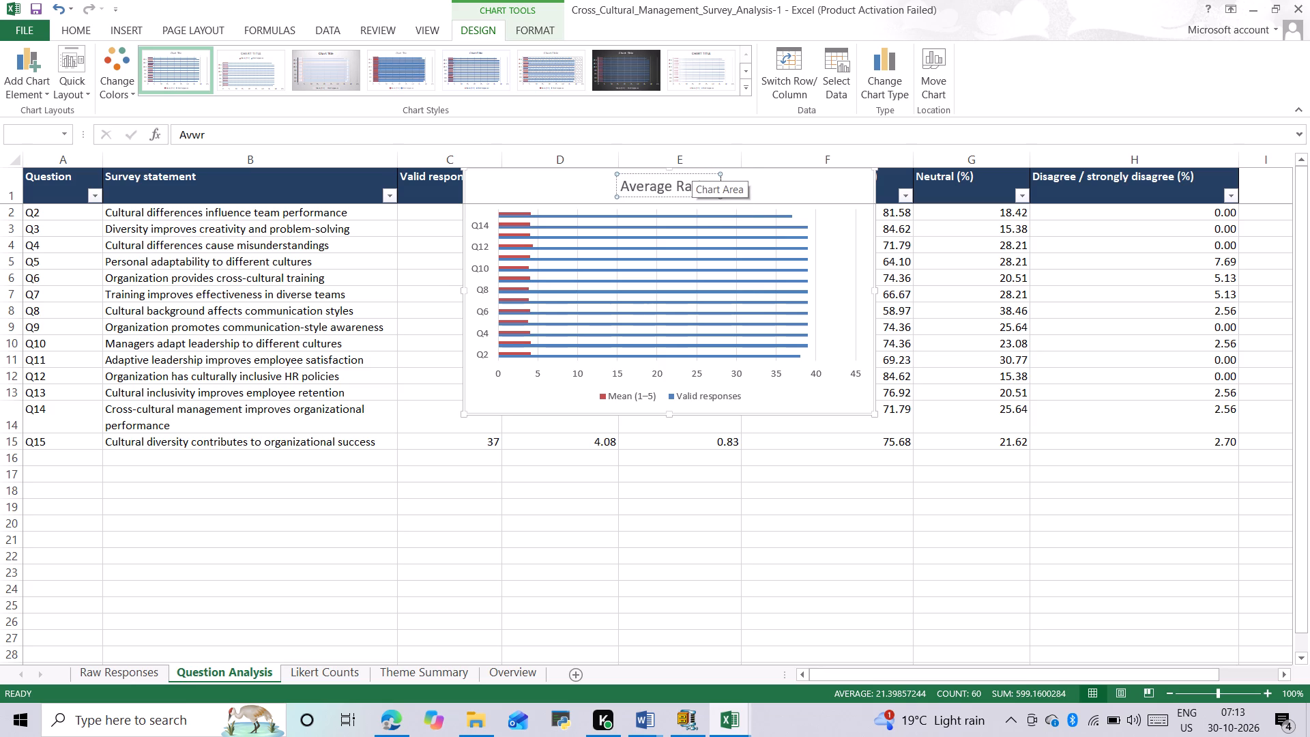
text(of)
key(space)
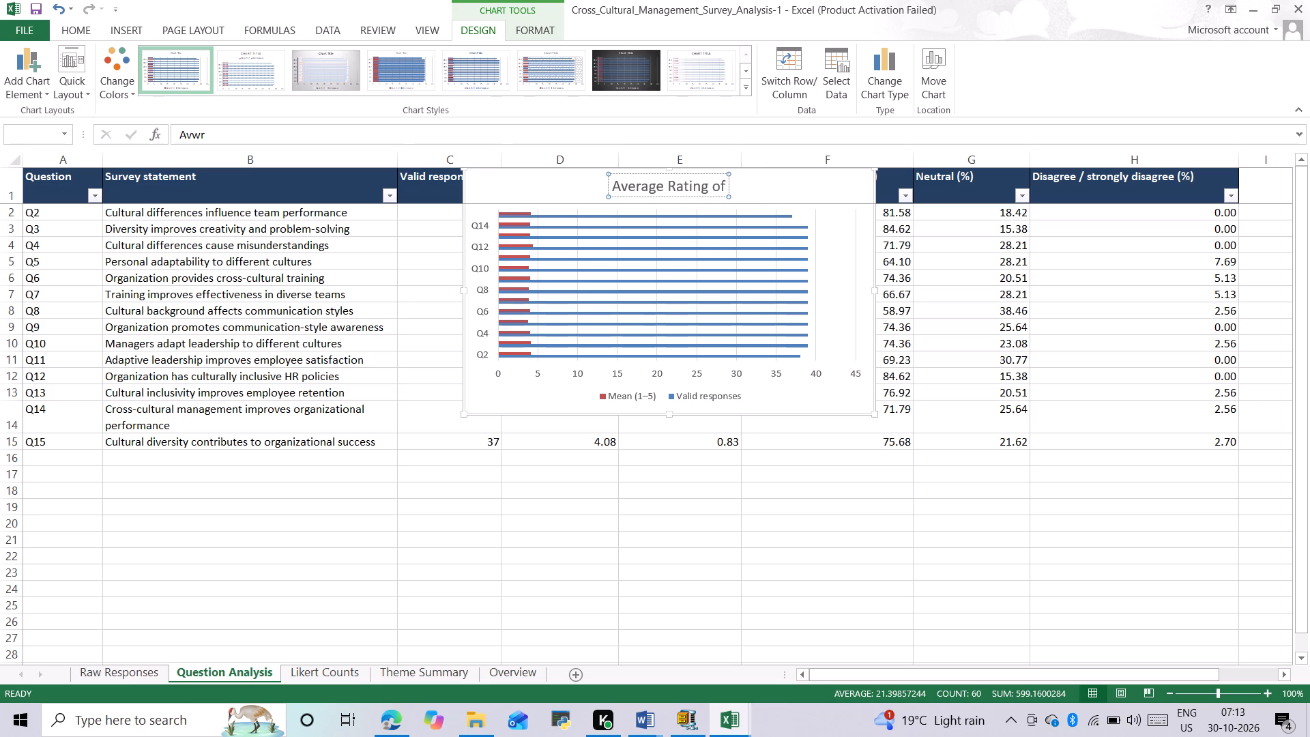
key(space)
key(BackSpace)
key(BackSpace)
key(BackSpace)
text(f)
key(space)
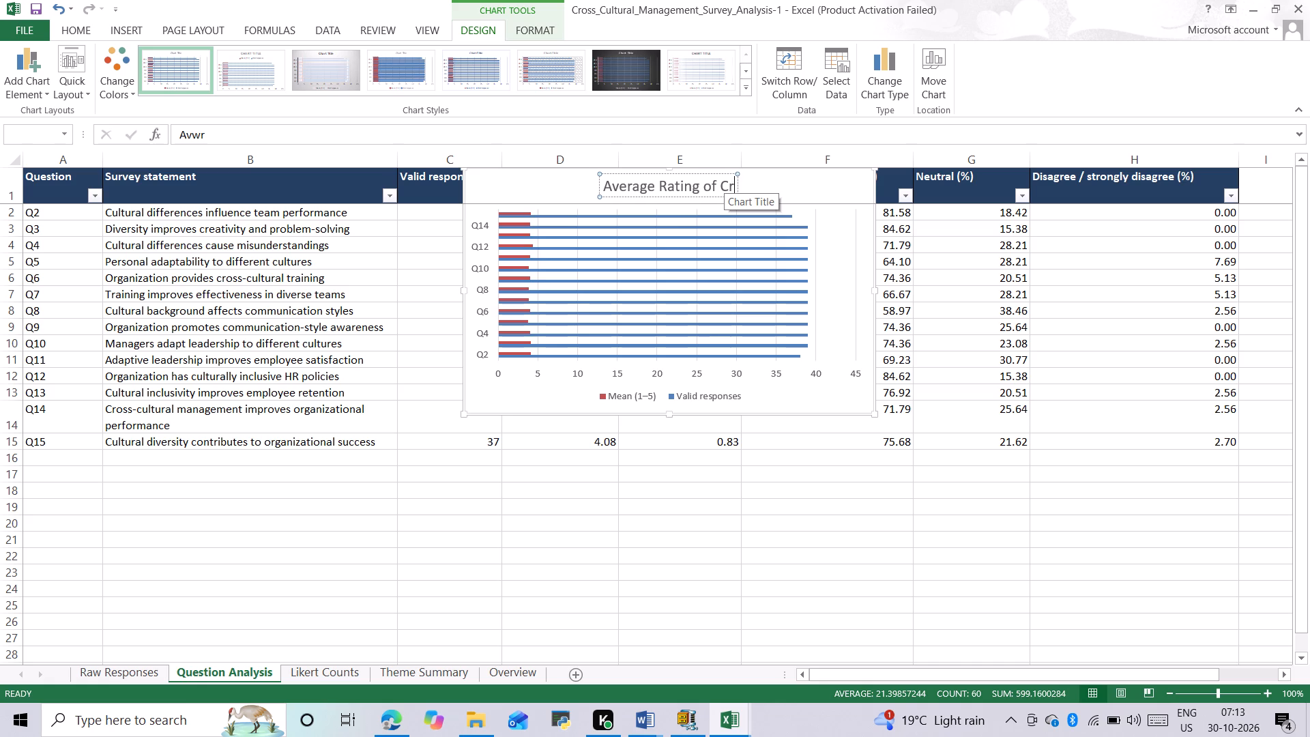
key(BackSpace)
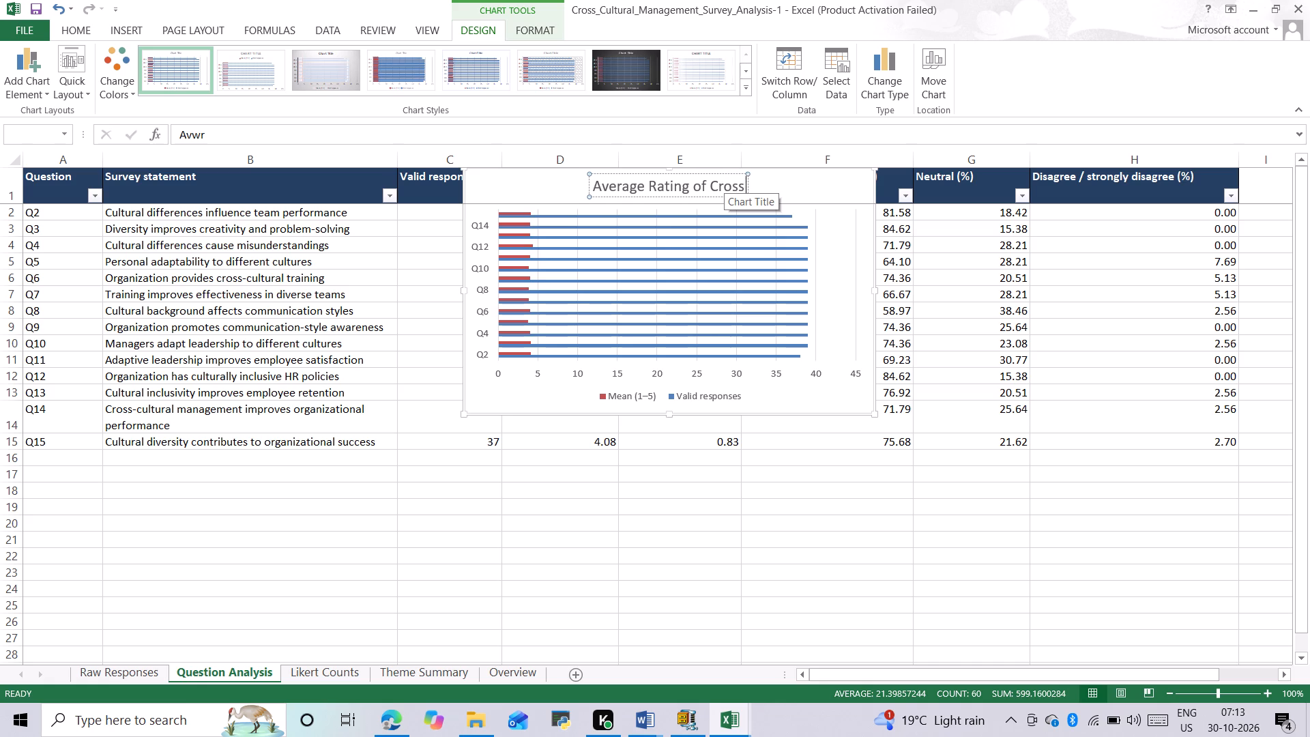
key(shift+underscore)
key(BackSpace)
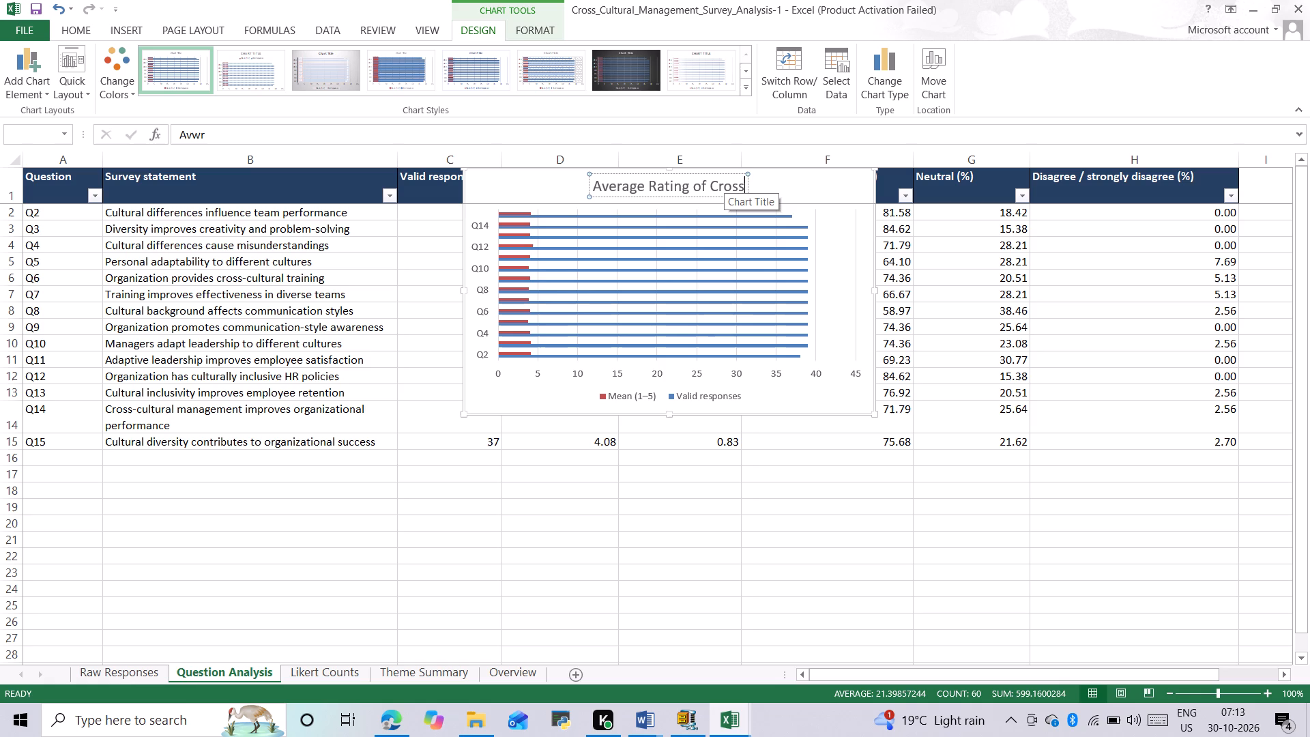
key(minus)
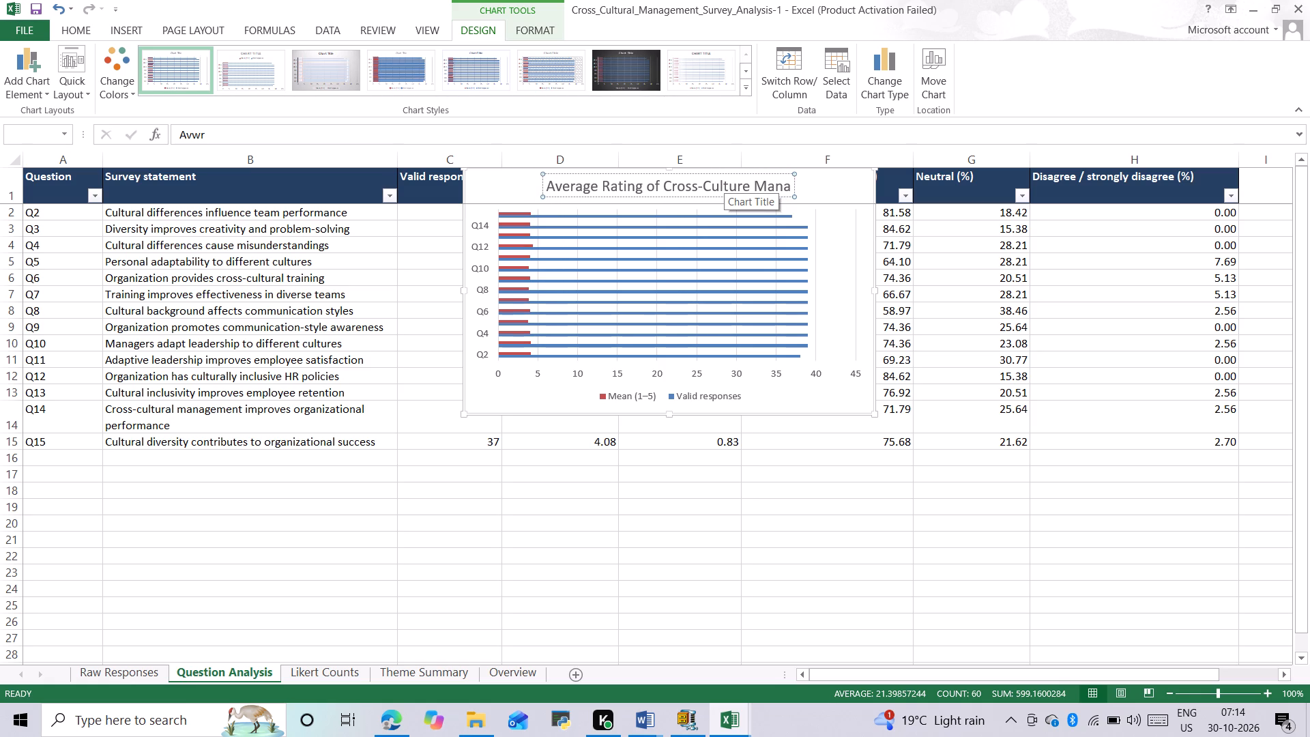
text(gement)
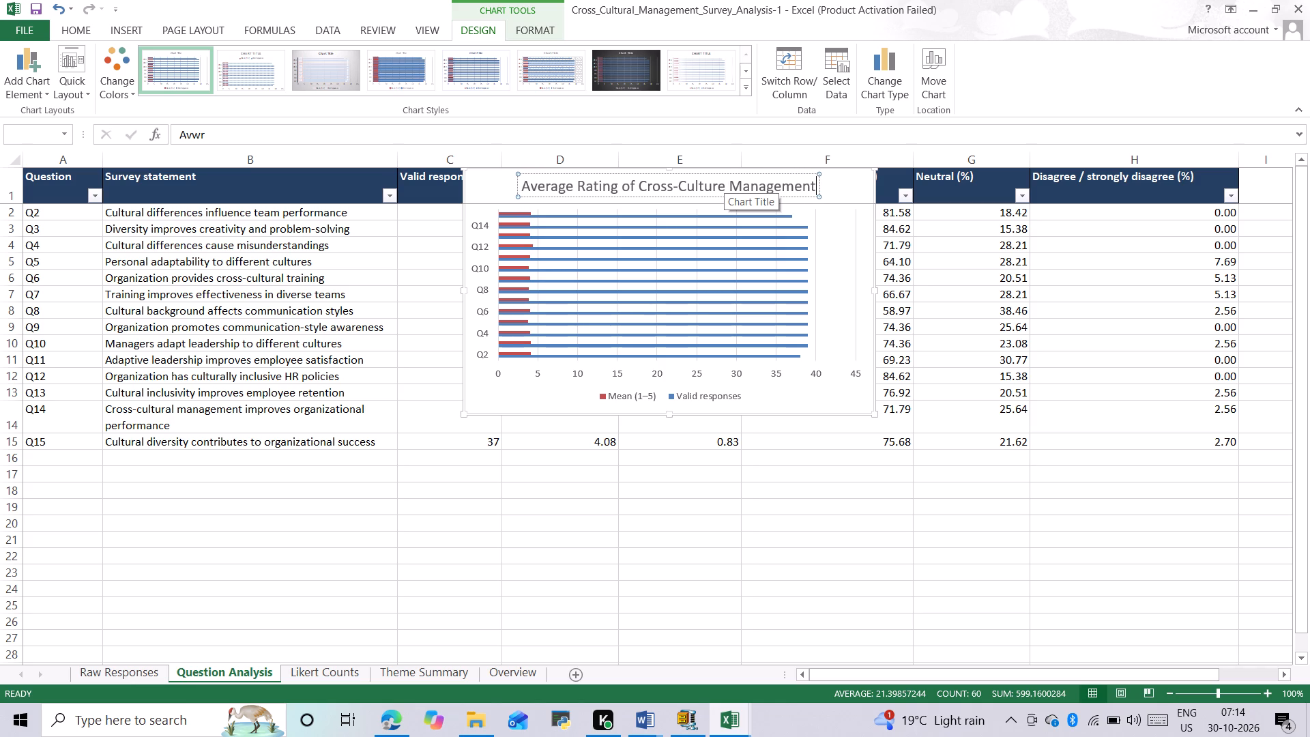
key(space)
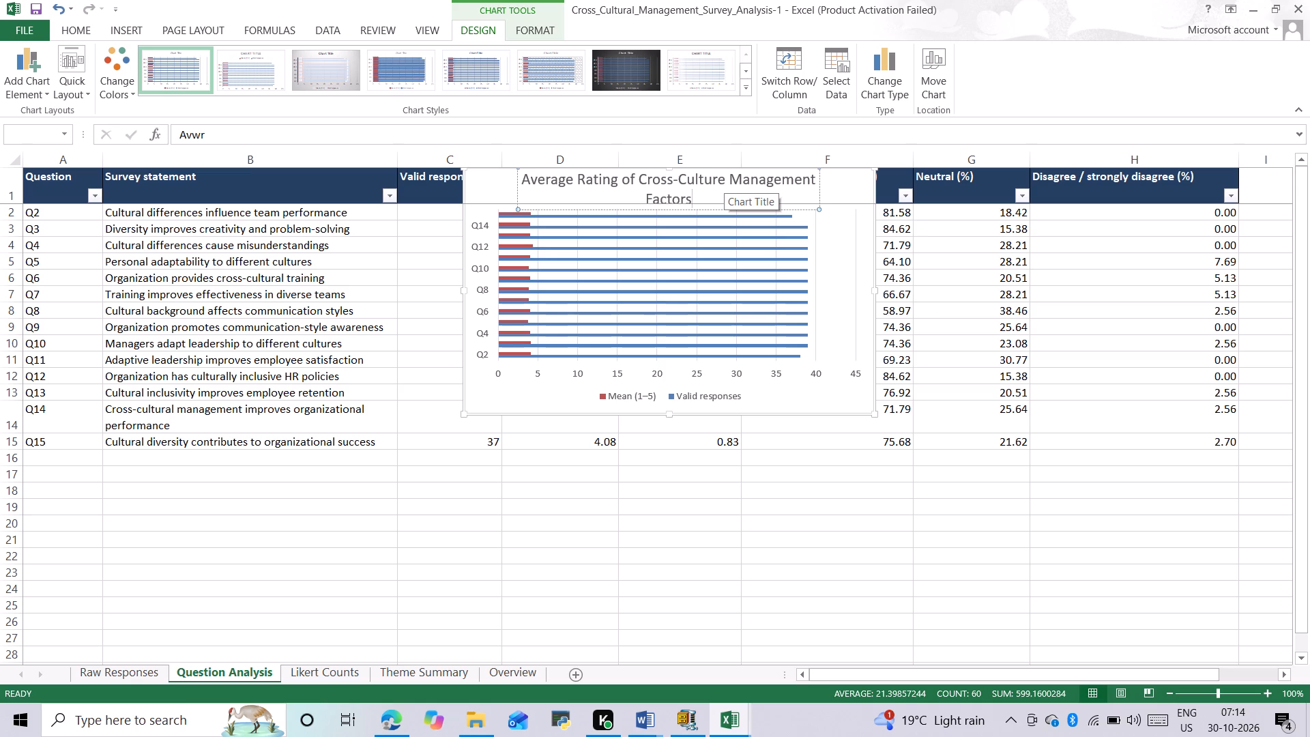
key(Return)
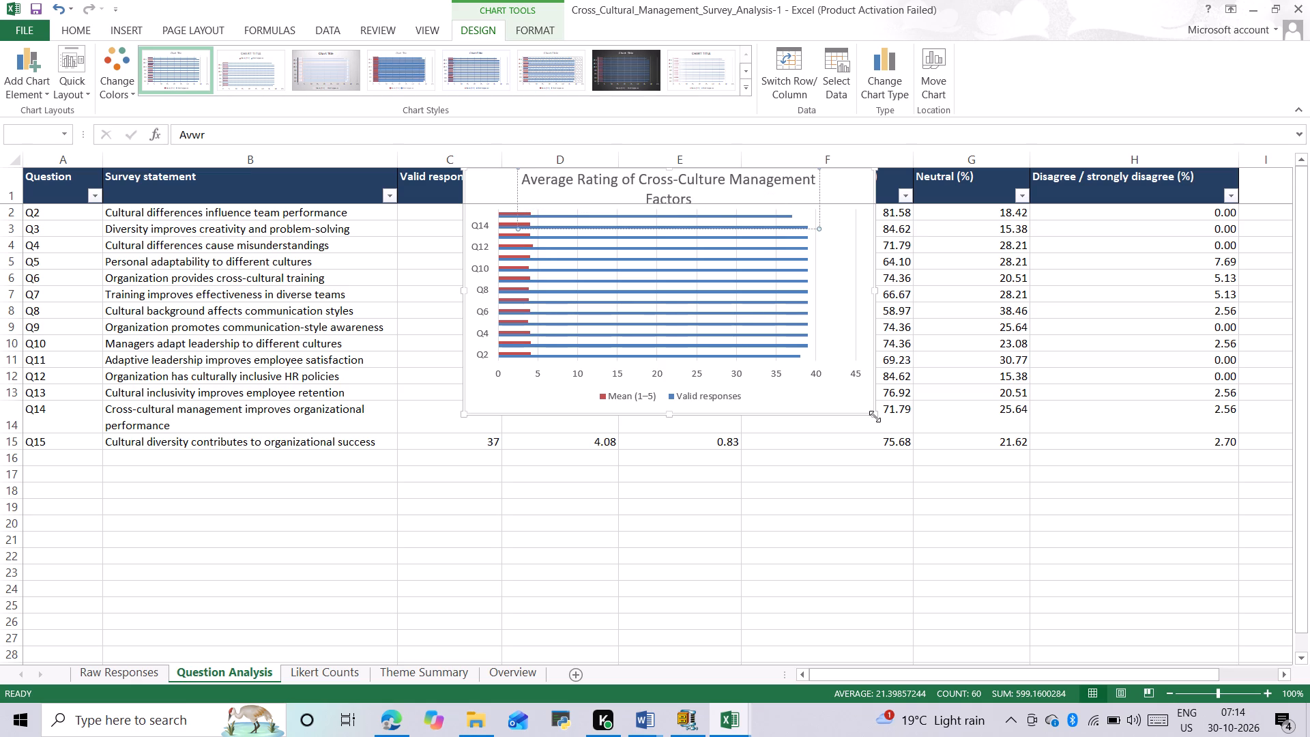
Enlarge the bar chart slightly so its title fits one line and move it down over the table's last rows.
drag(875, 413, 927, 452)
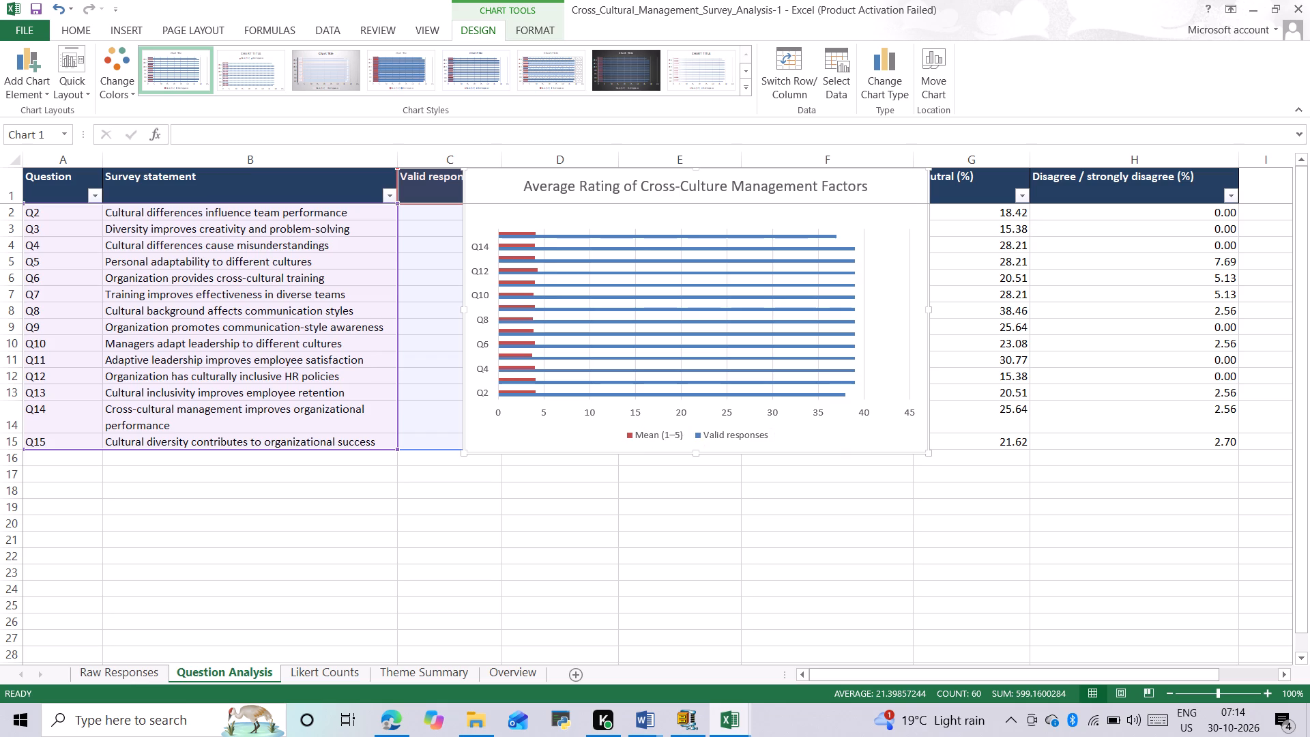
click(673, 407)
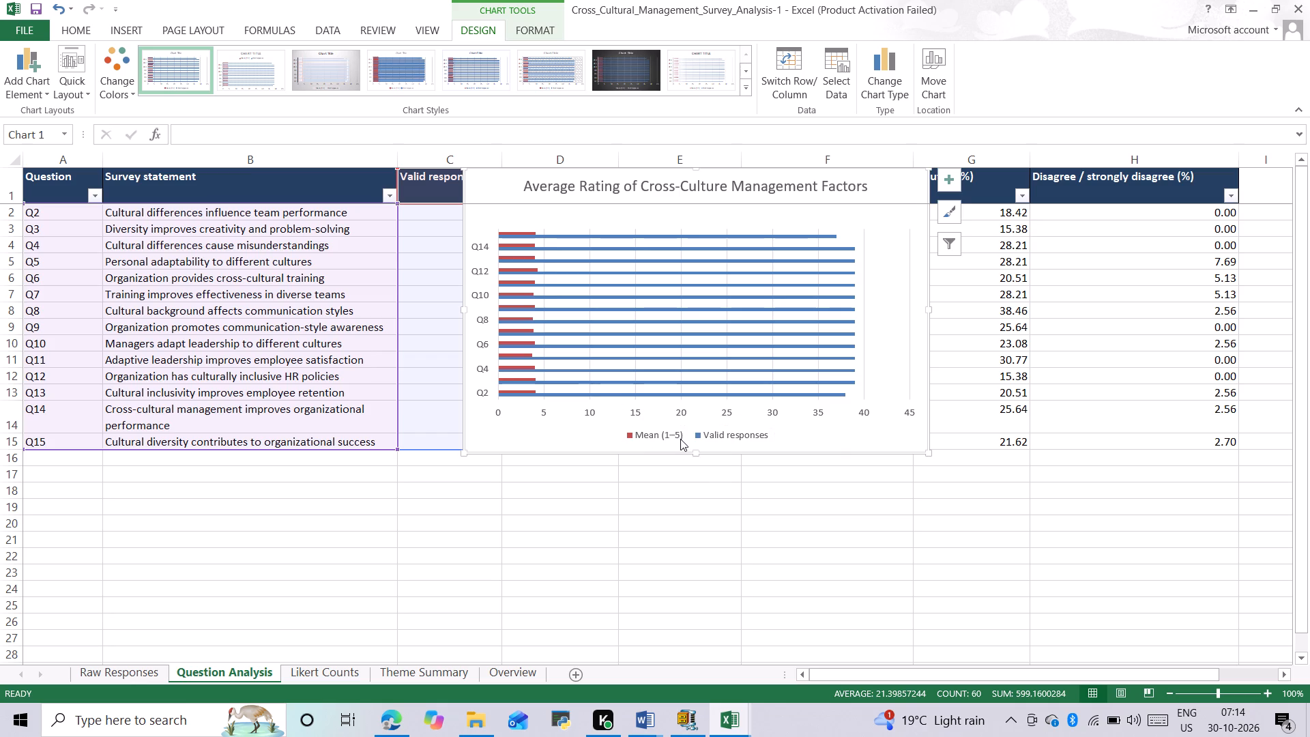
click(674, 436)
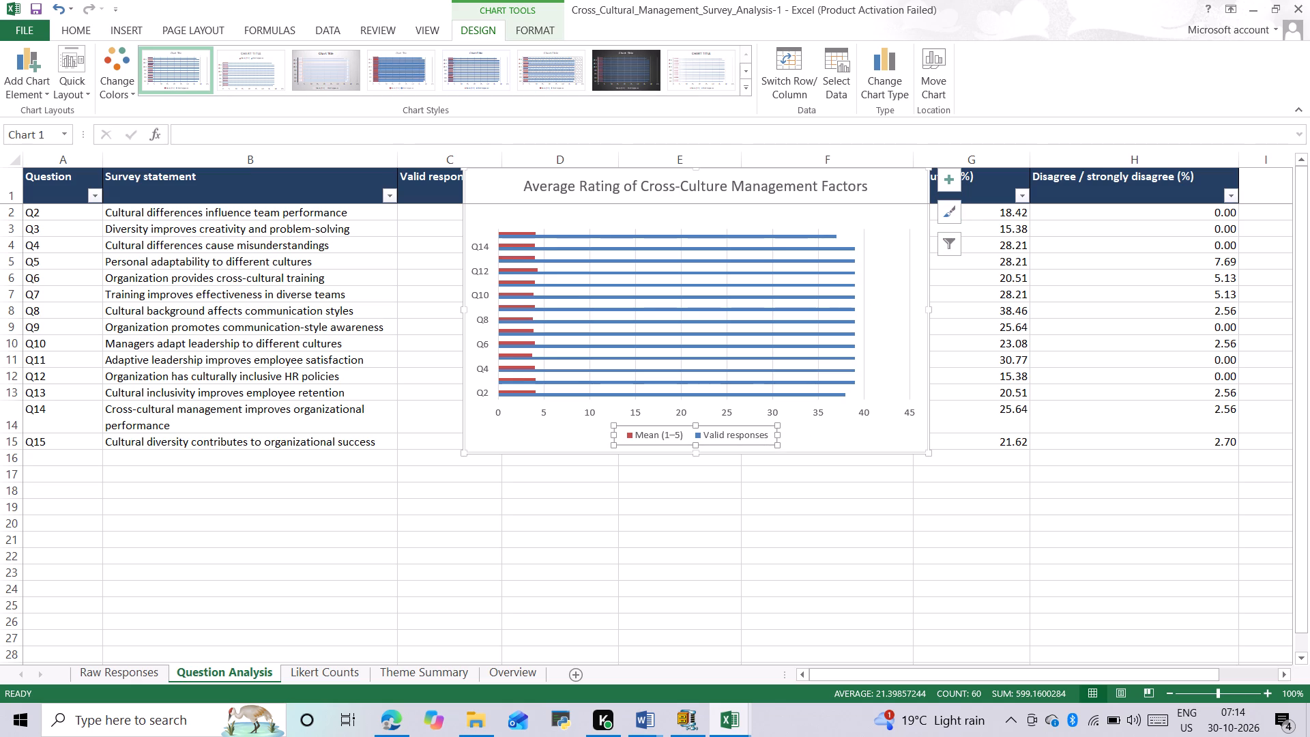
drag(885, 195, 700, 426)
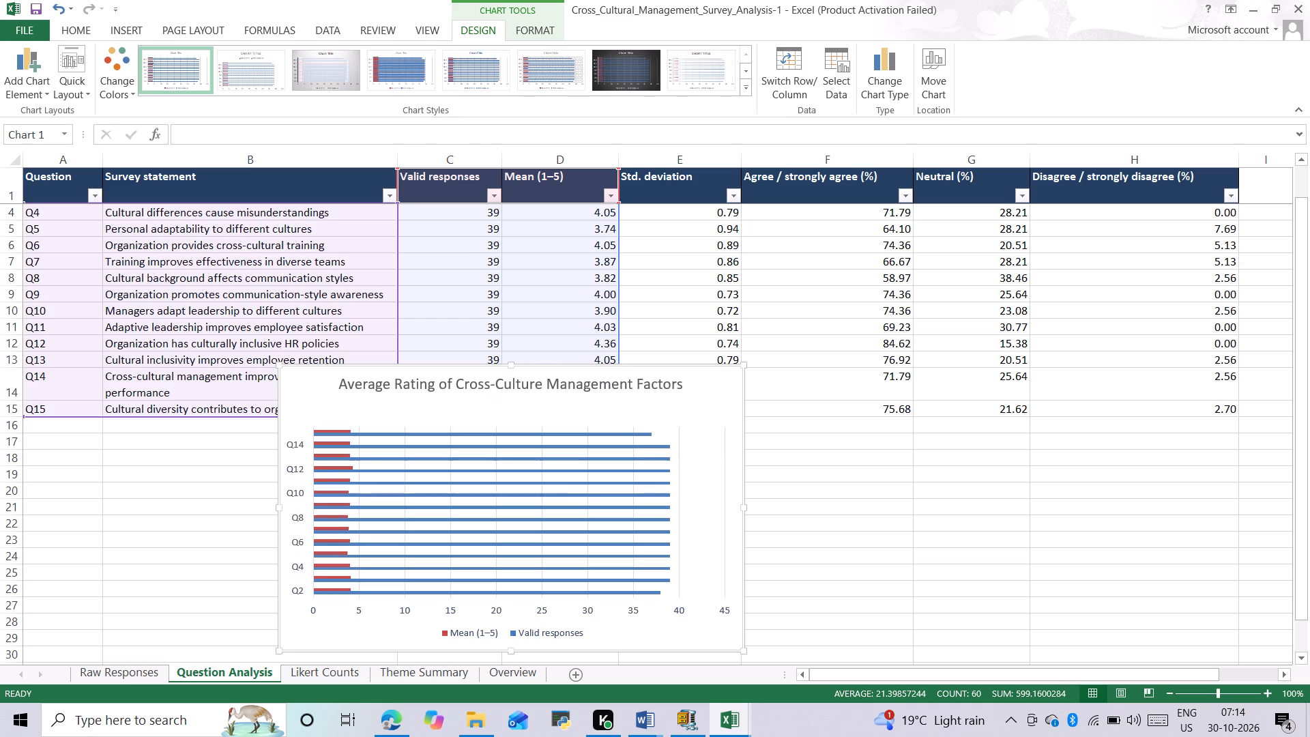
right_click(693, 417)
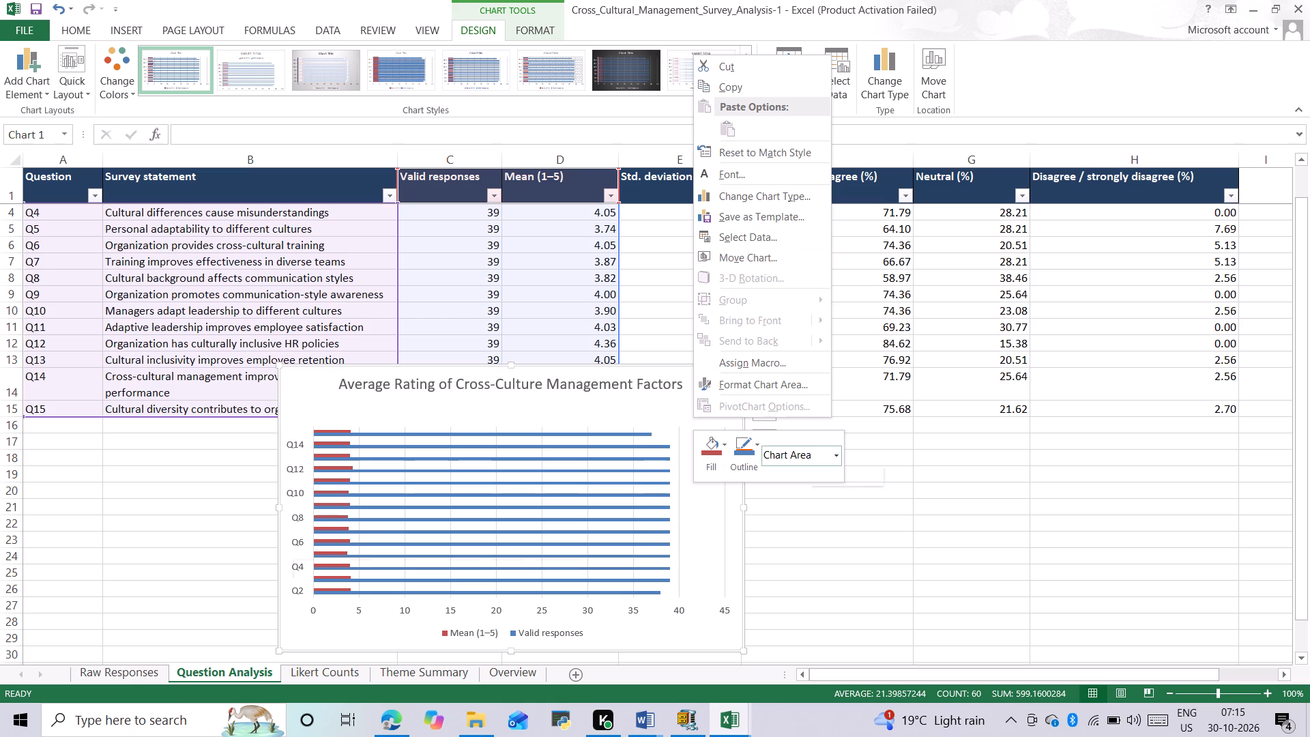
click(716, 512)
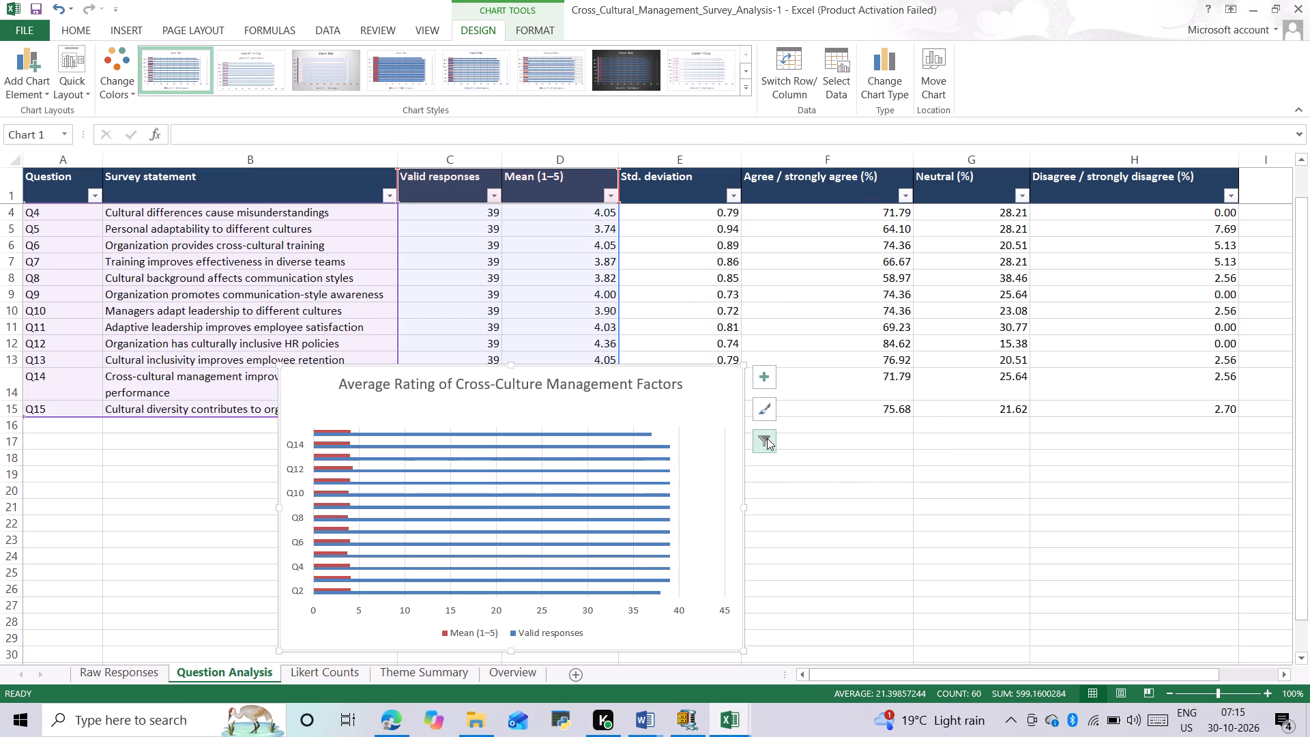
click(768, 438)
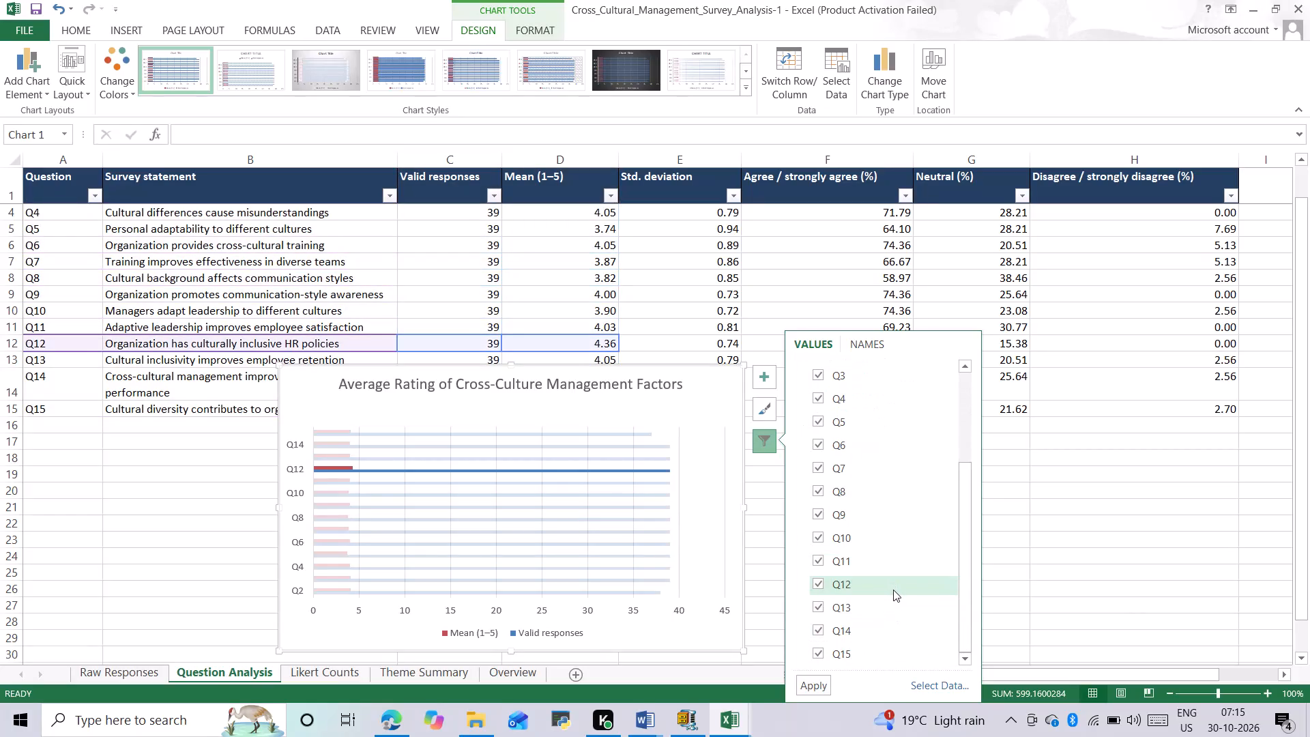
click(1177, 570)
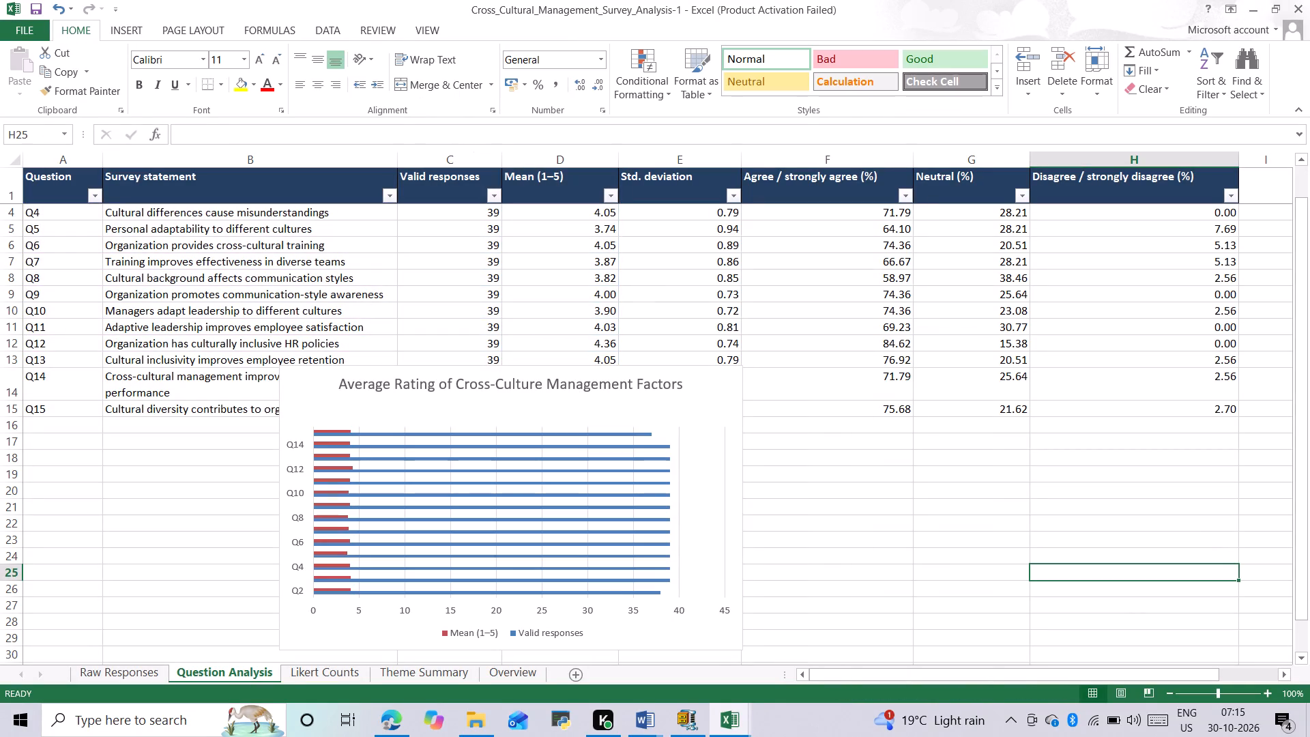
Set the maximum bound of the chart's horizontal value axis to 5.
click(630, 607)
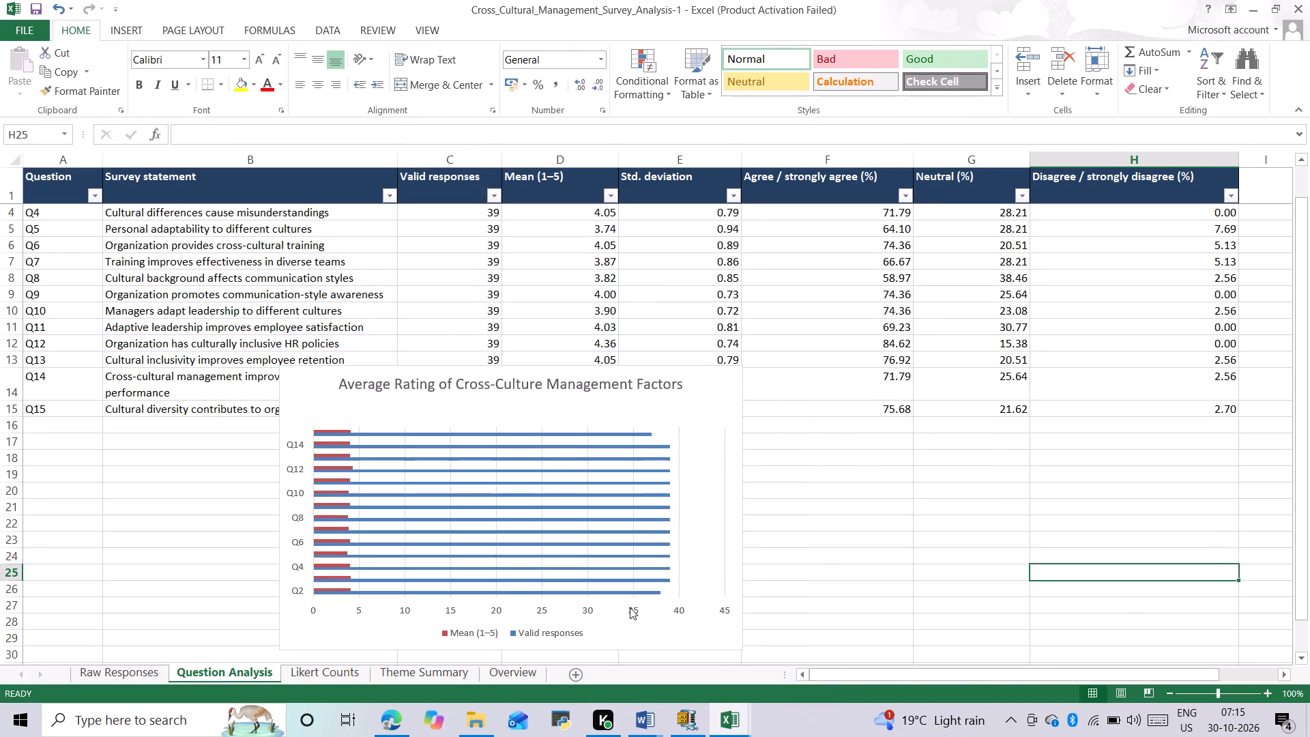
double_click(630, 607)
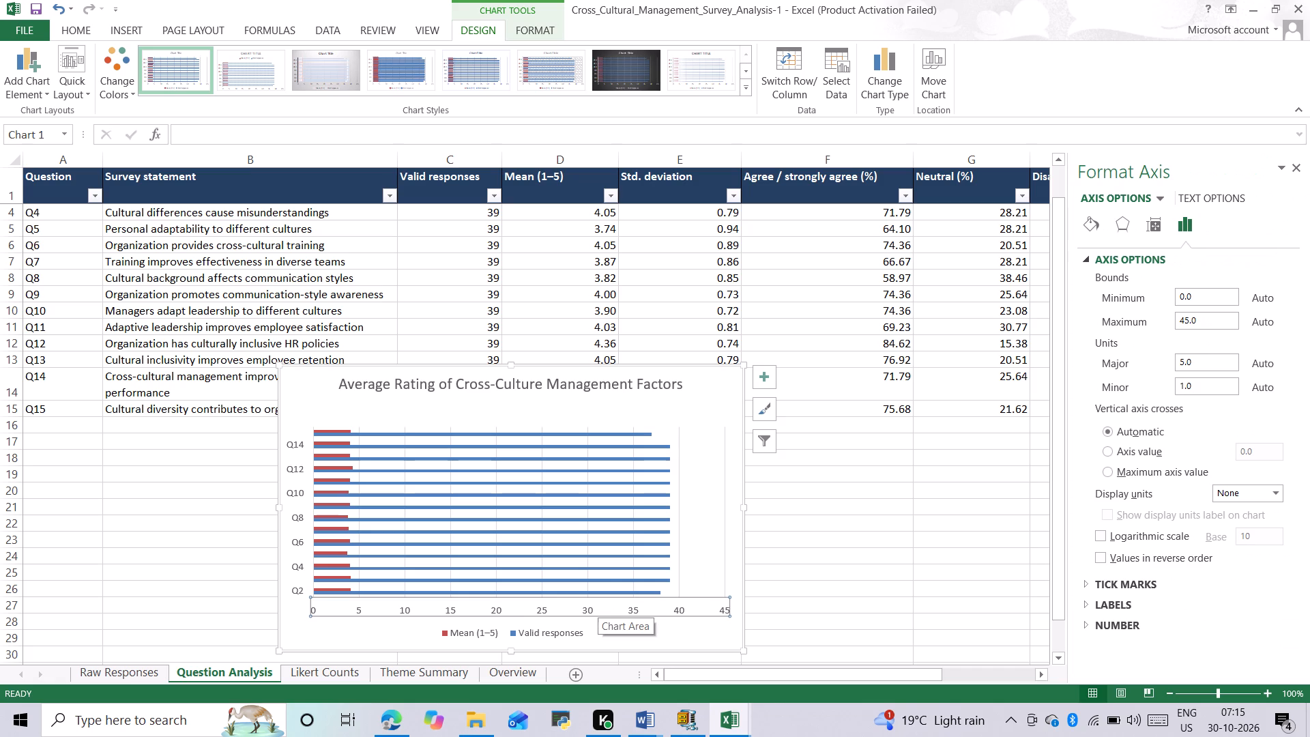
click(1205, 321)
key(BackSpace)
key(BackSpace)
key(BackSpace)
key(BackSpace)
key(5)
key(Return)
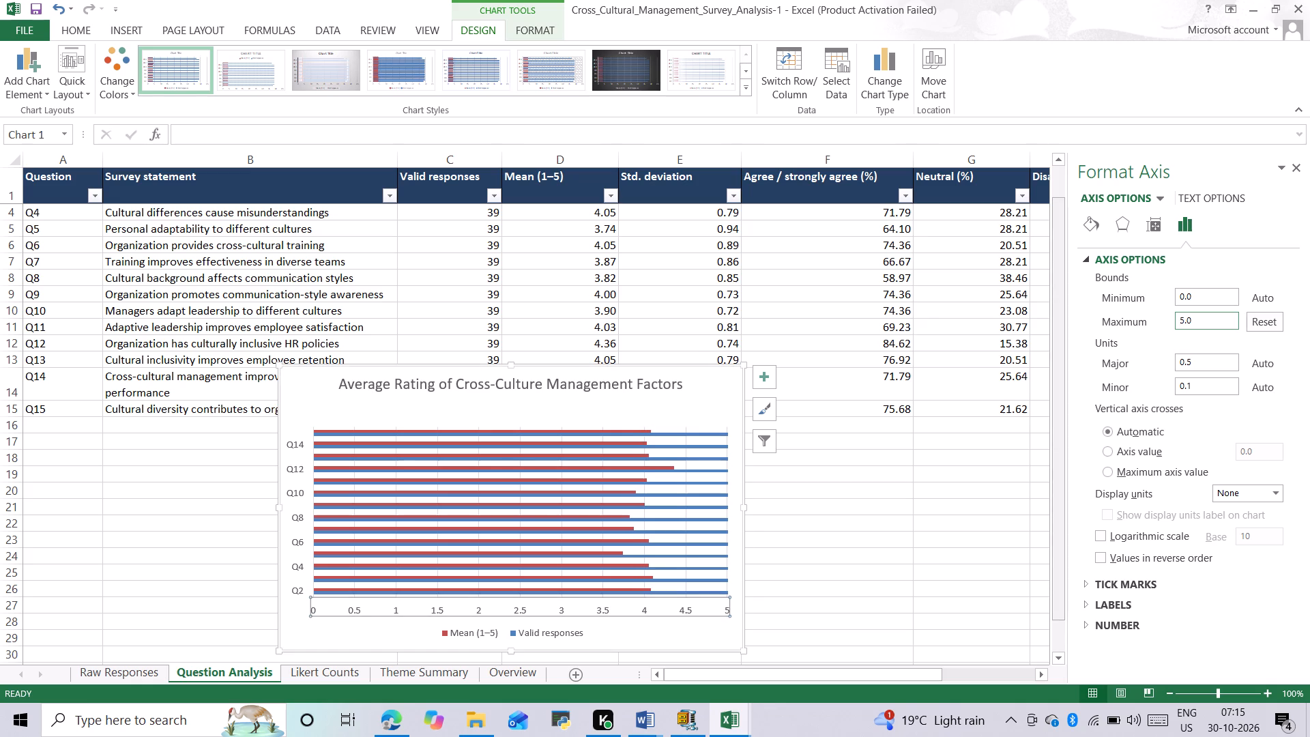
click(1295, 169)
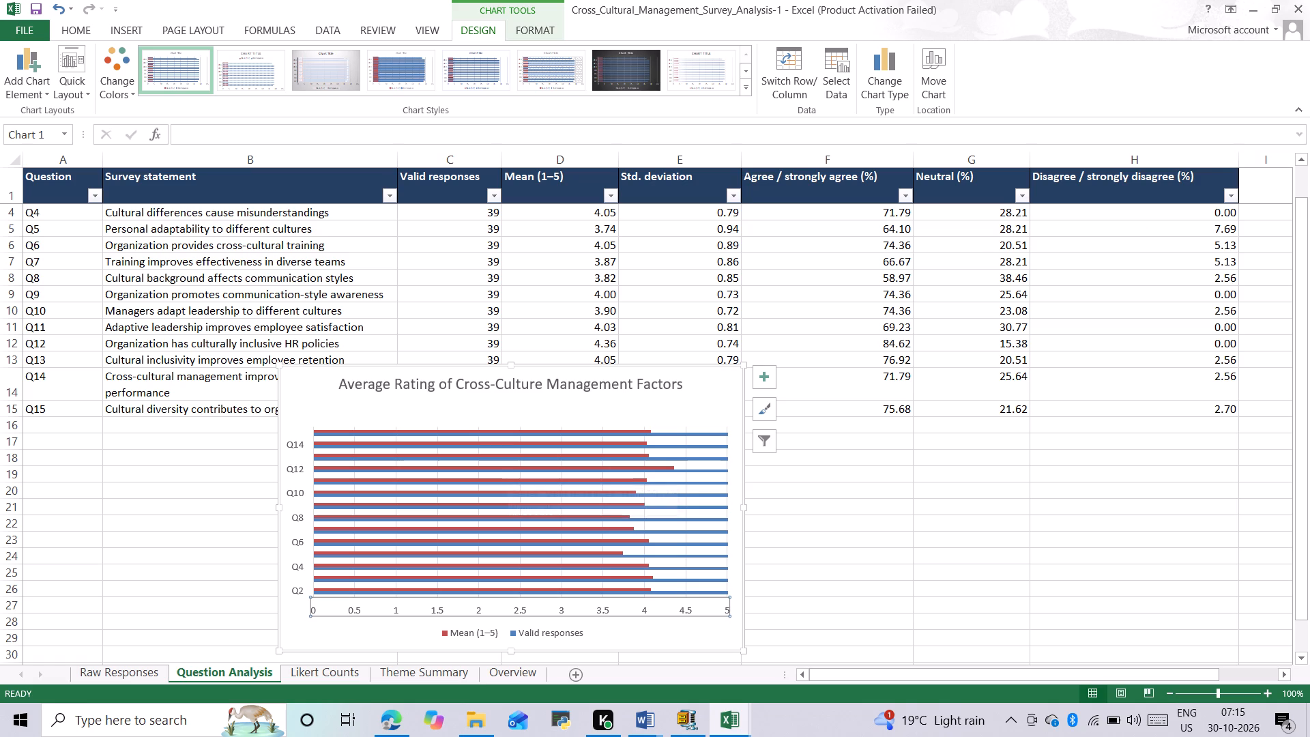
Move the chart into the empty area just below row 15 of the question table, starting in column B.
right_click(707, 398)
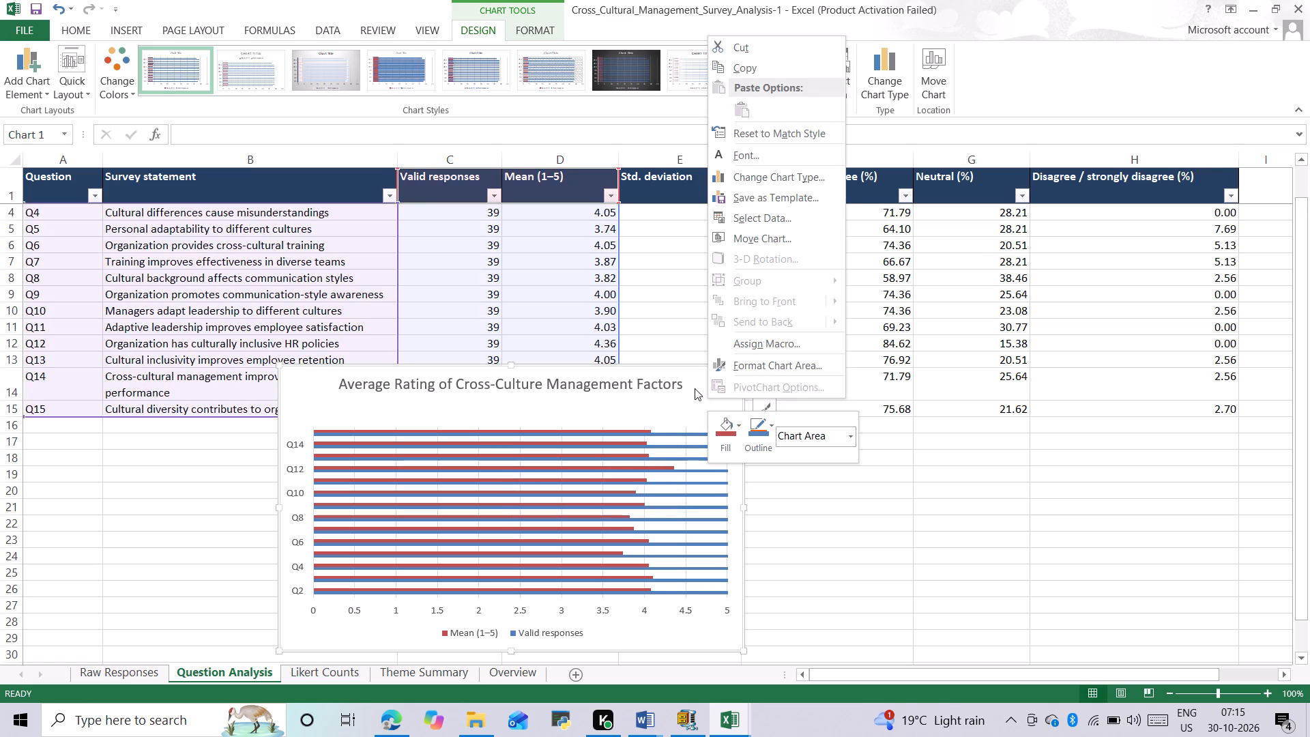
click(675, 397)
drag(720, 400, 555, 465)
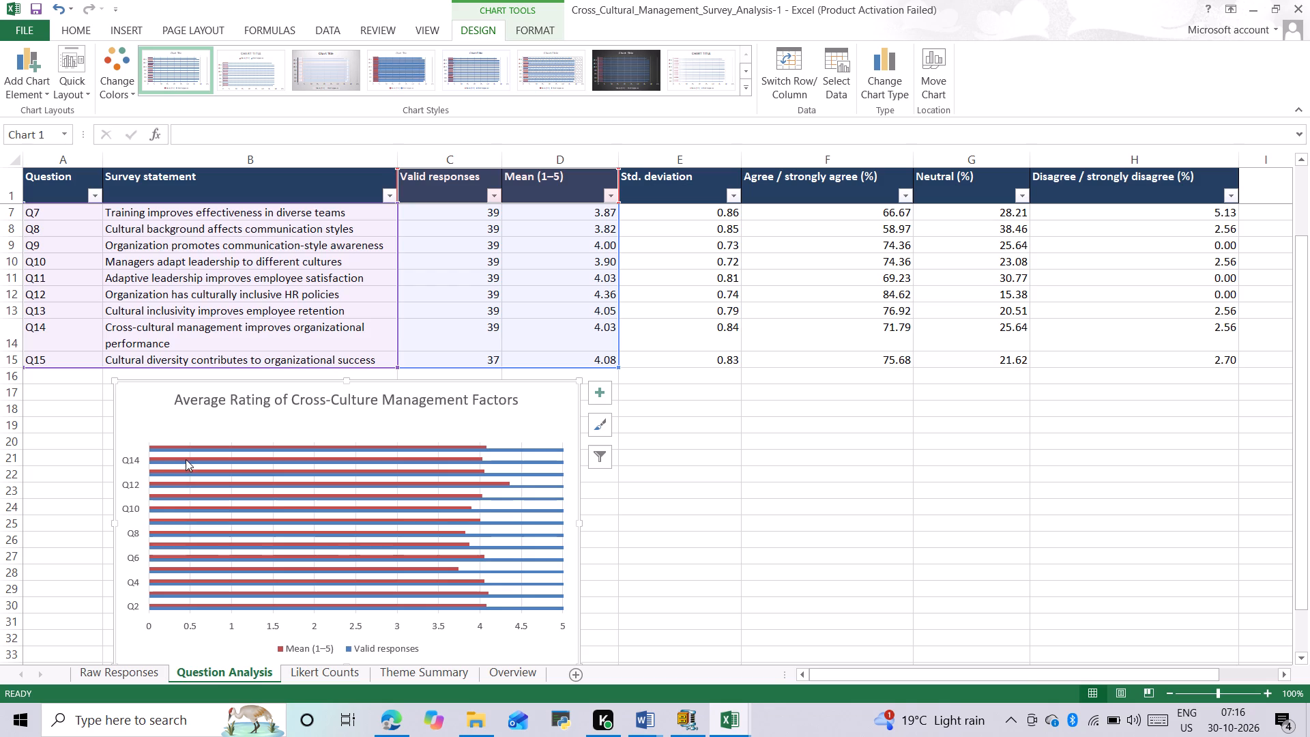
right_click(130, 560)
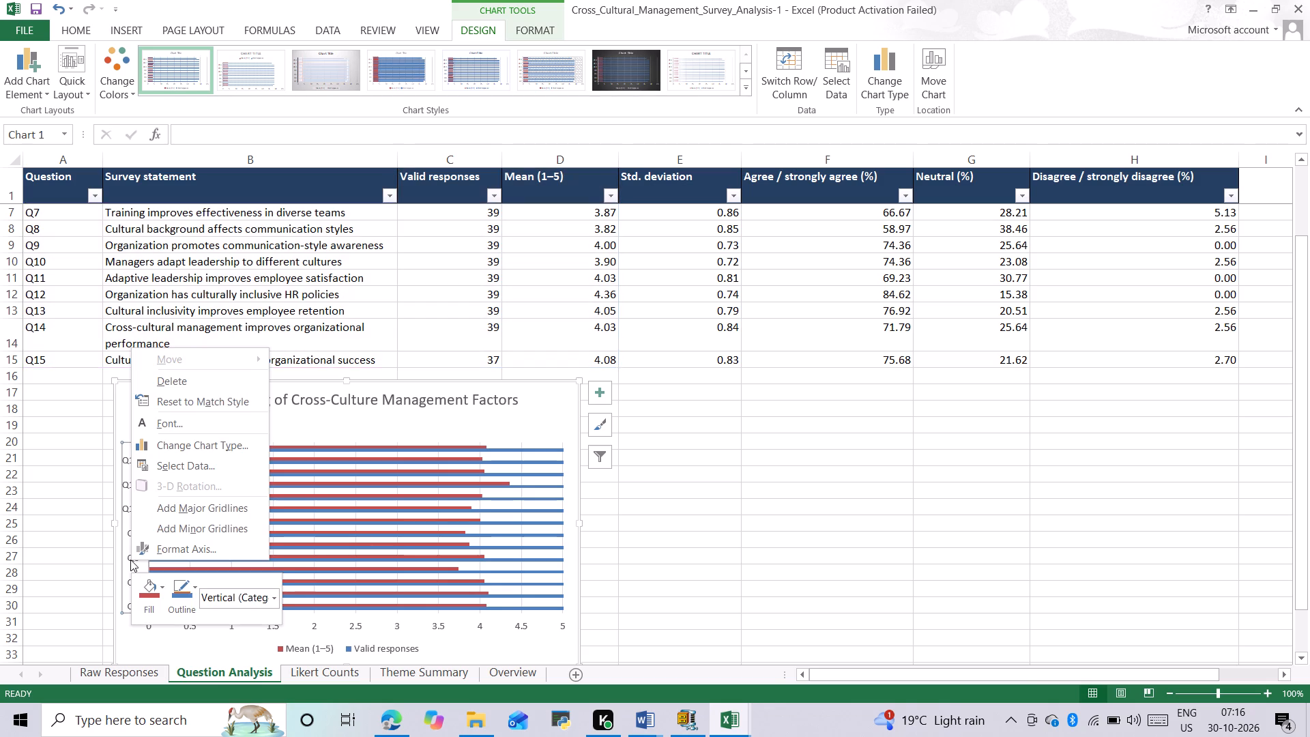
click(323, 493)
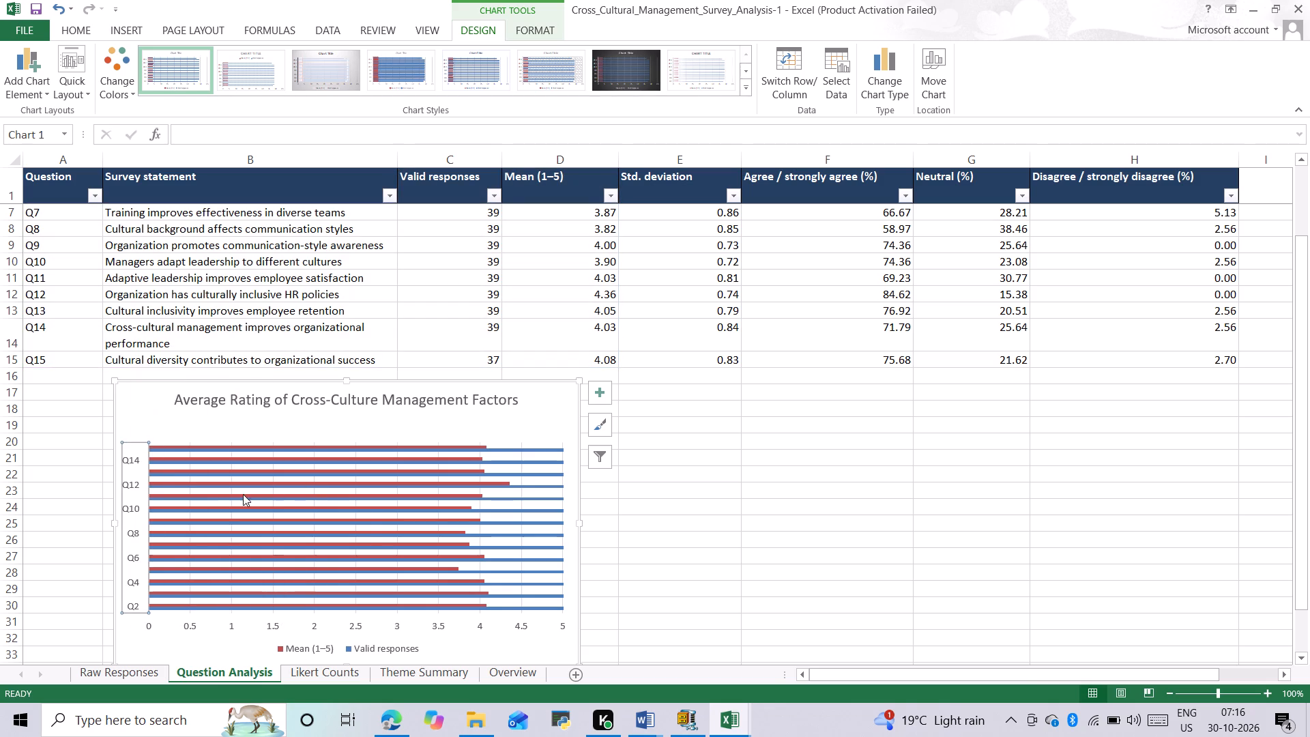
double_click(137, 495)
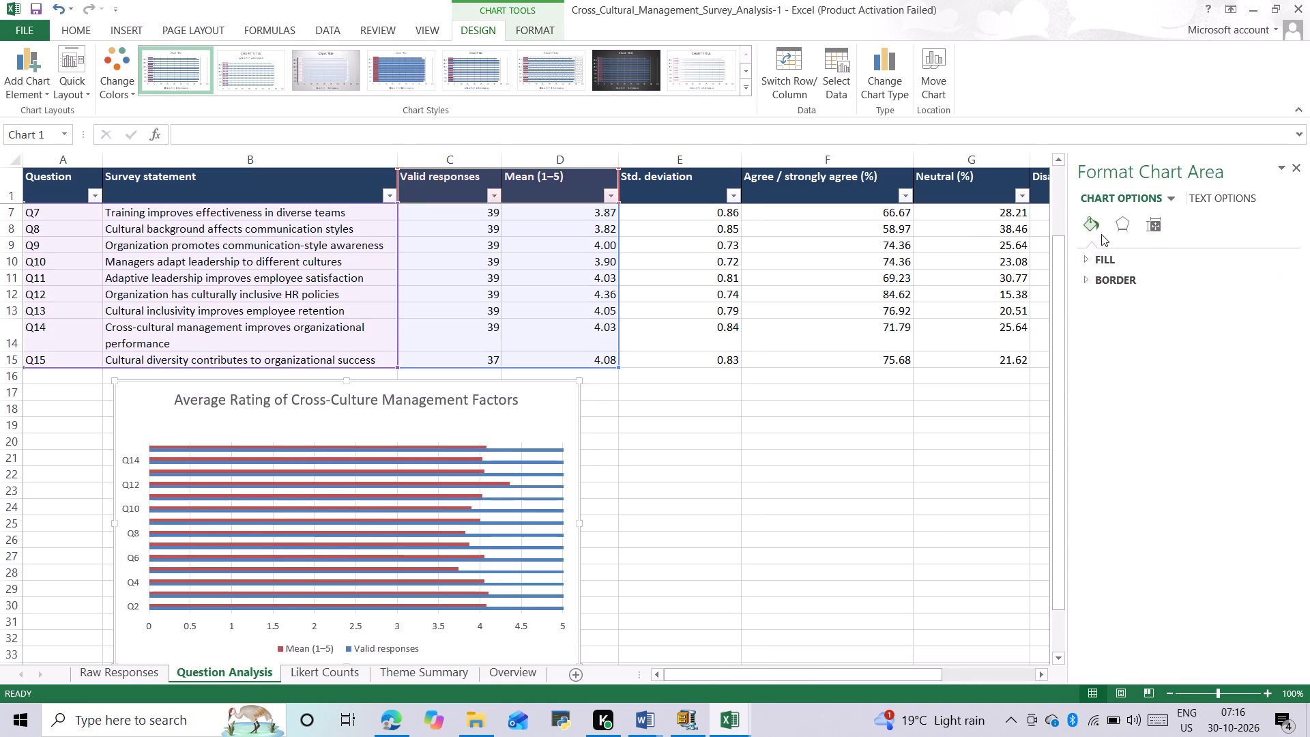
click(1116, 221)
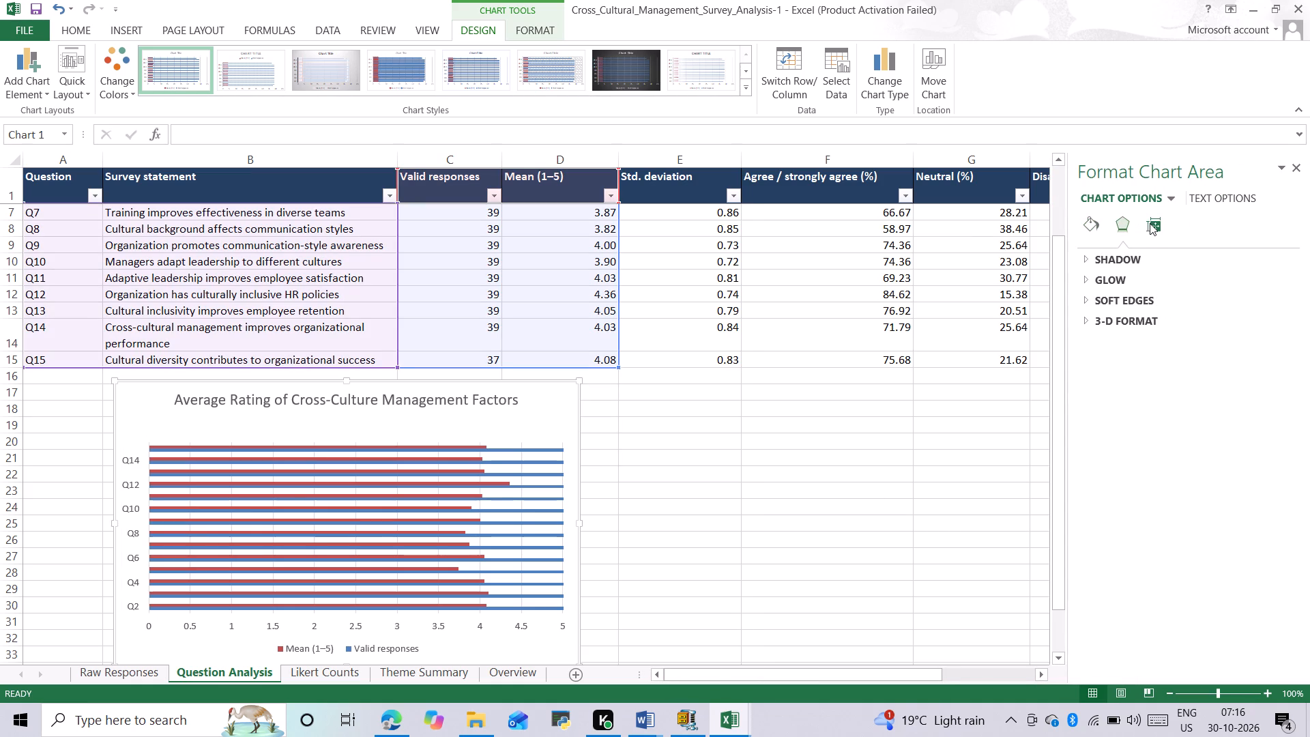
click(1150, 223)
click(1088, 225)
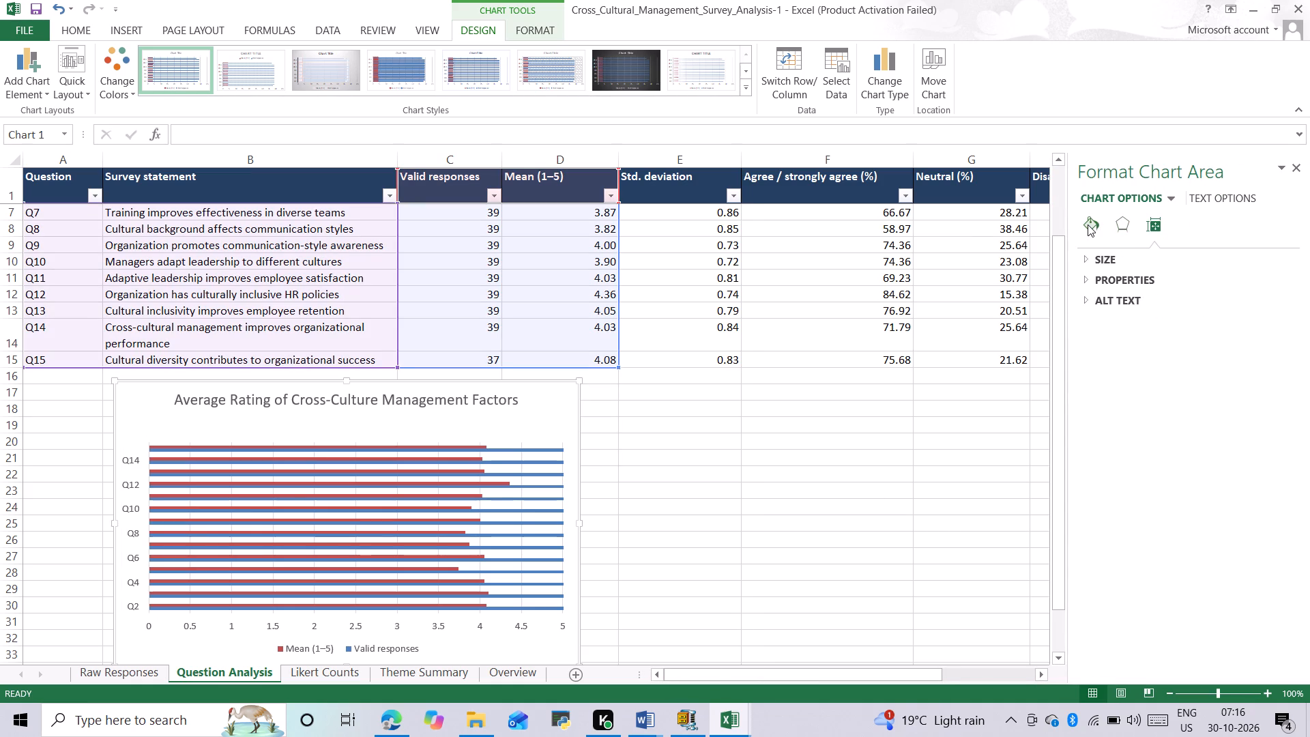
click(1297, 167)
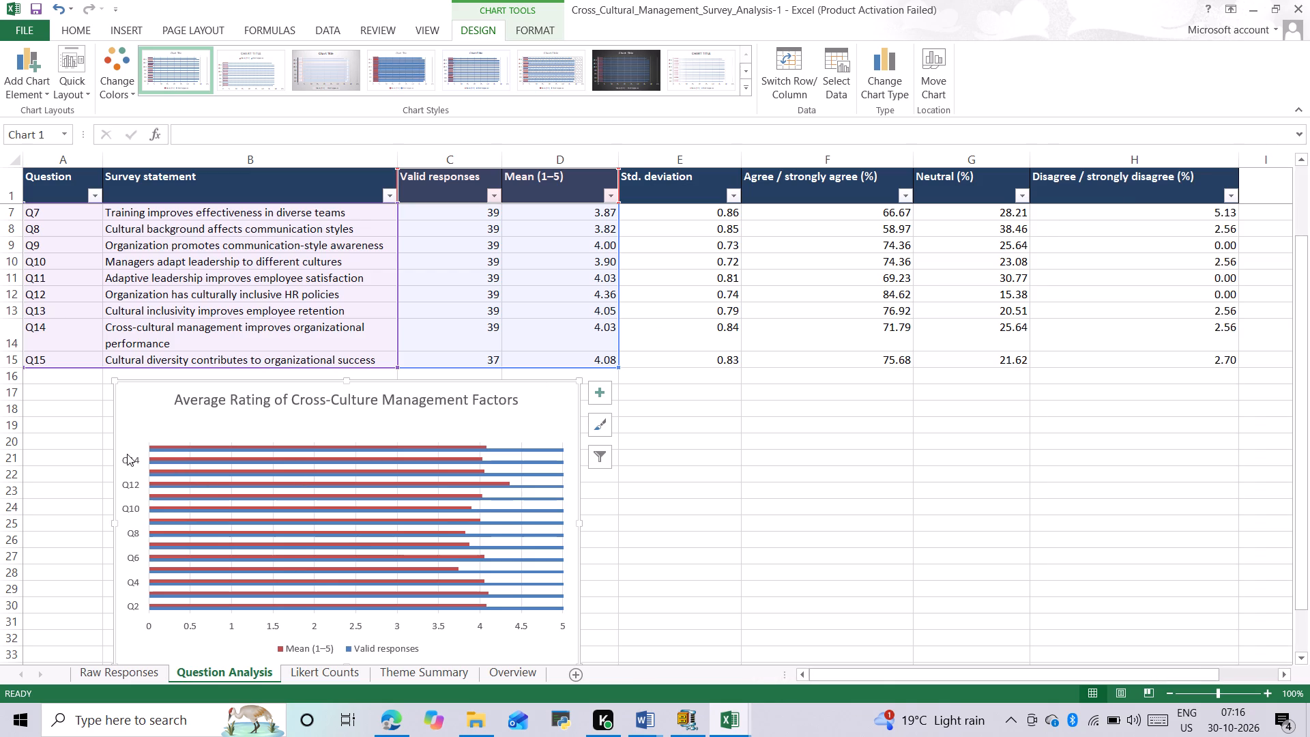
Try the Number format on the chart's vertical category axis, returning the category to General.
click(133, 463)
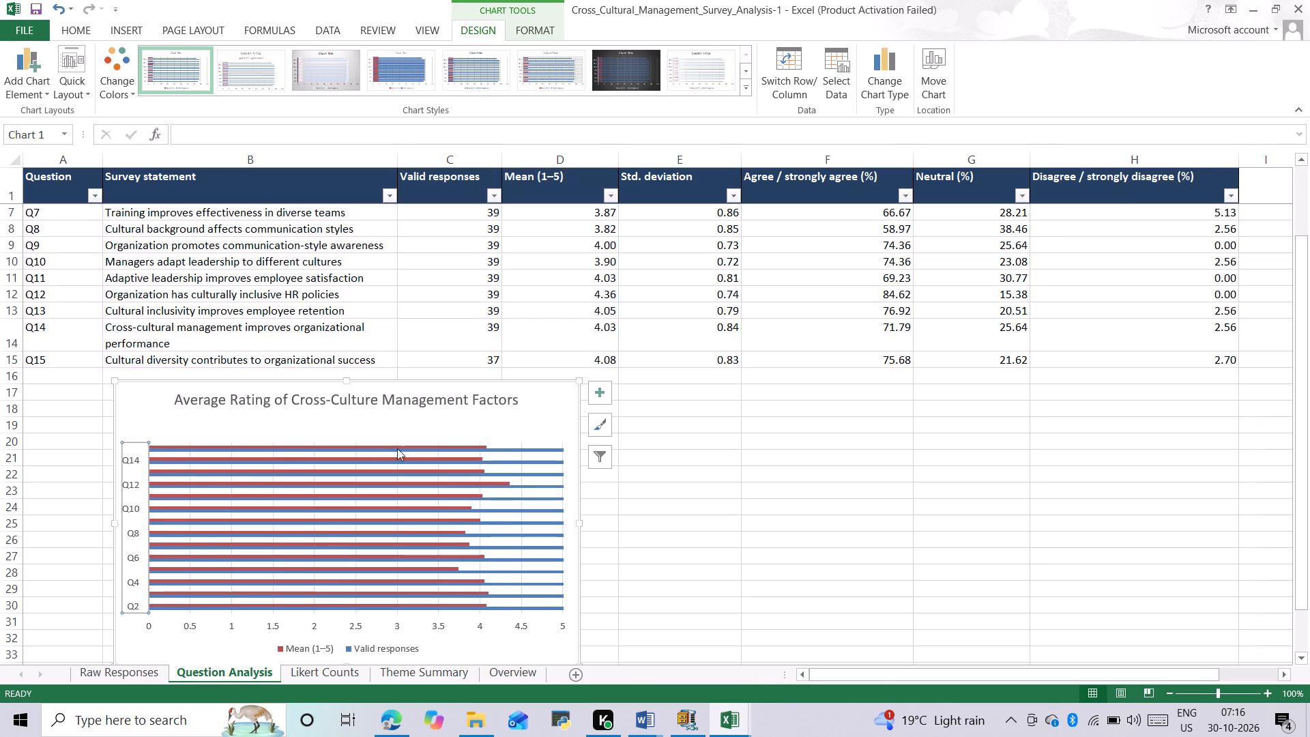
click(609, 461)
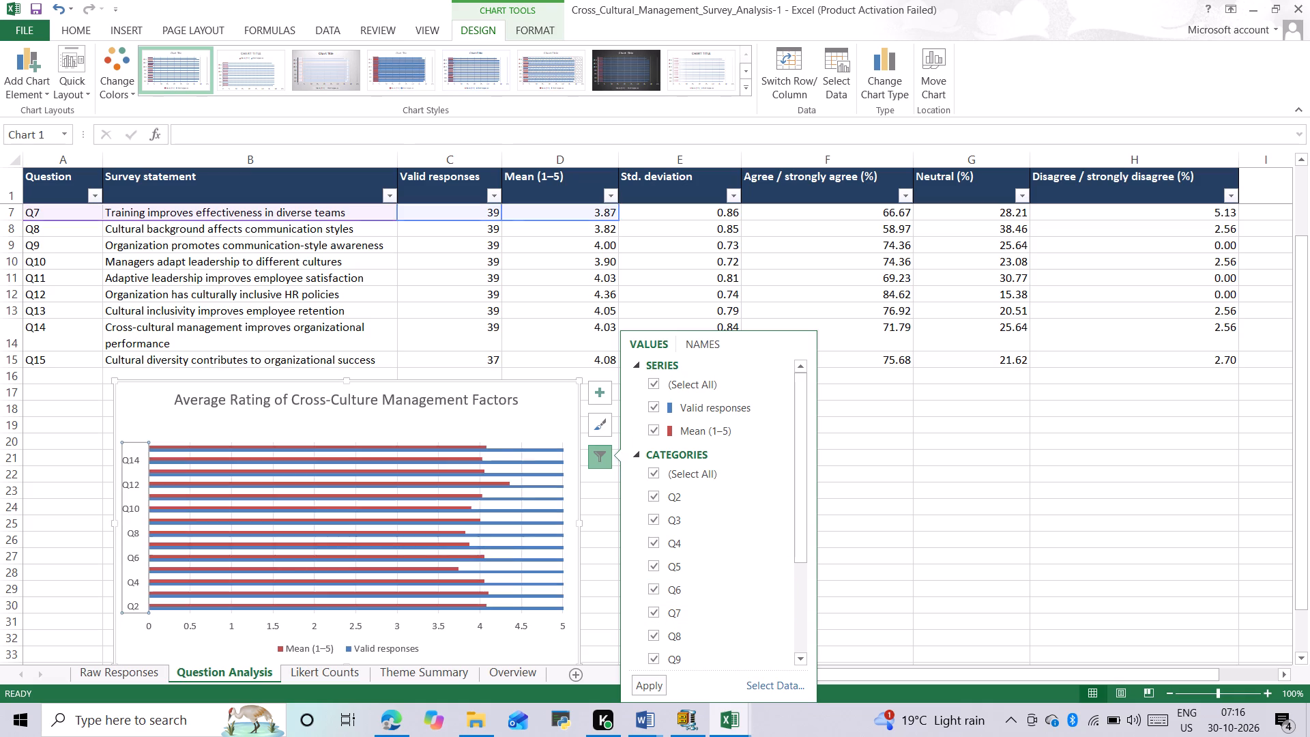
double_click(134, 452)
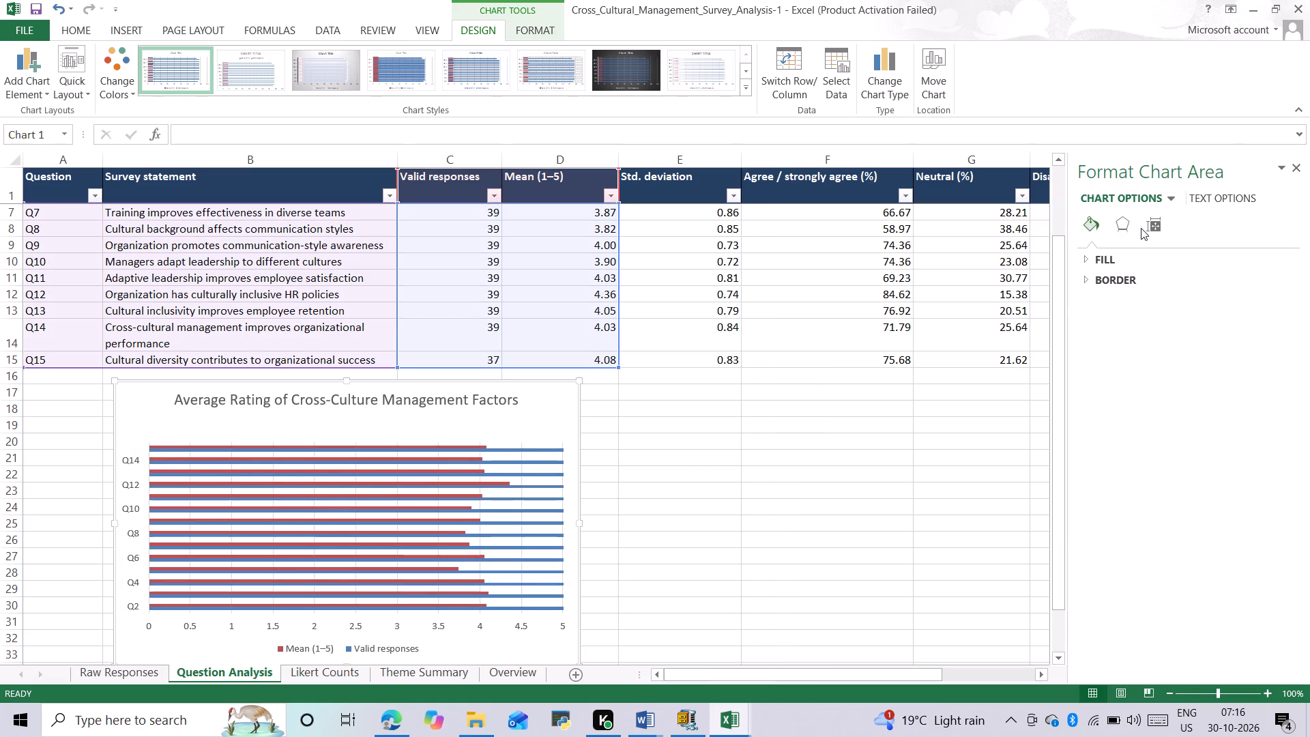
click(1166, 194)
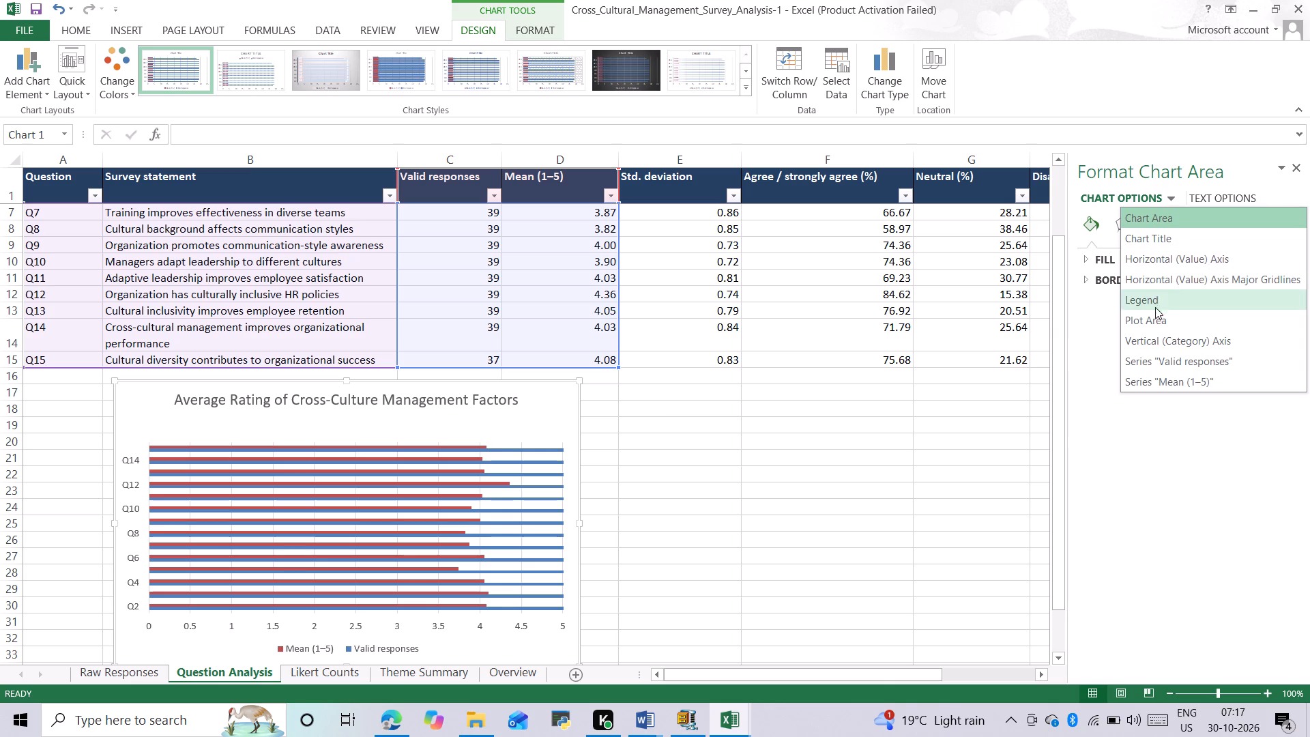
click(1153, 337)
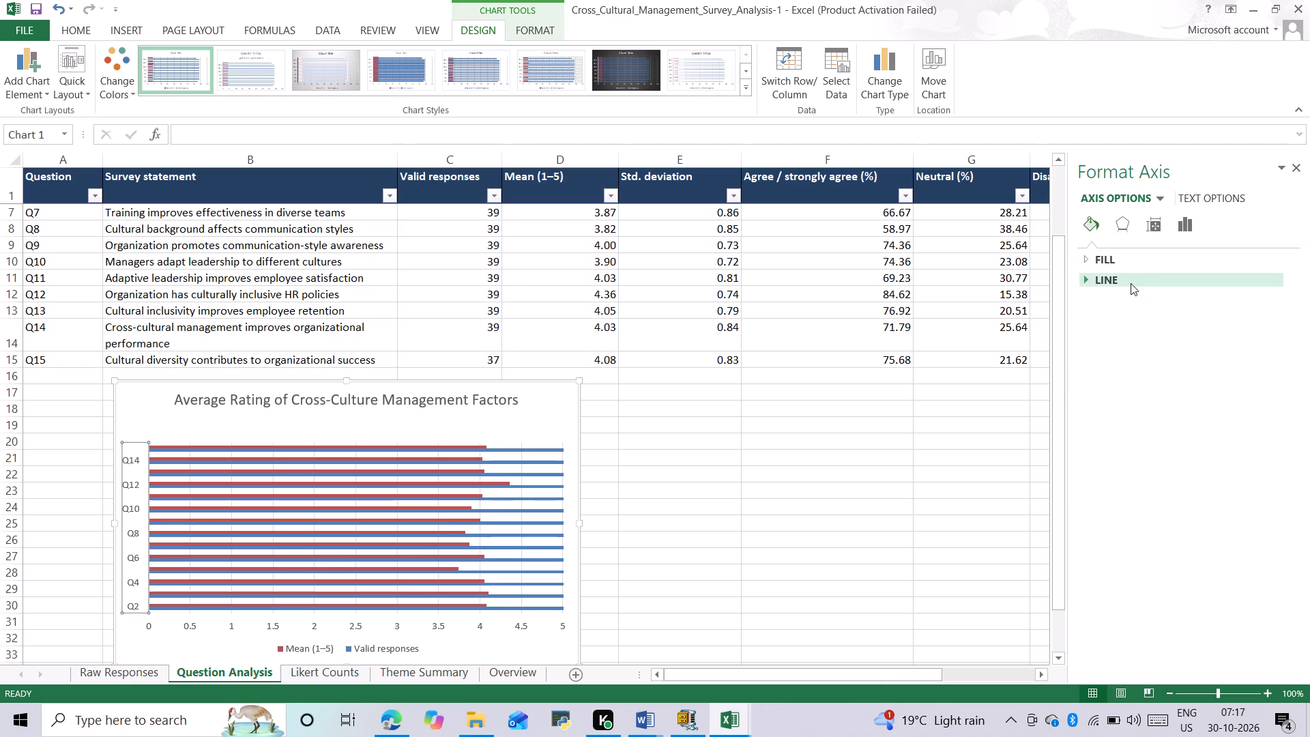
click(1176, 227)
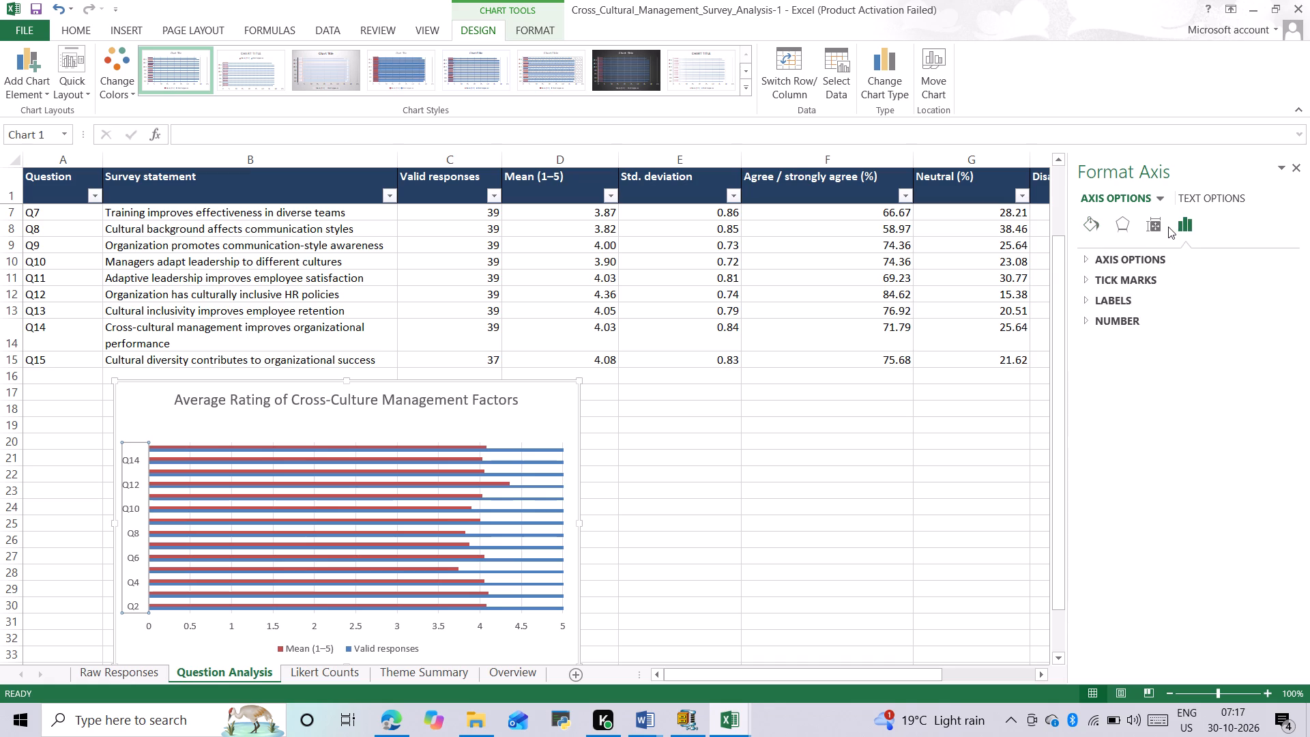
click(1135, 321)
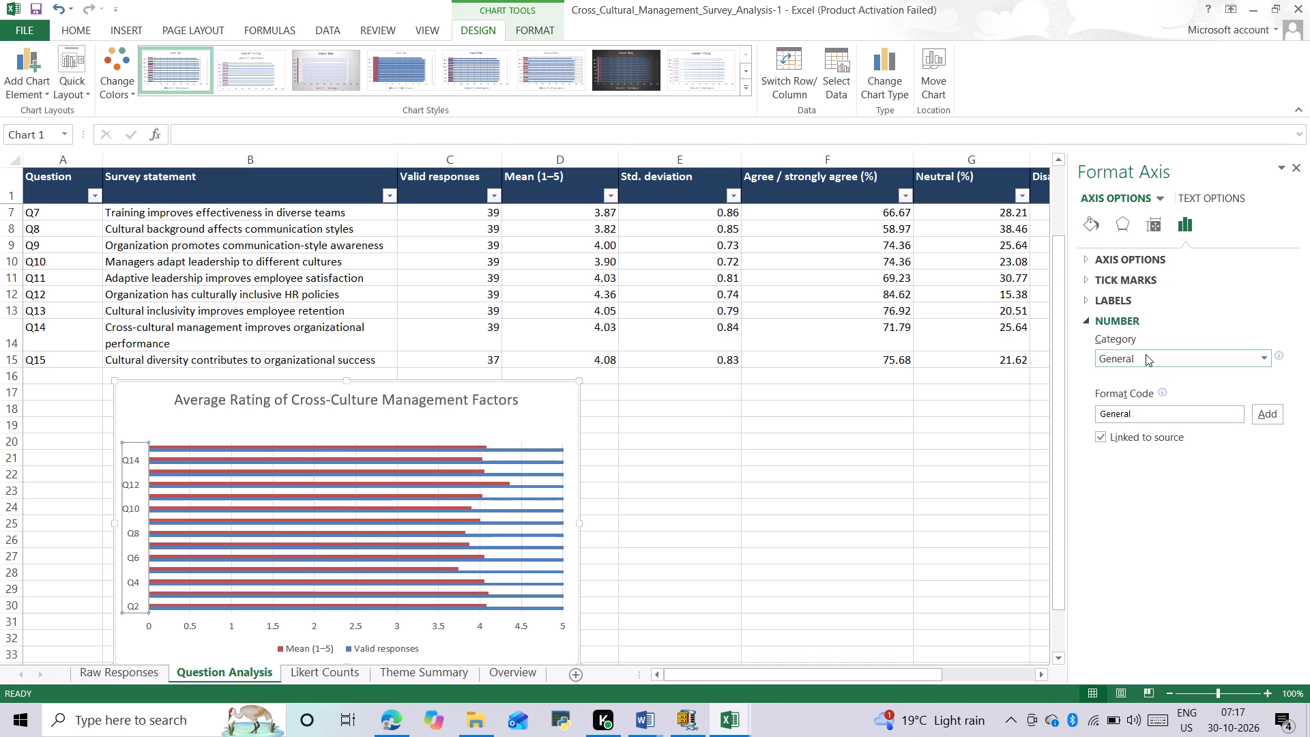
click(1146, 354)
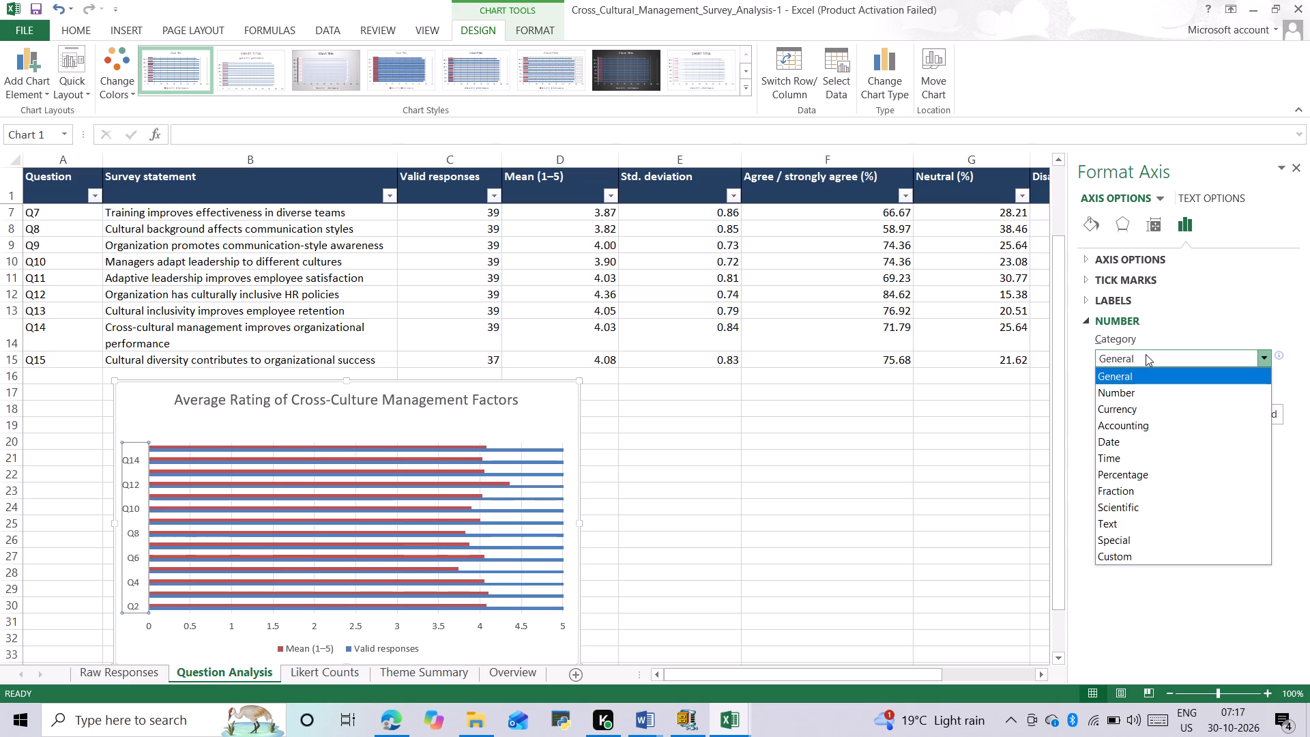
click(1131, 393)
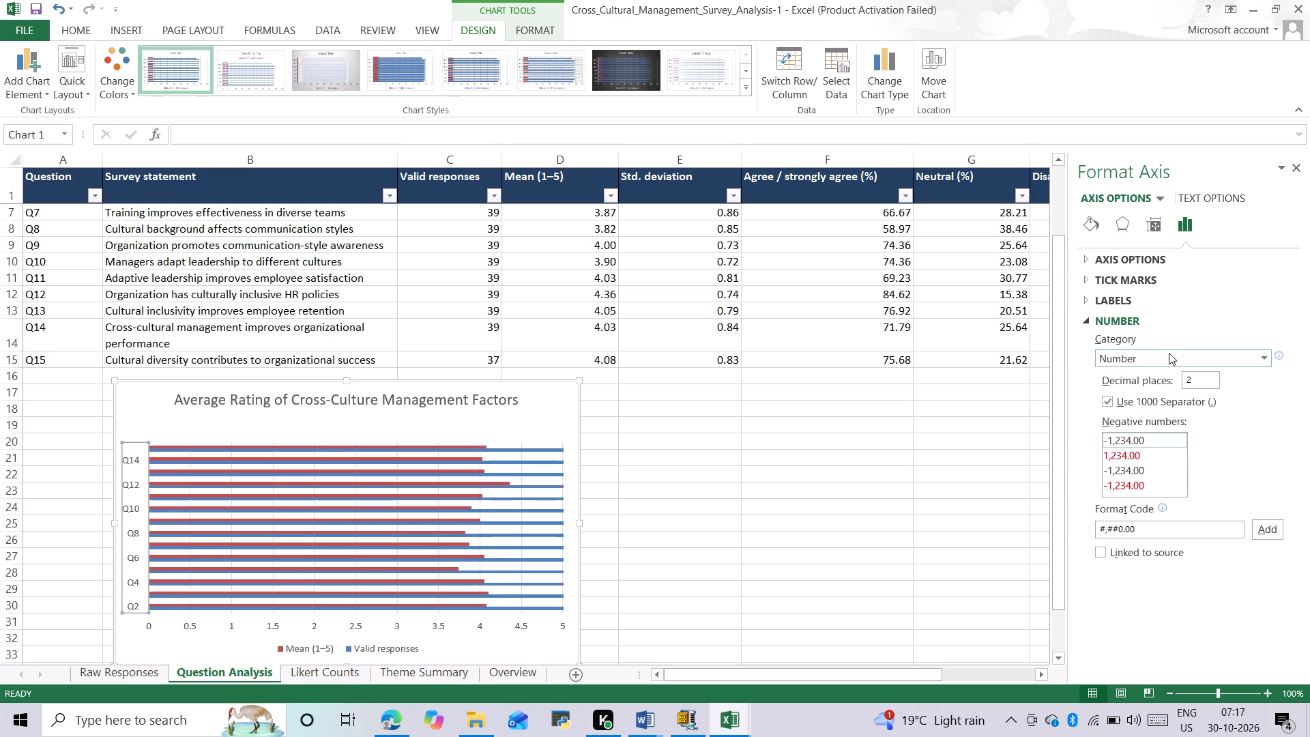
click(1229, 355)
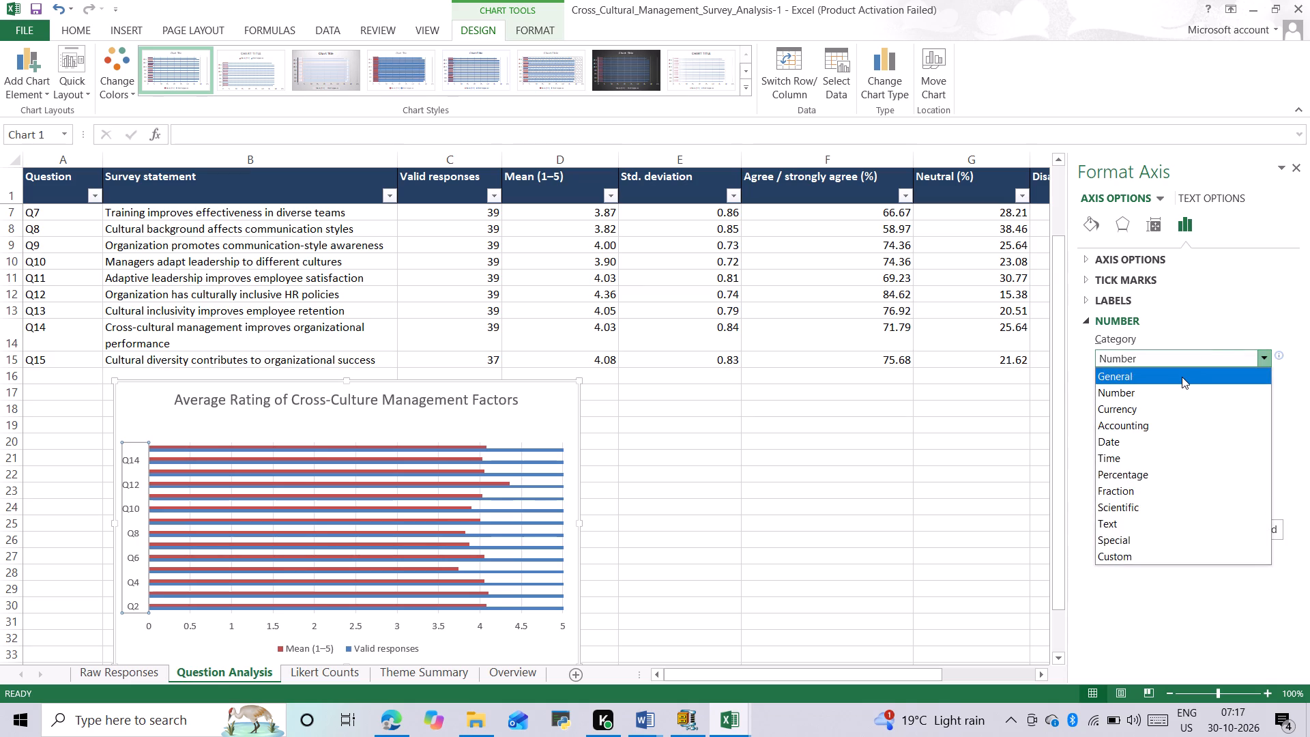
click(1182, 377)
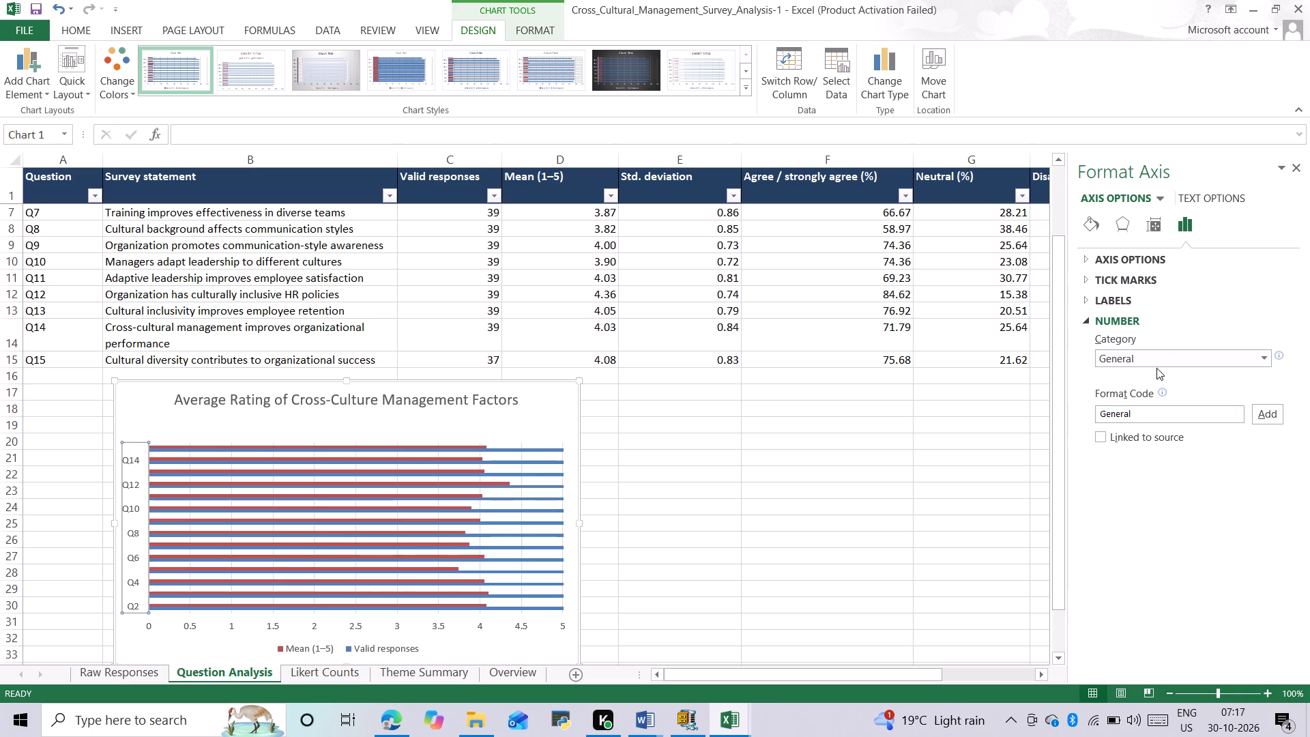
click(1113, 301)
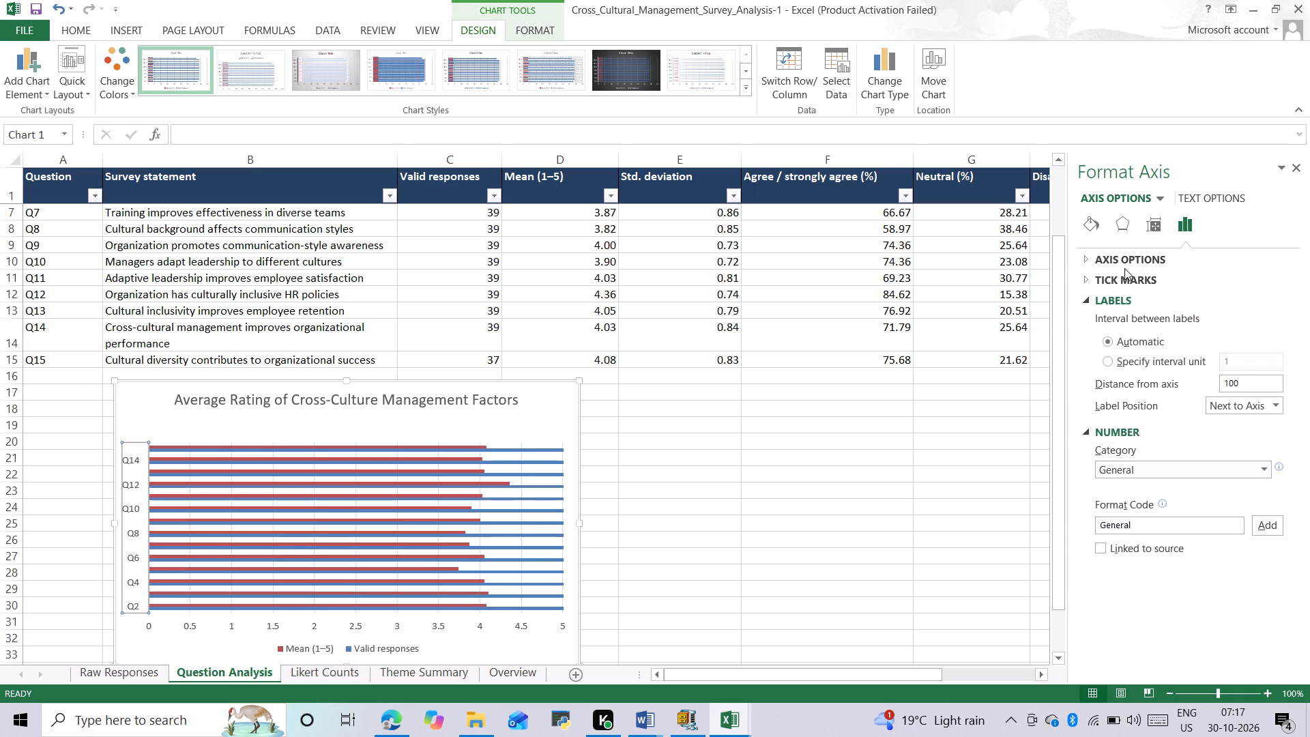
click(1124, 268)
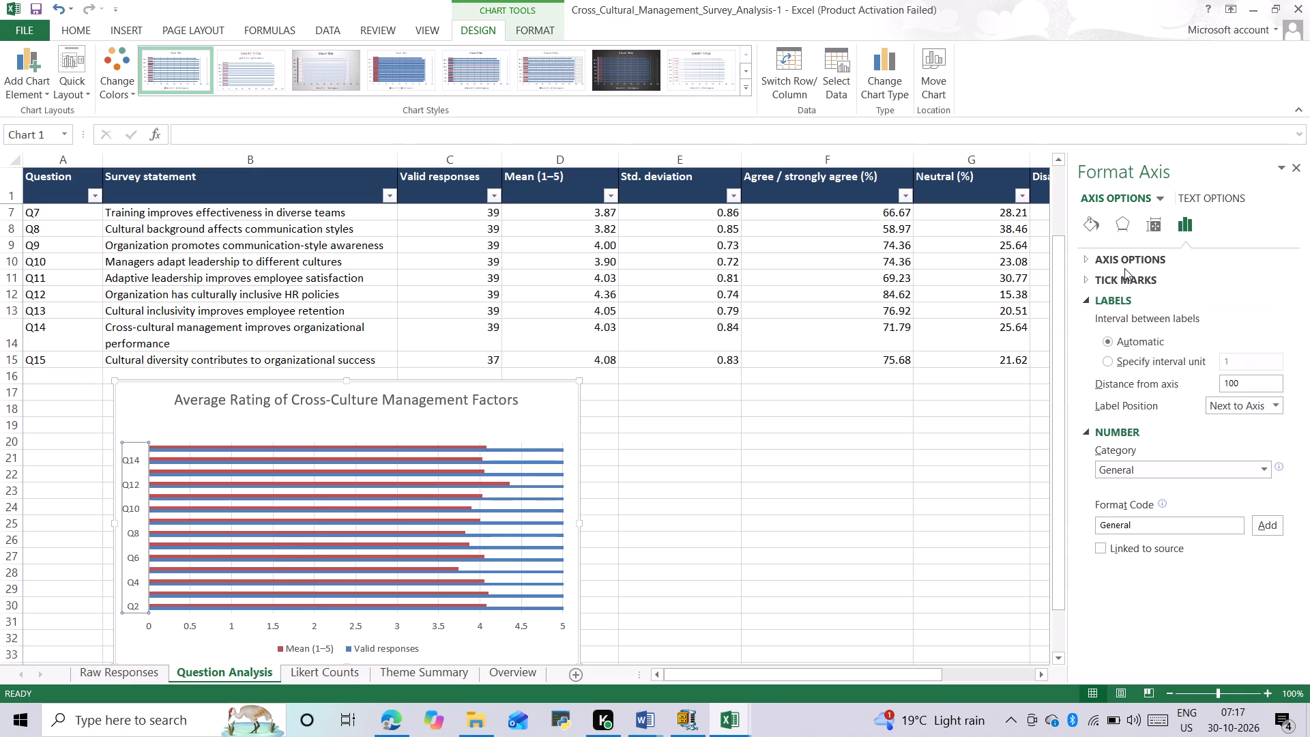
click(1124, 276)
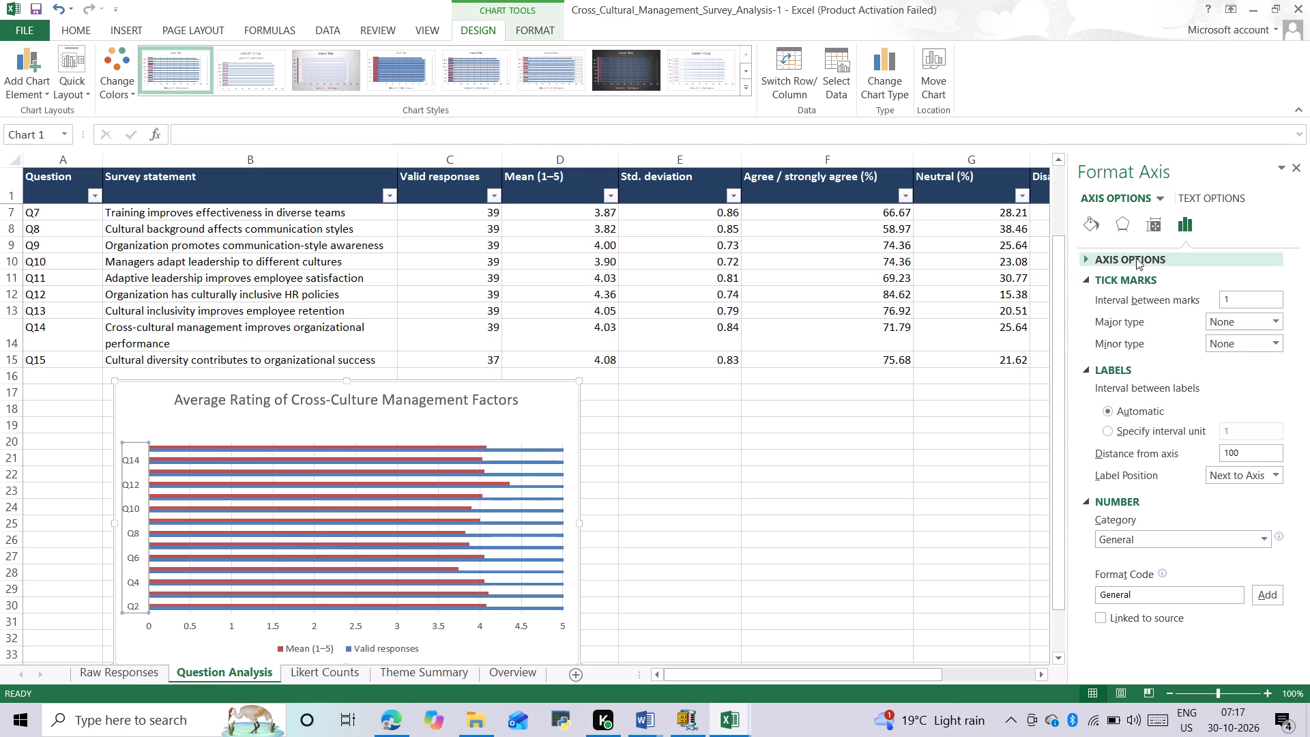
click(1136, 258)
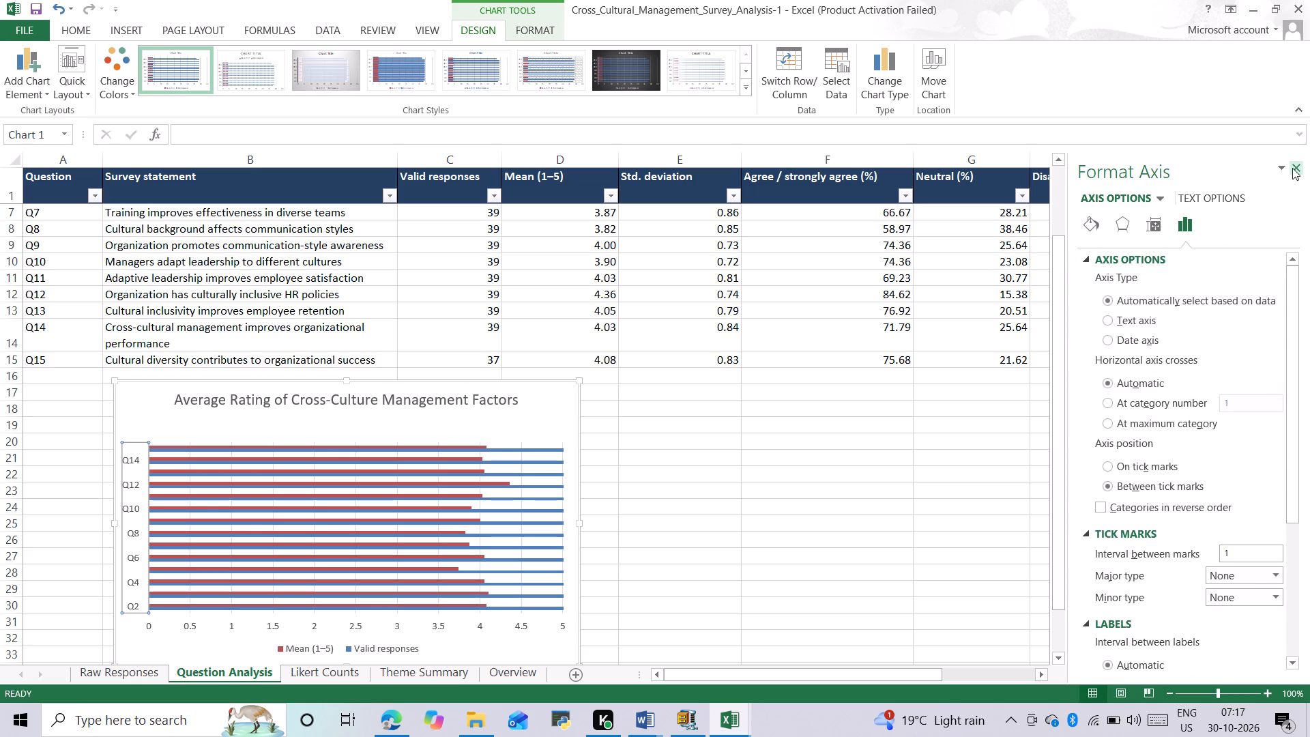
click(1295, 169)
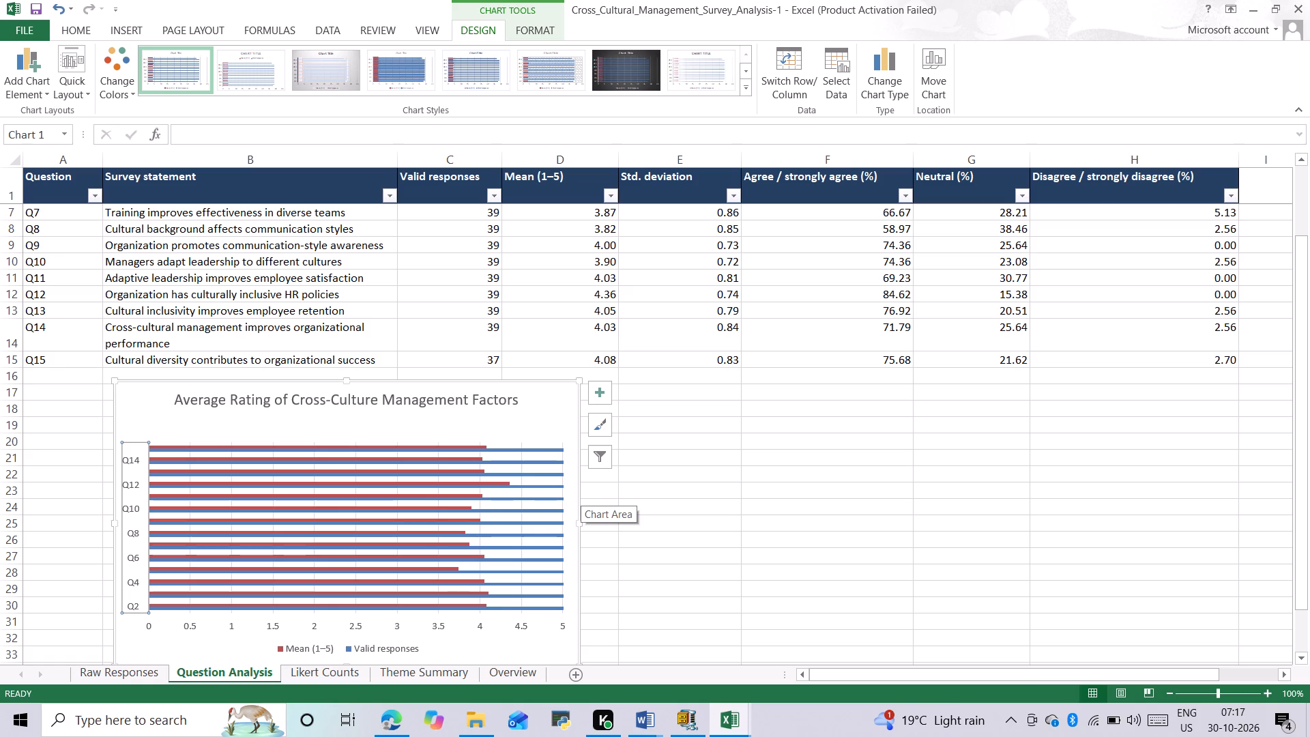
Widen the bar chart to nearly double its width and shift it across to sit directly under row 15, ending within column G.
drag(579, 523, 581, 523)
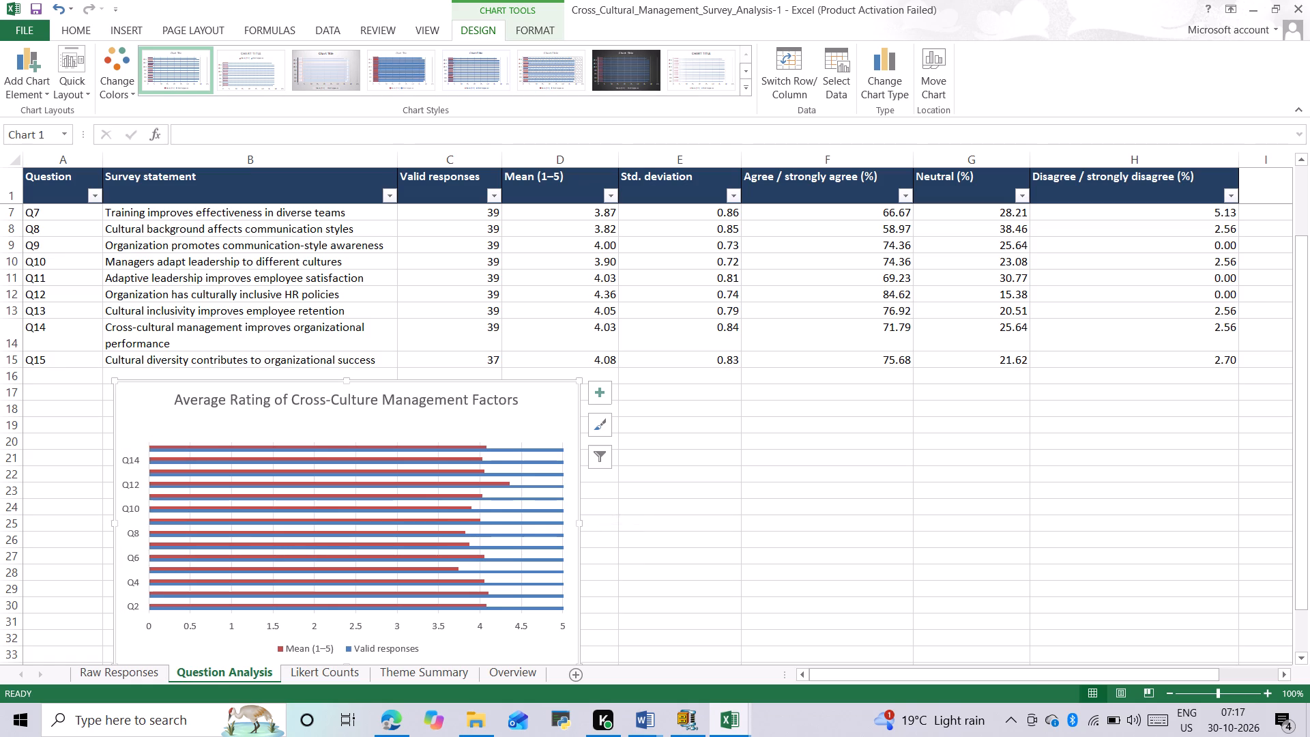
drag(581, 523, 933, 465)
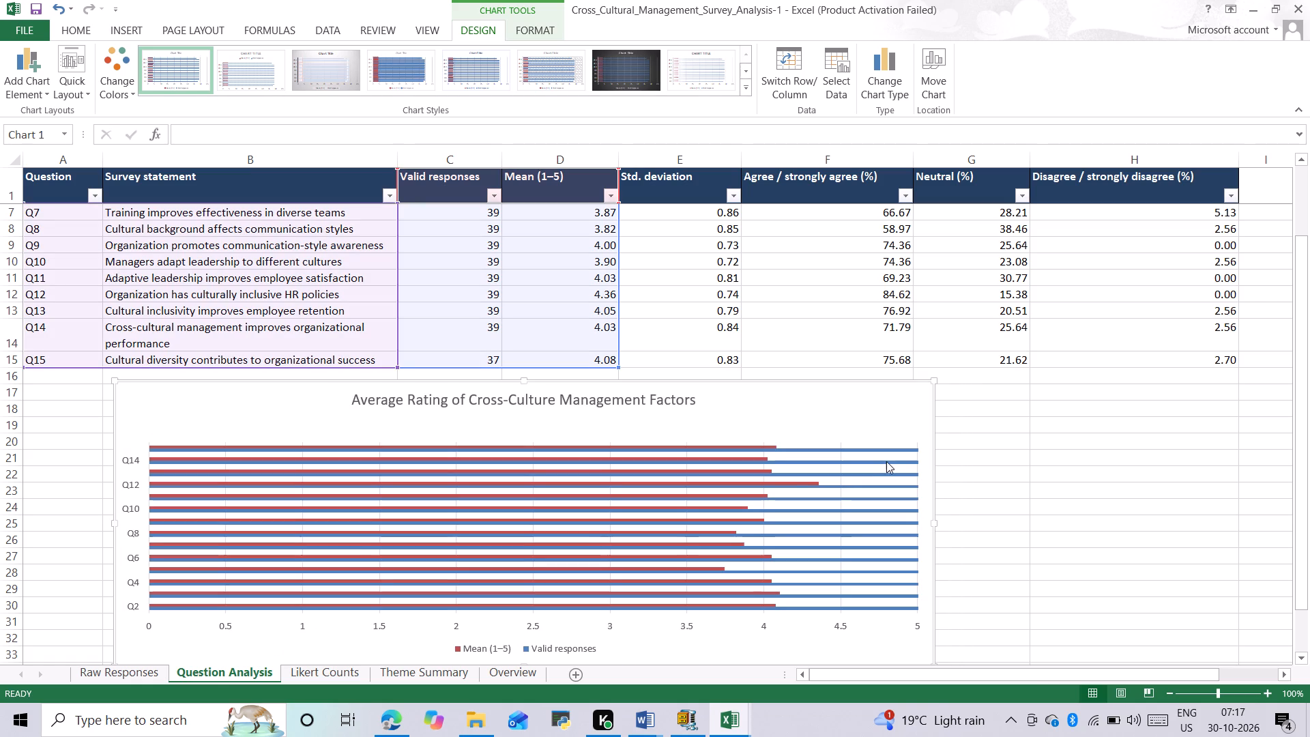
drag(704, 380, 794, 369)
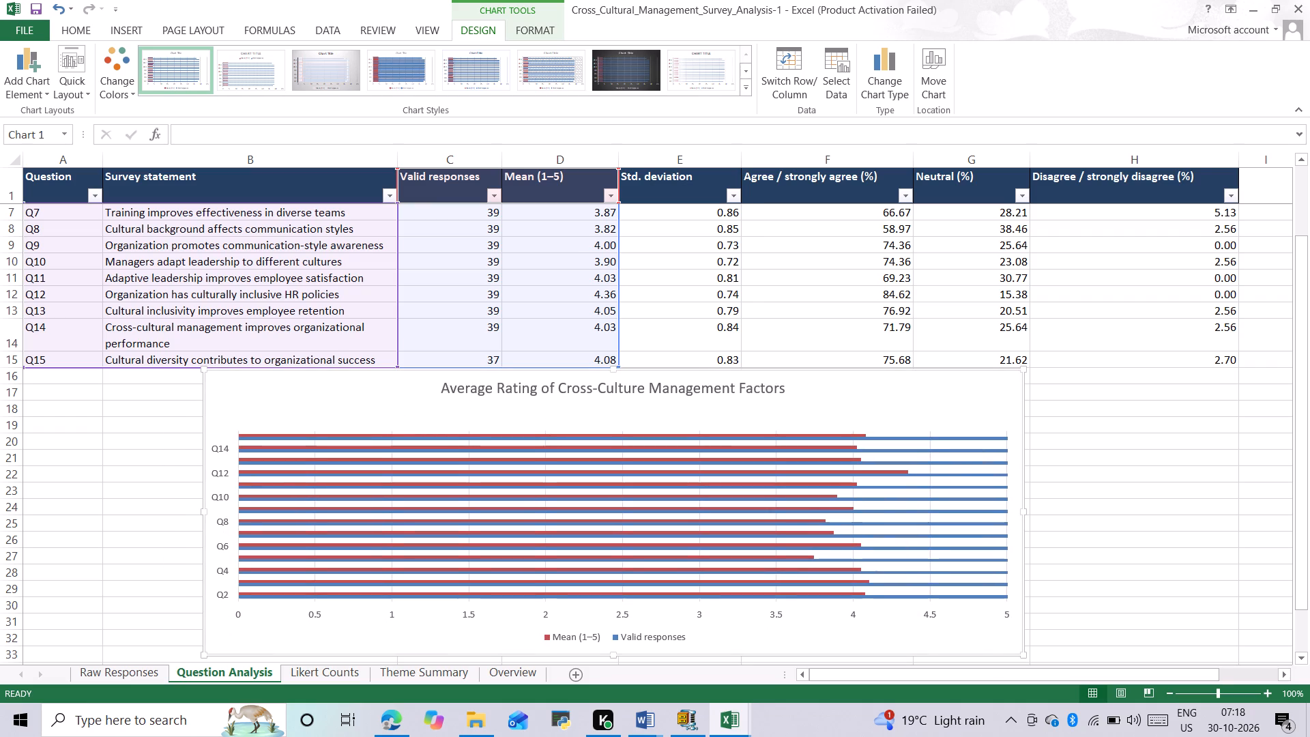
click(1079, 491)
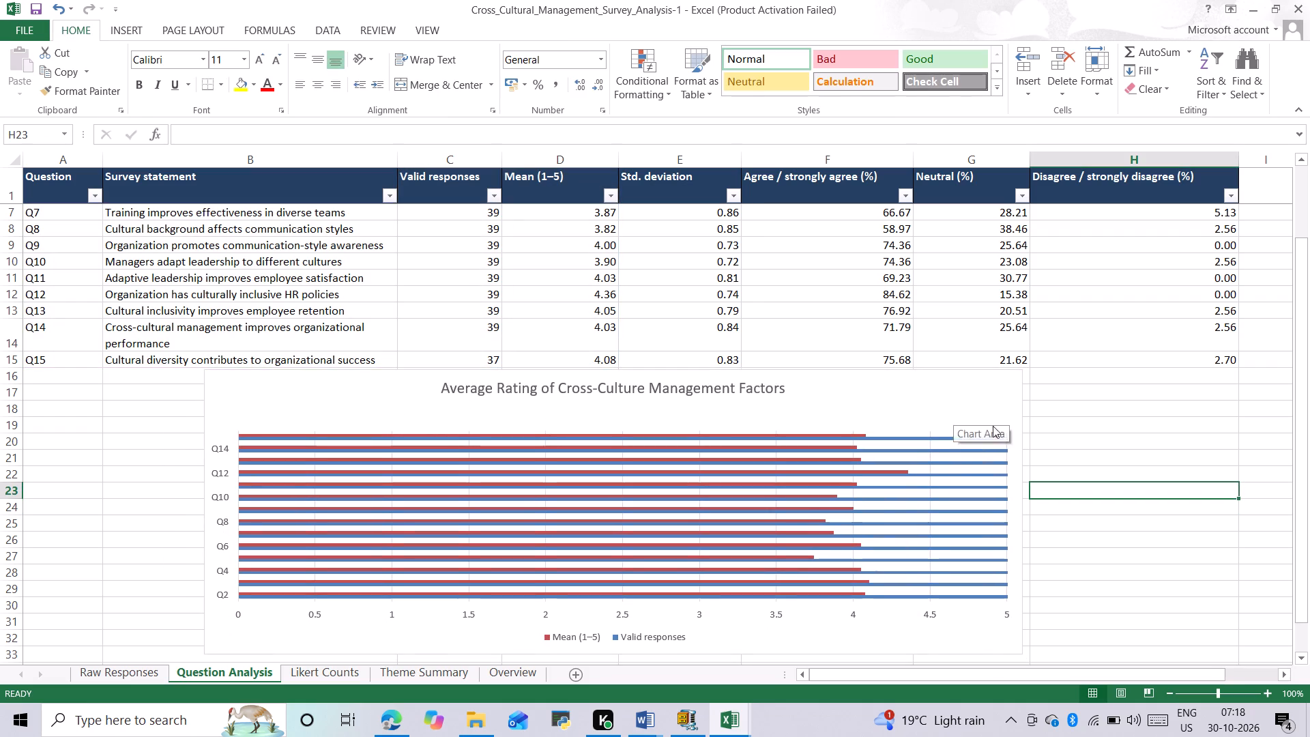
Resize the chart horizontally so its edges line up with columns C through G.
click(1013, 480)
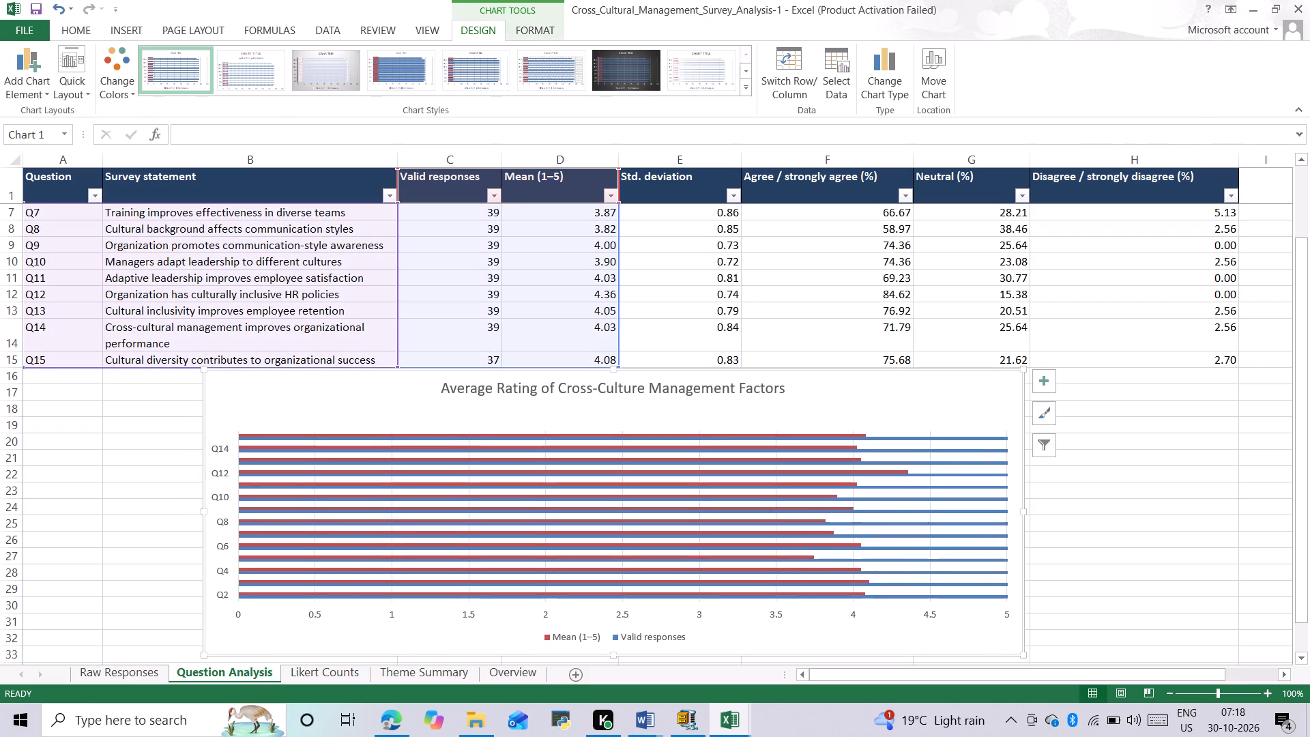
click(1023, 510)
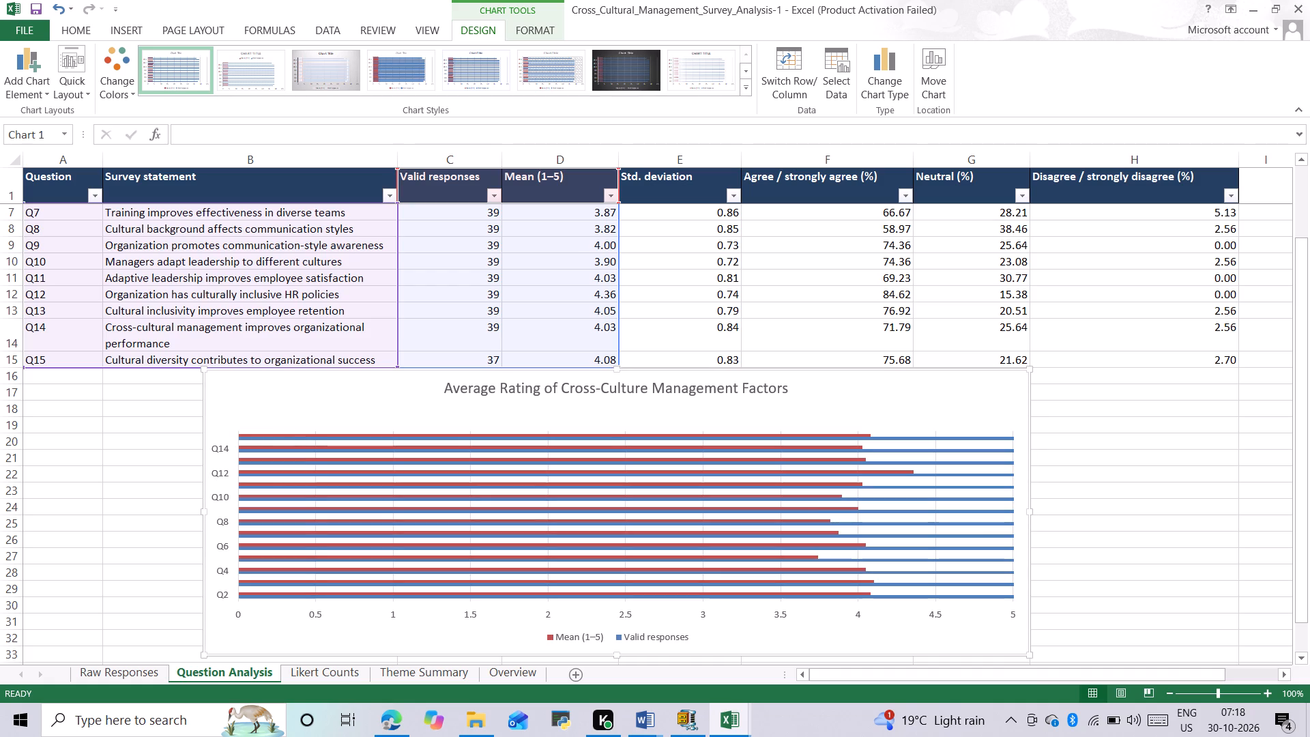
drag(203, 511, 388, 505)
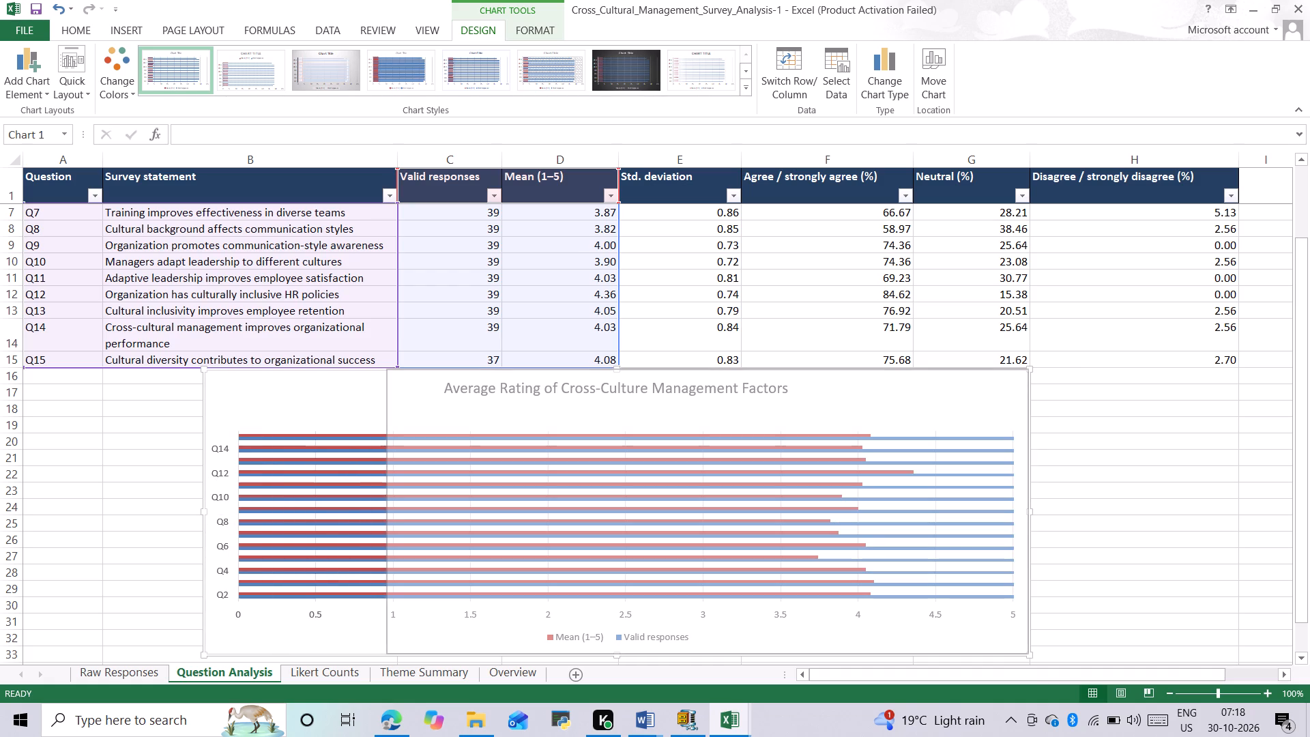
drag(388, 505, 397, 505)
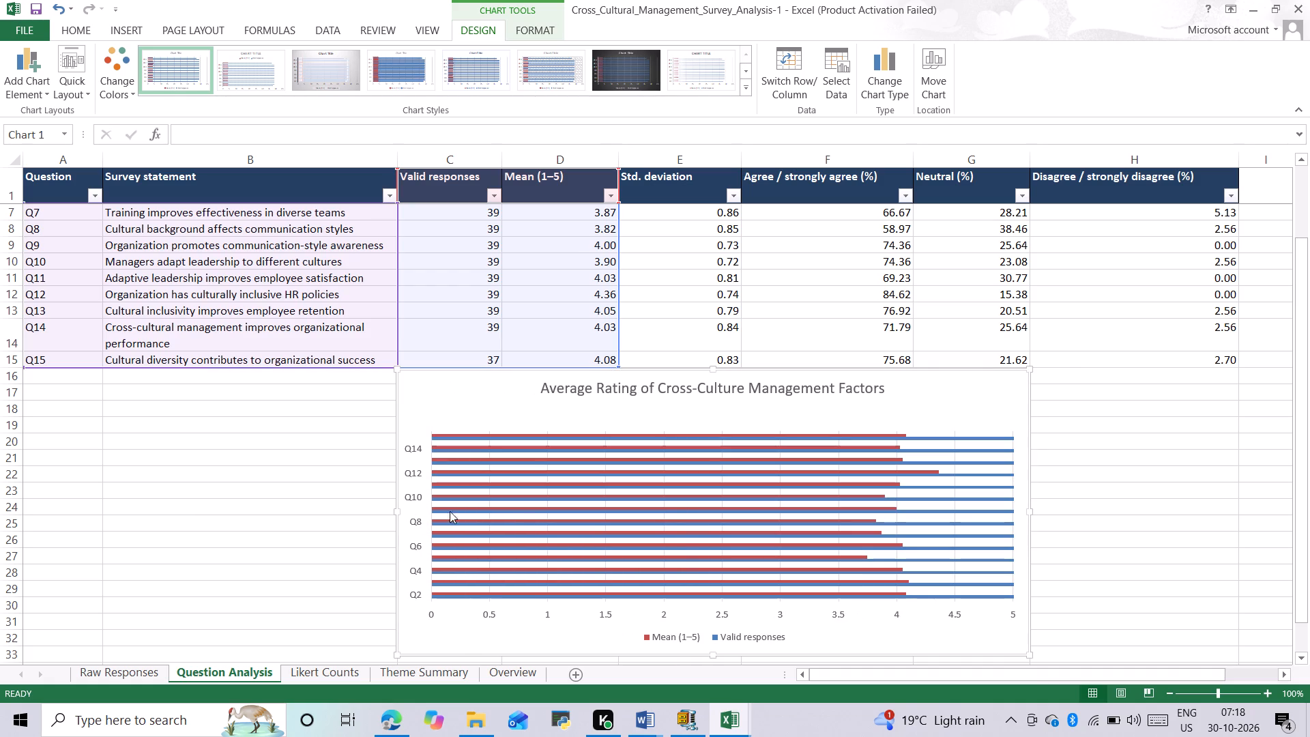
click(1110, 525)
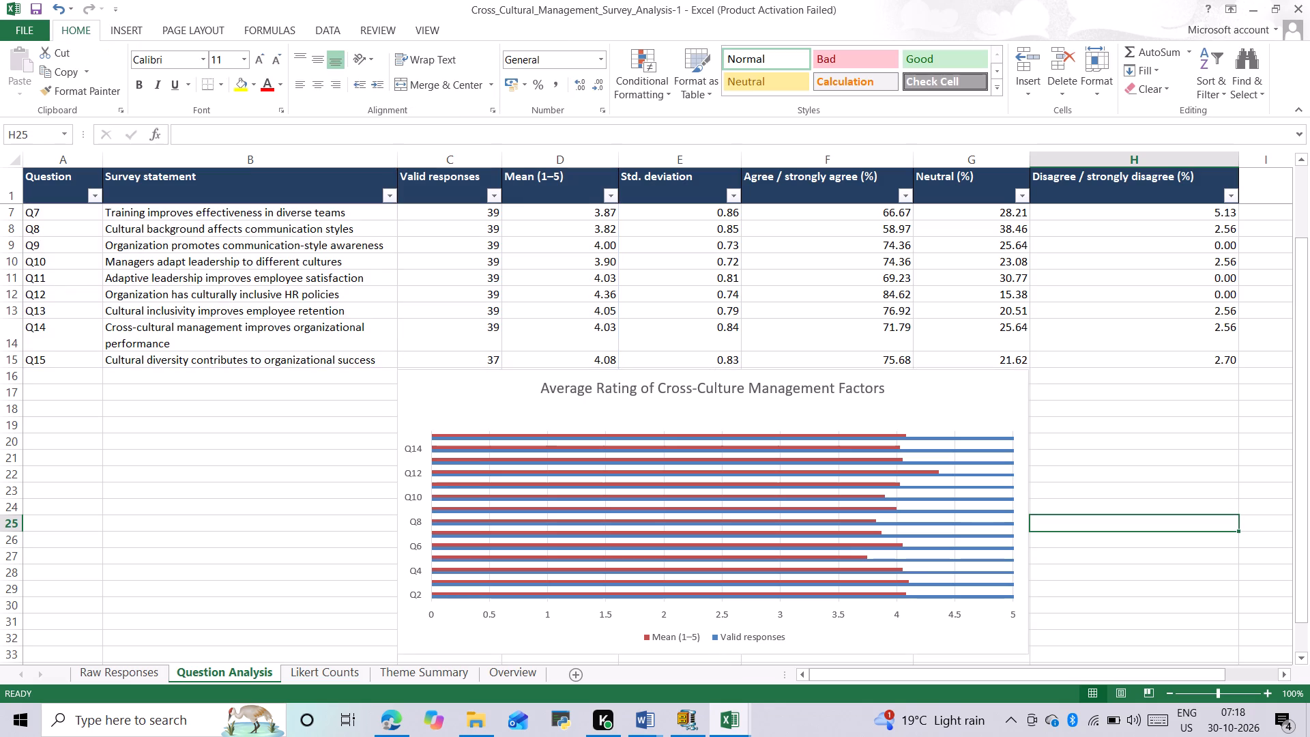
Open the Likert Counts sheet.
click(321, 675)
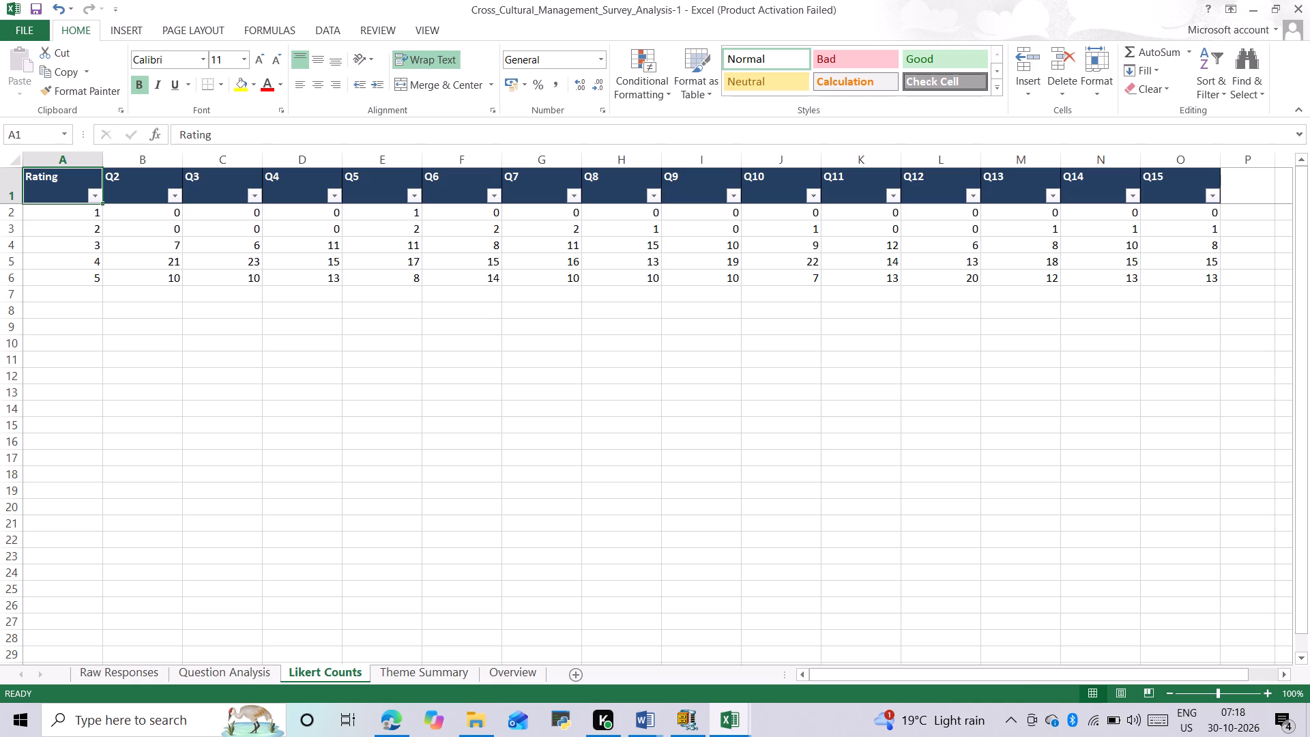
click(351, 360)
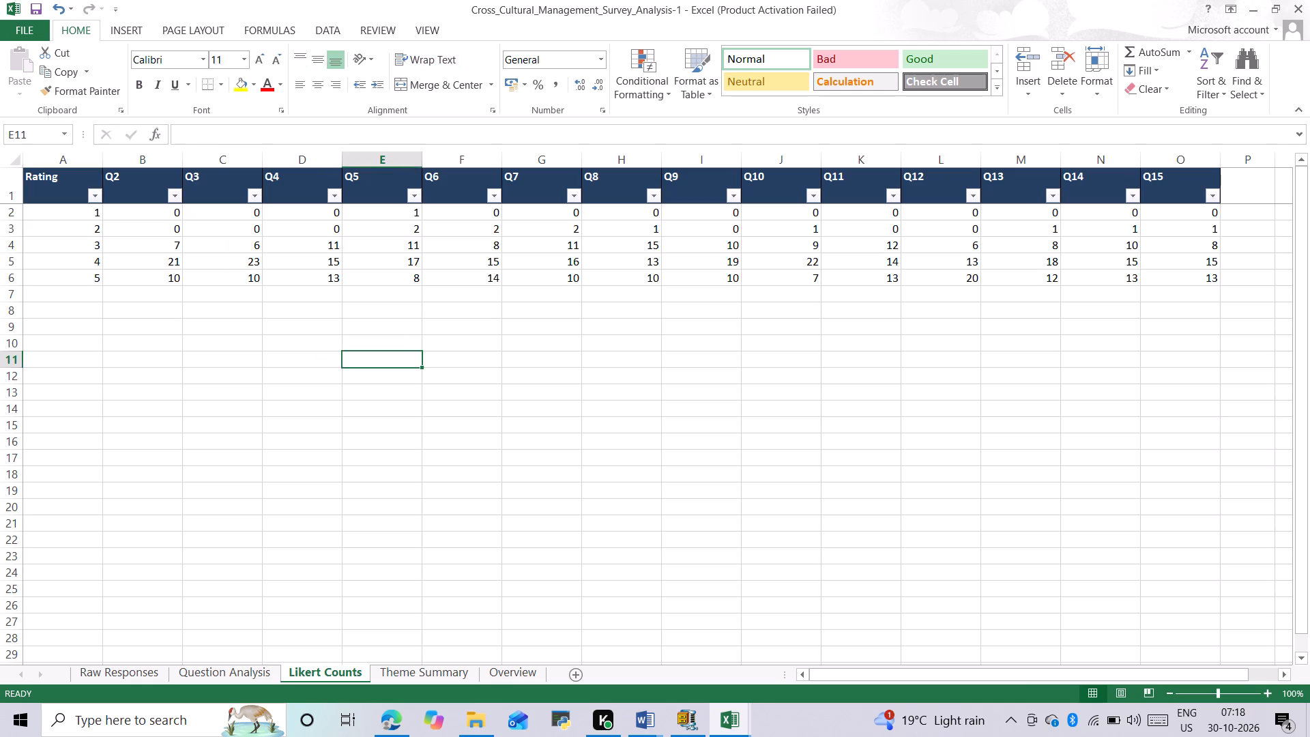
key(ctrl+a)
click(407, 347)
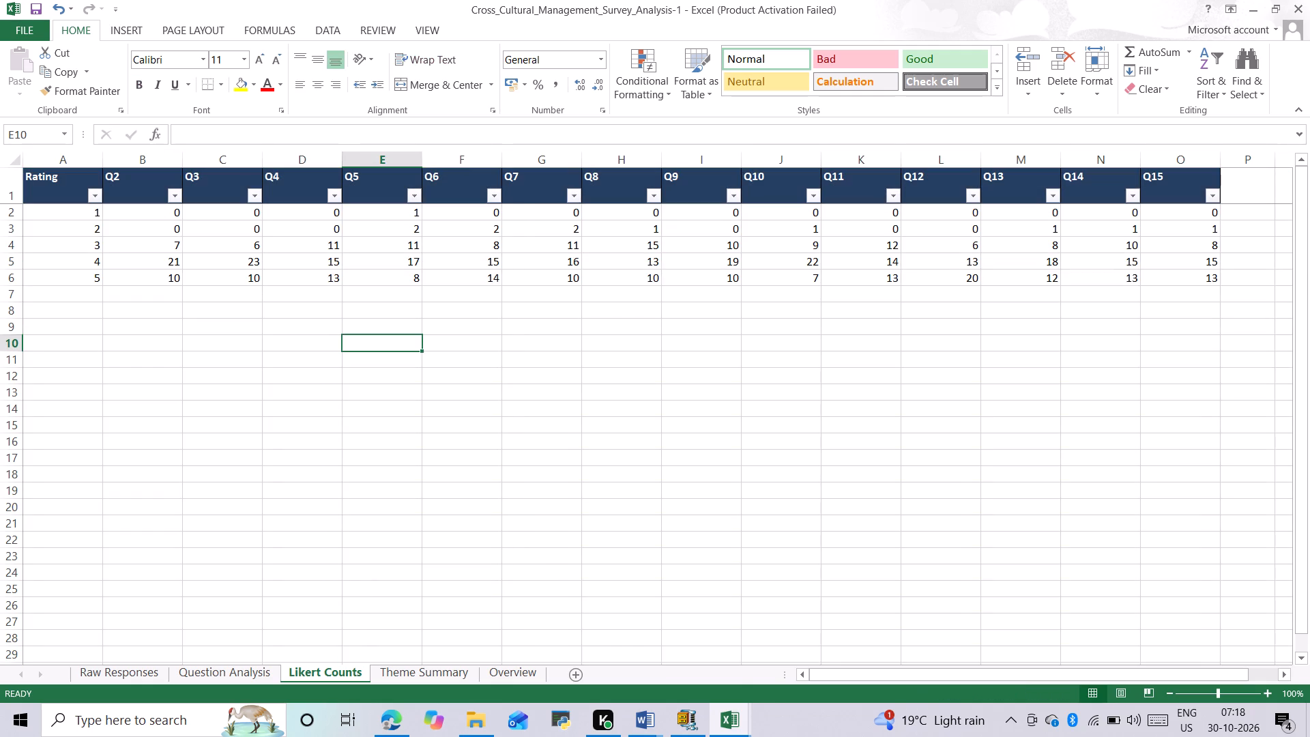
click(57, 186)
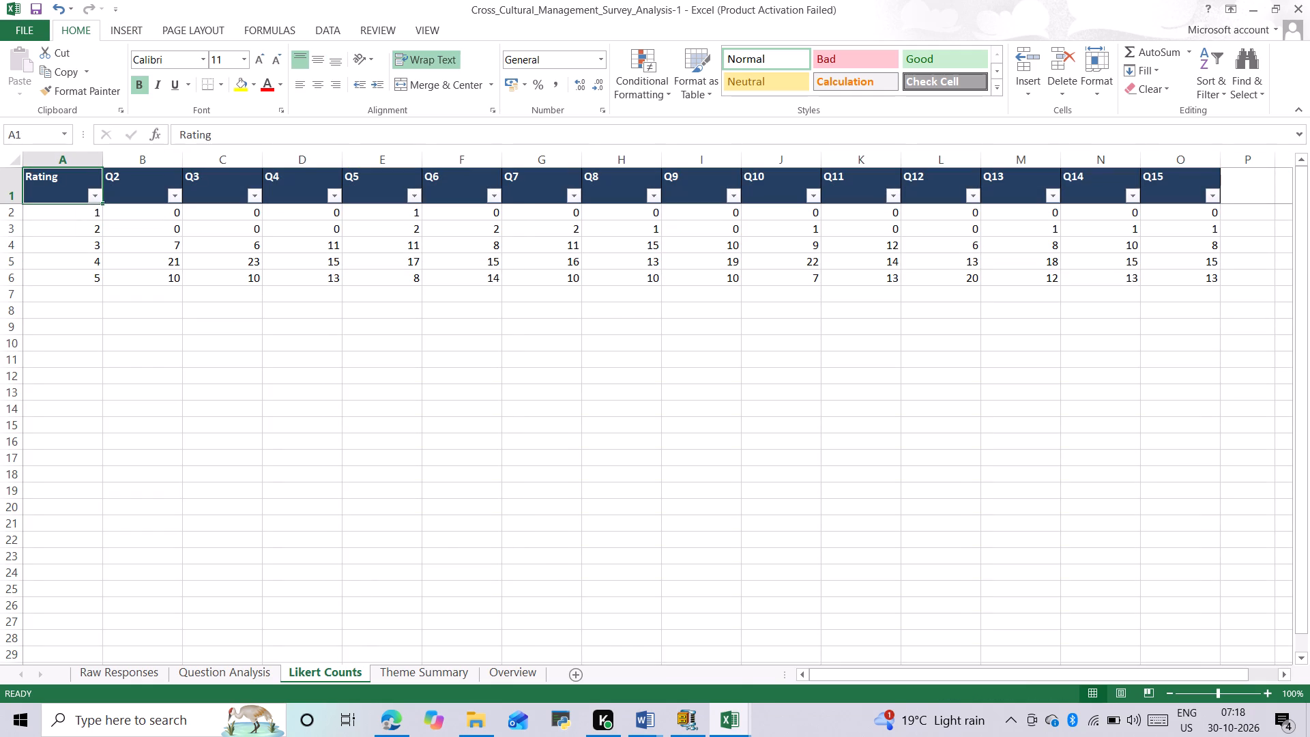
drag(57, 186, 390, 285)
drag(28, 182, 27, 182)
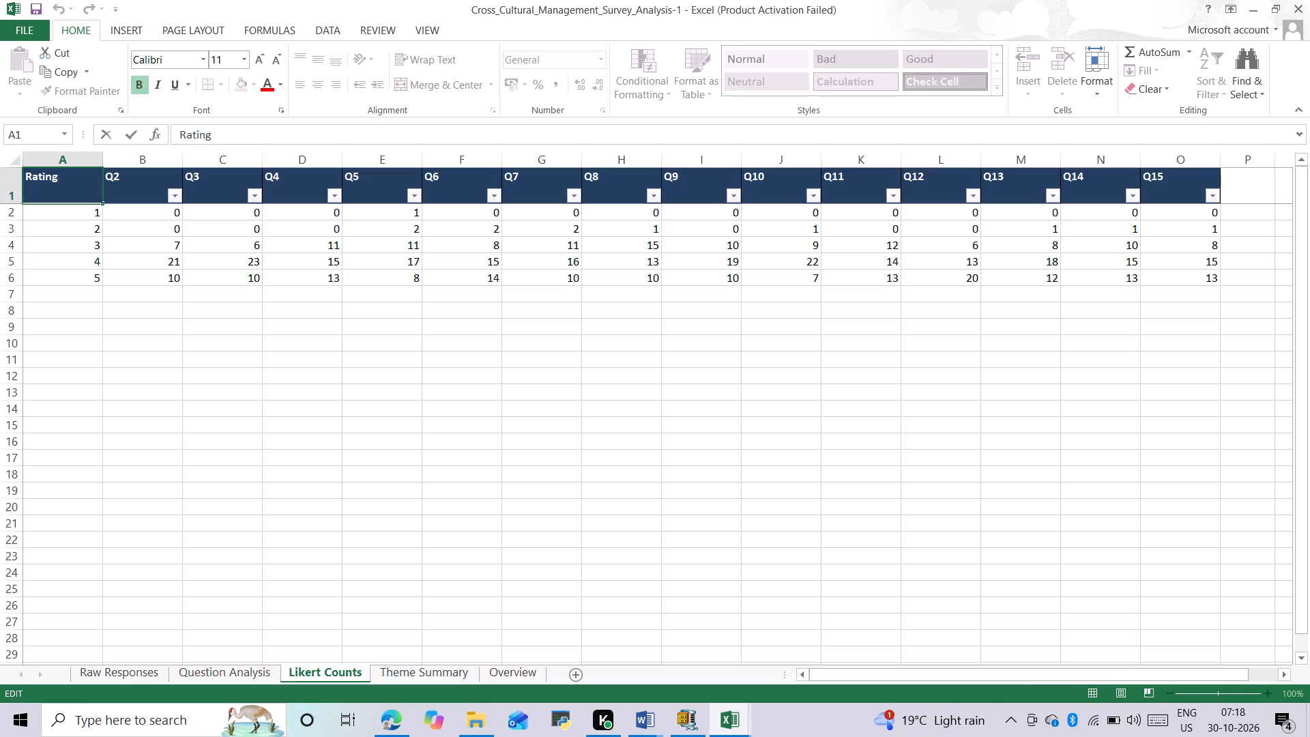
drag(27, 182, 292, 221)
Insert a 3-D 100% Stacked Bar chart from the full ratings table A1:O6, with ratings 1–5 as categories and Q2–Q15 as series.
click(1206, 281)
drag(1206, 280, 1084, 201)
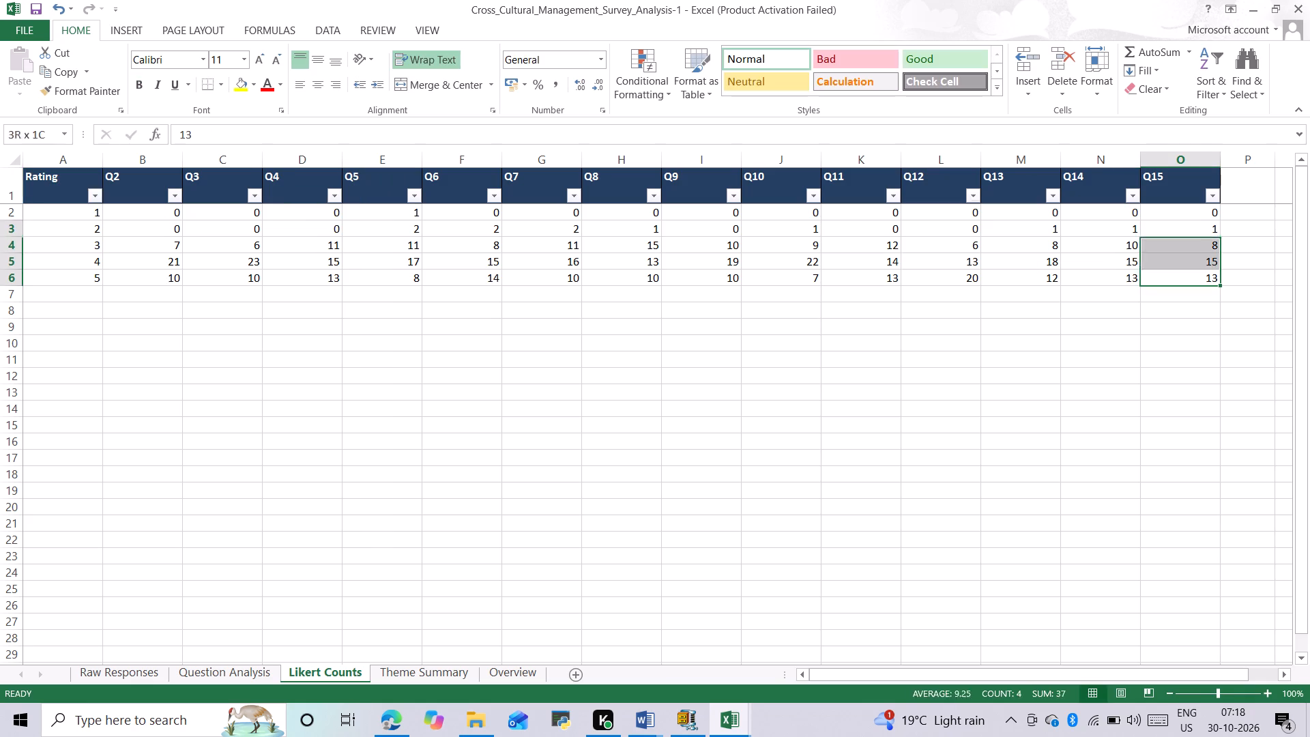
drag(1084, 201, 5, 229)
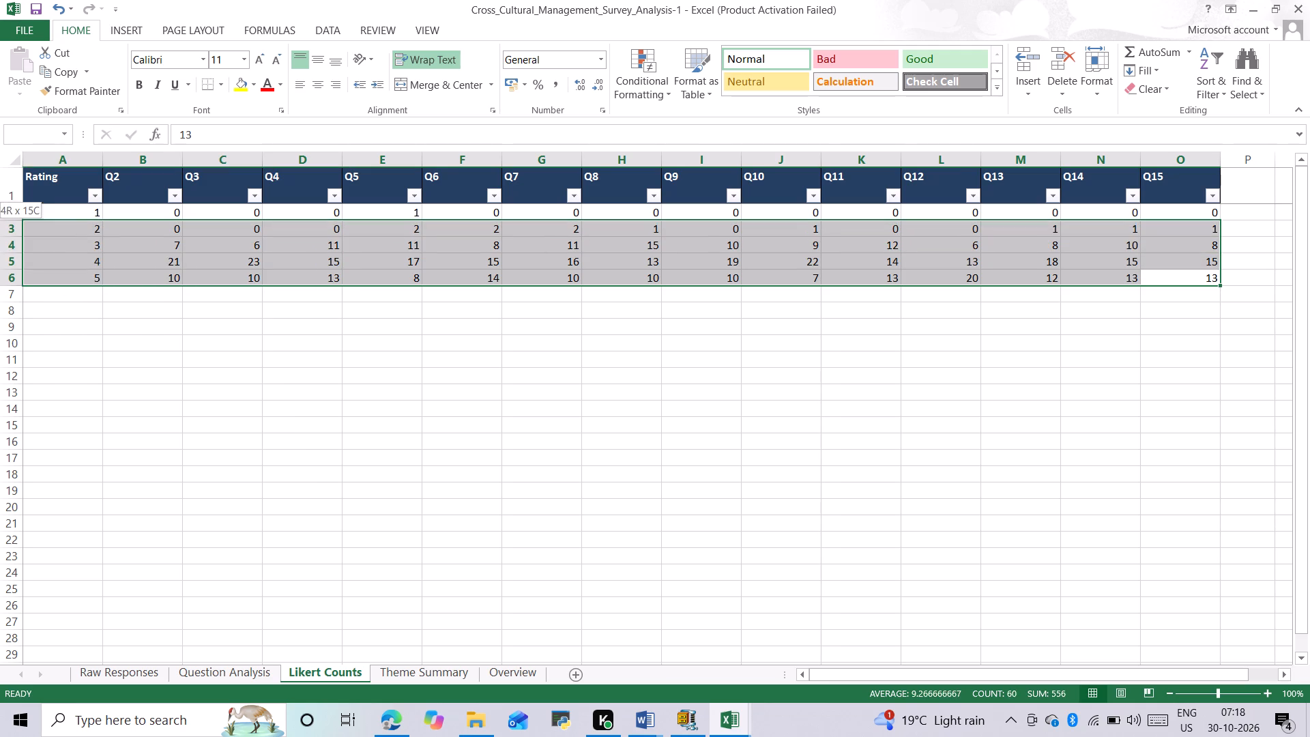
drag(5, 229, 49, 193)
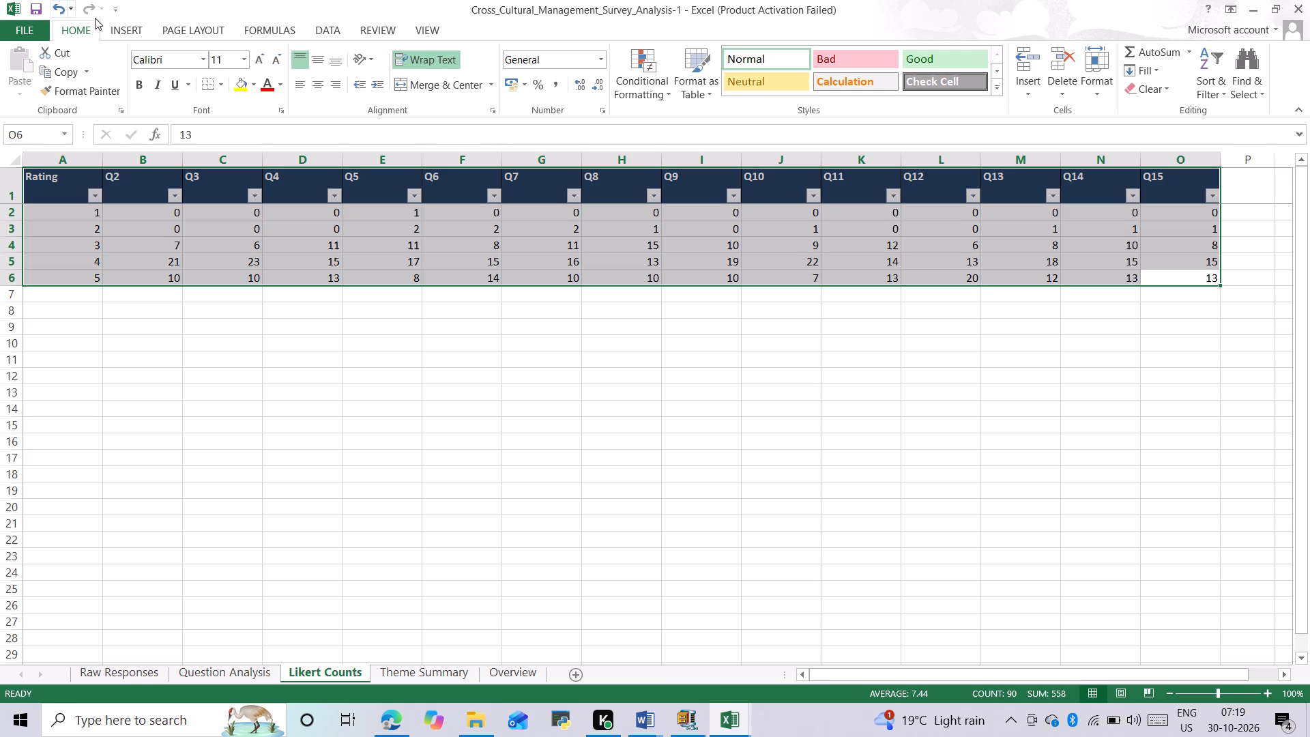
click(121, 26)
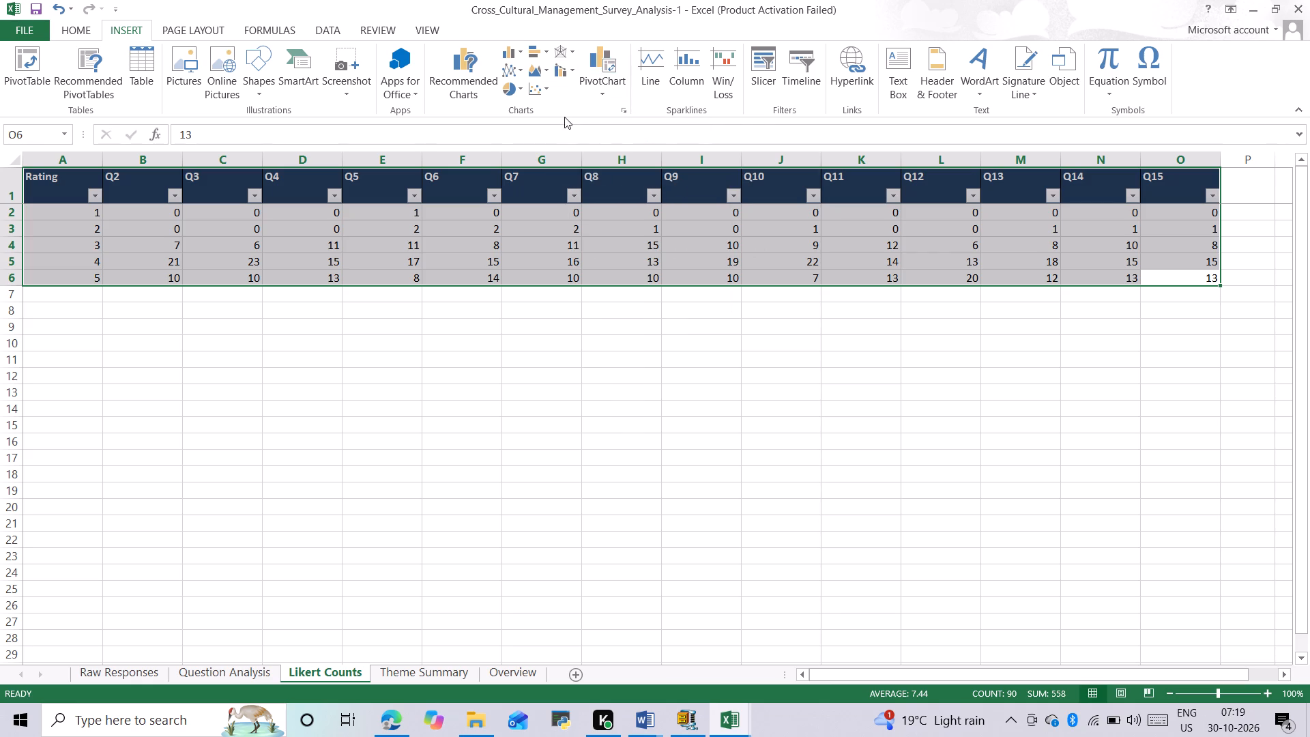
click(625, 109)
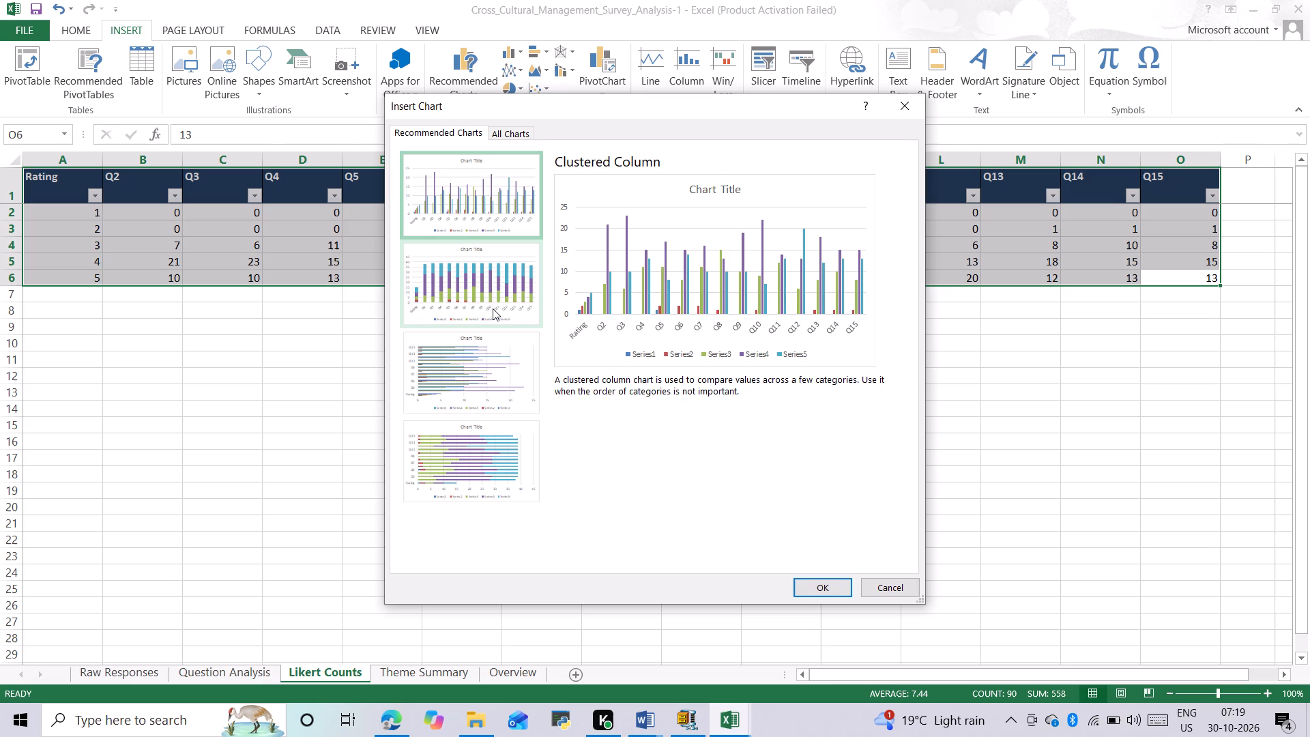
click(504, 134)
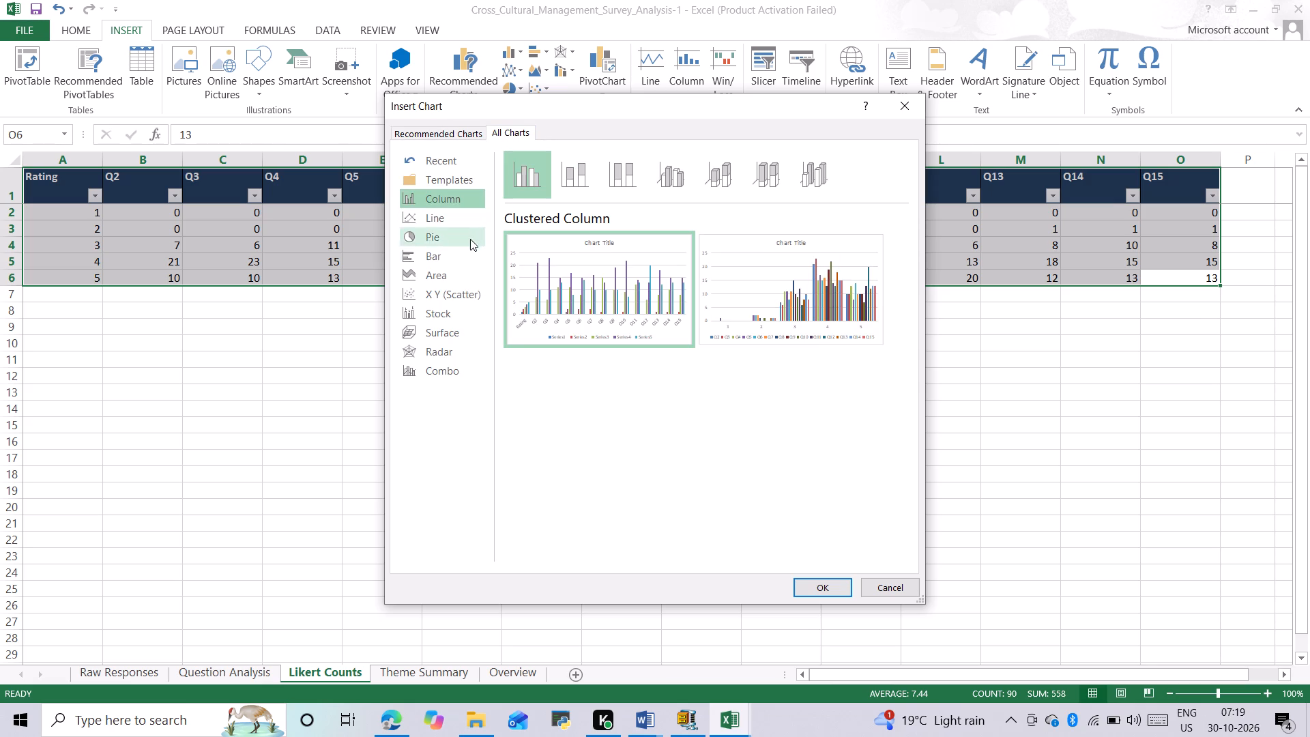
click(463, 264)
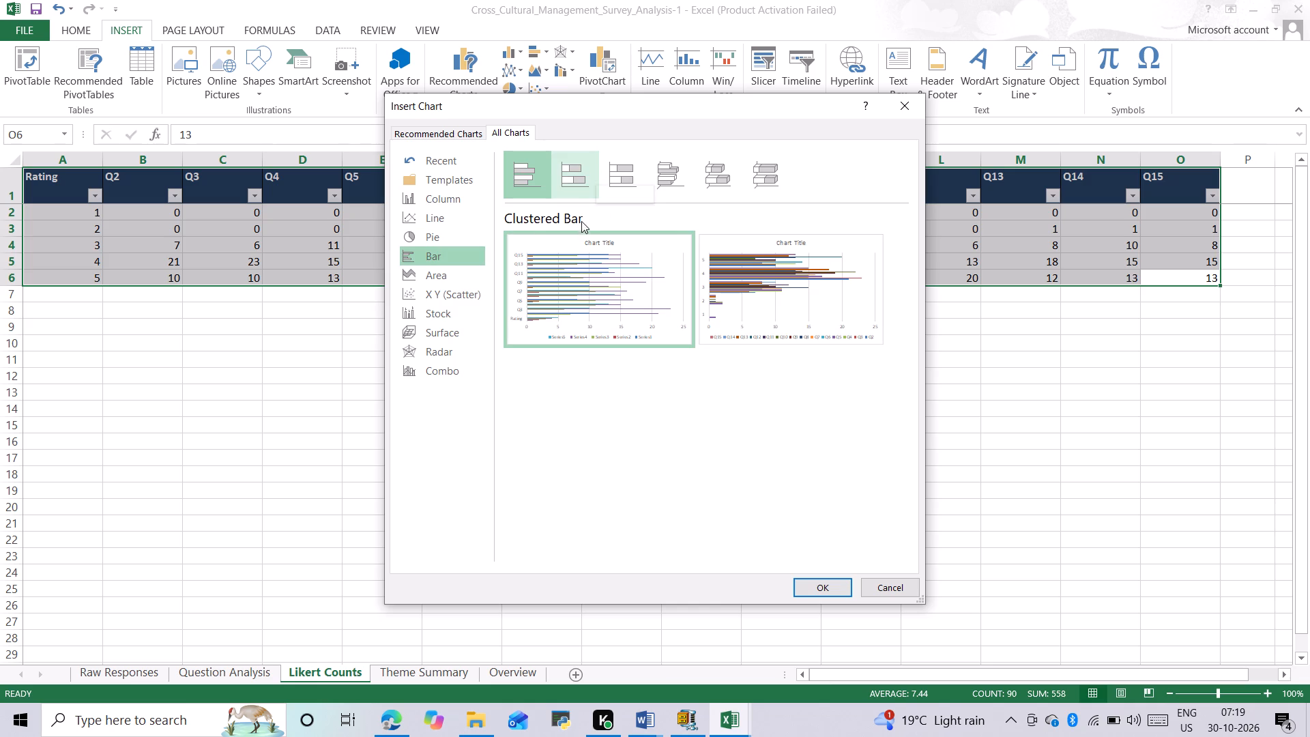
click(765, 246)
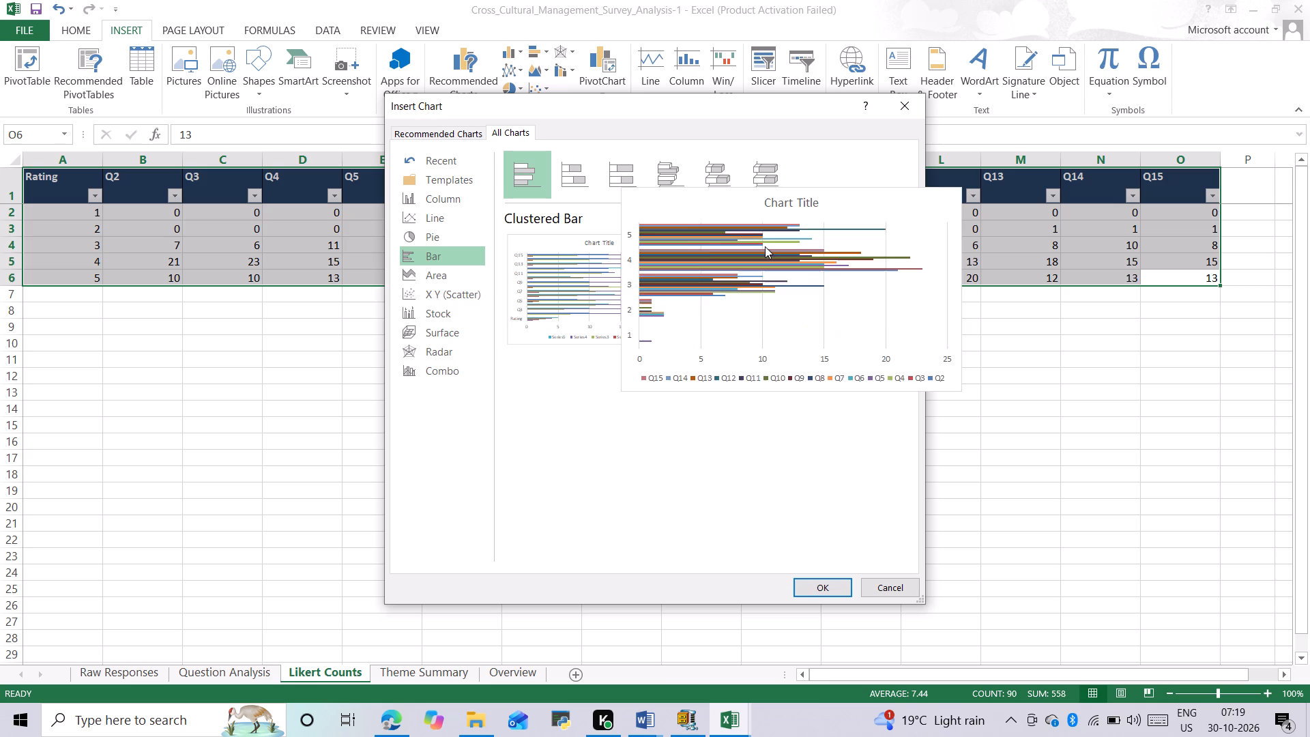
click(584, 184)
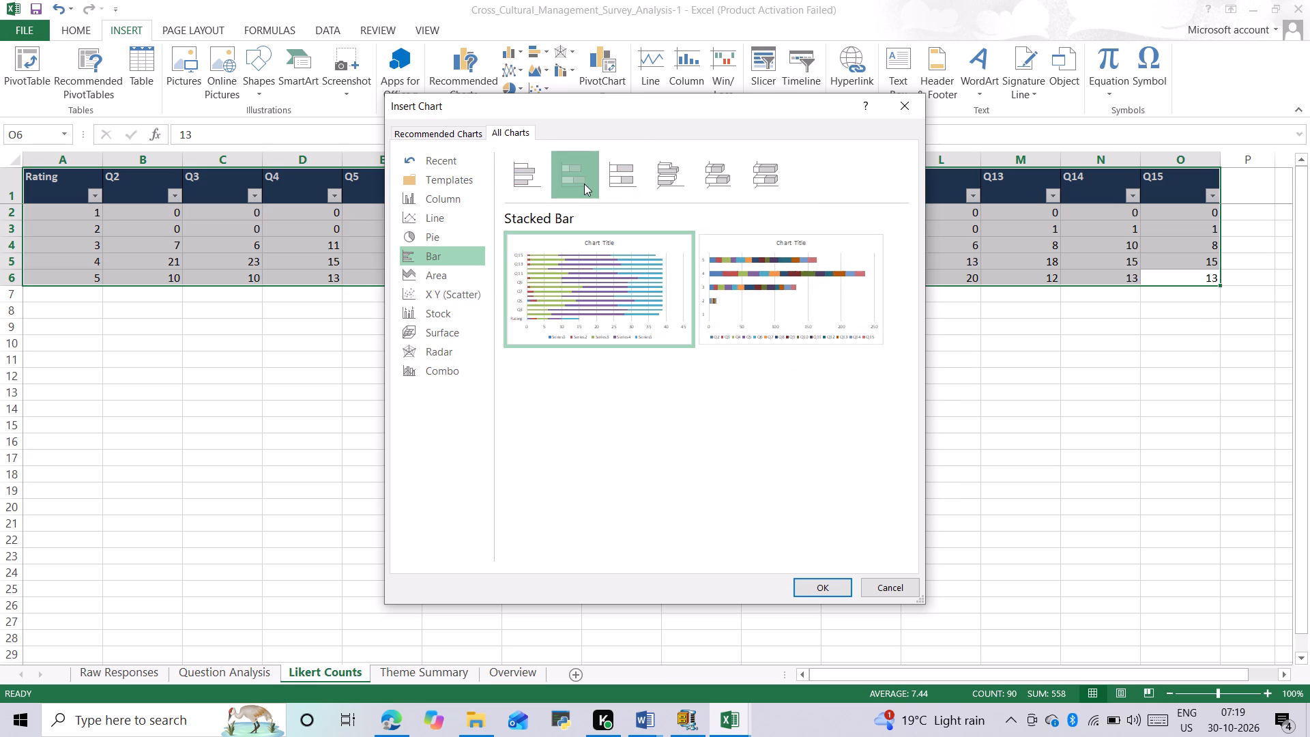
click(624, 192)
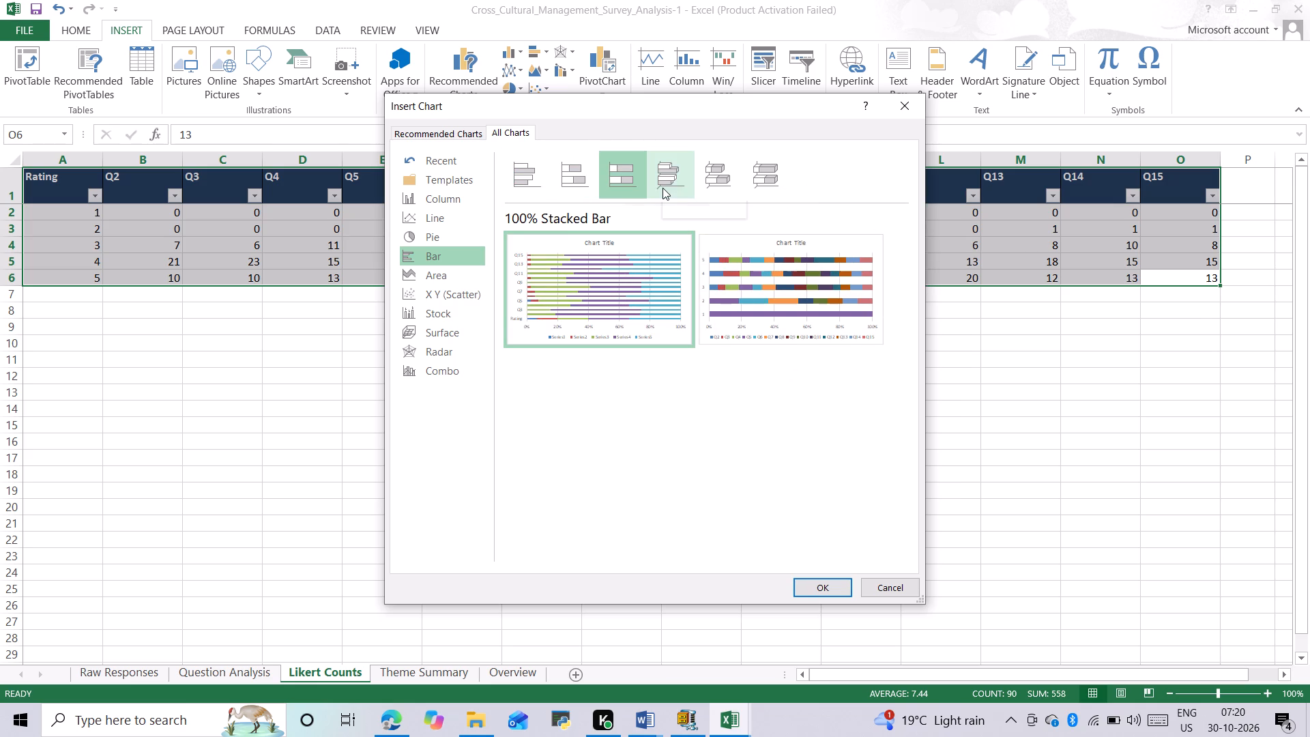
click(759, 186)
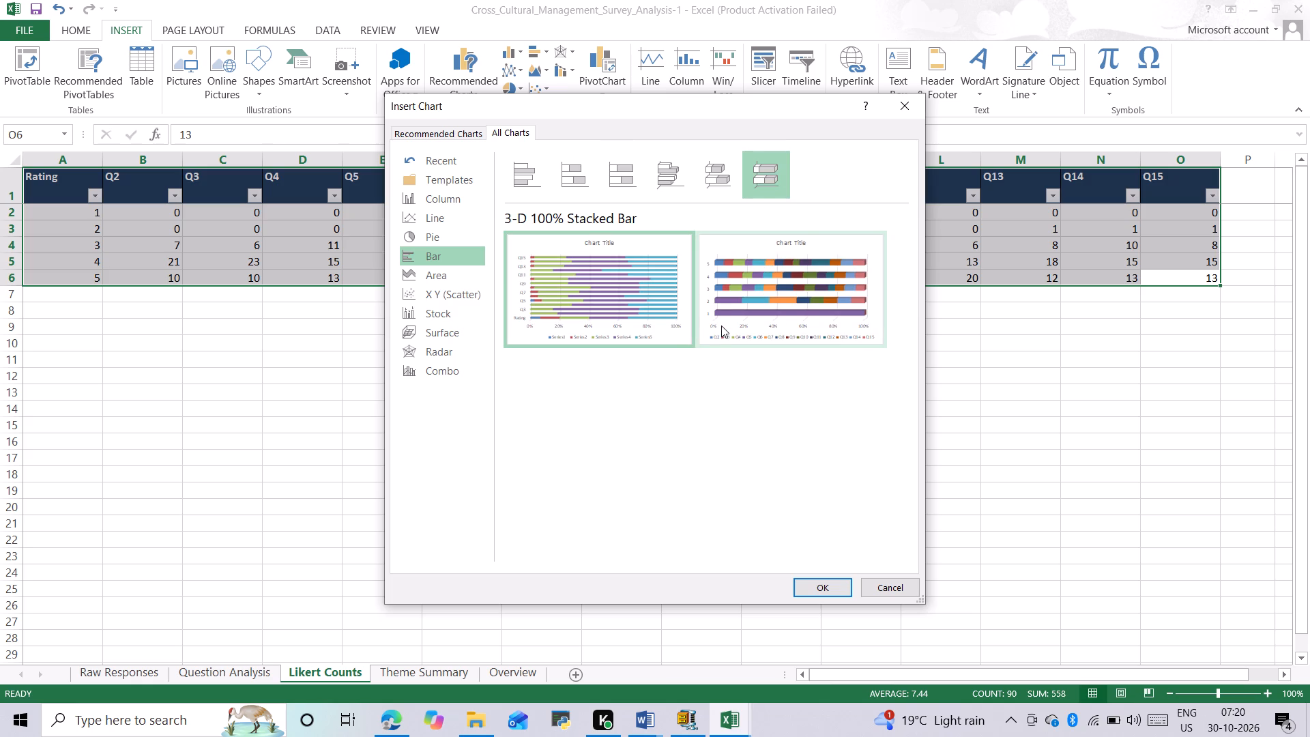
click(768, 282)
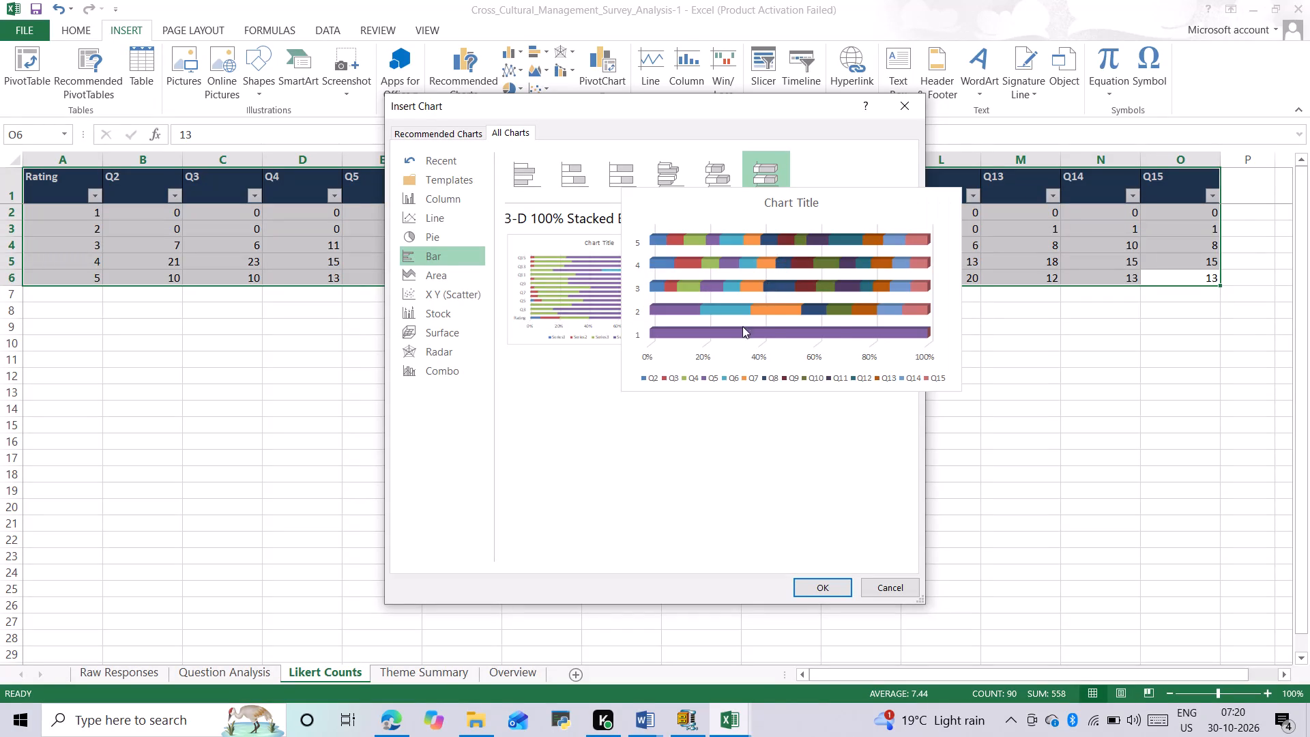
click(790, 285)
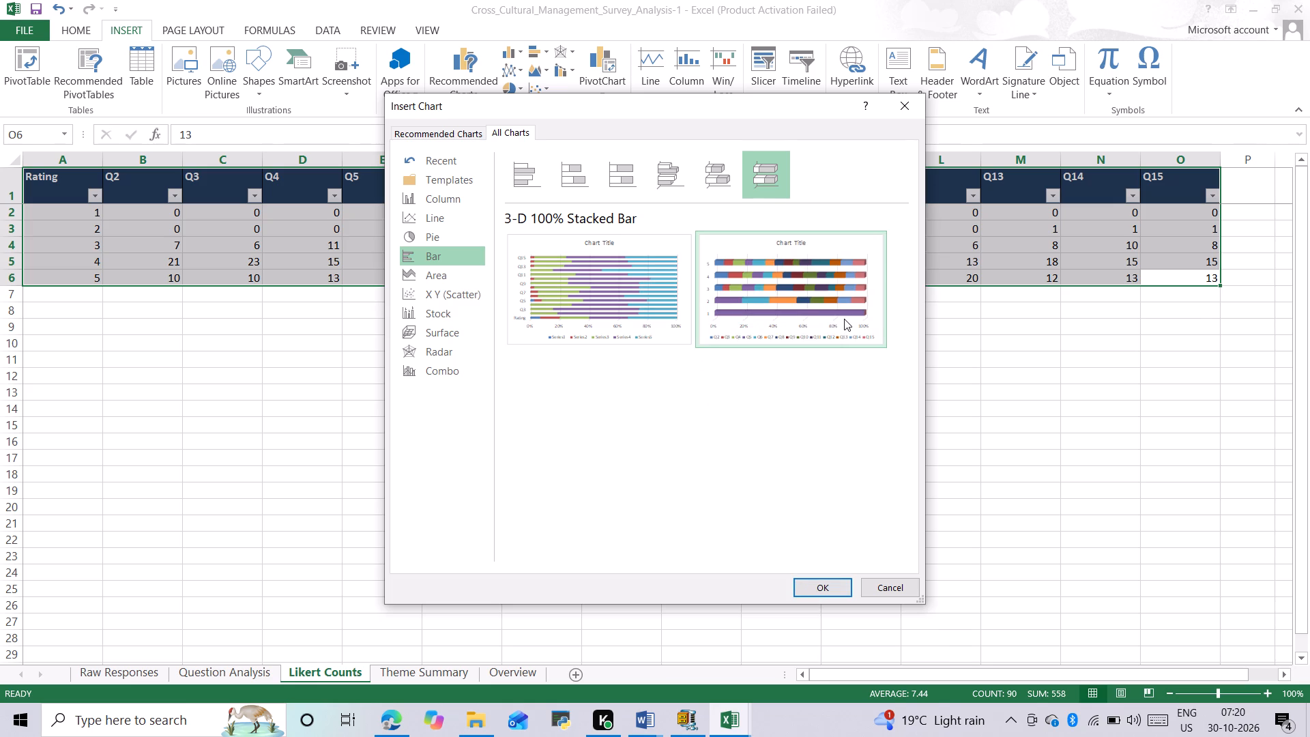
right_click(844, 319)
right_click(844, 319)
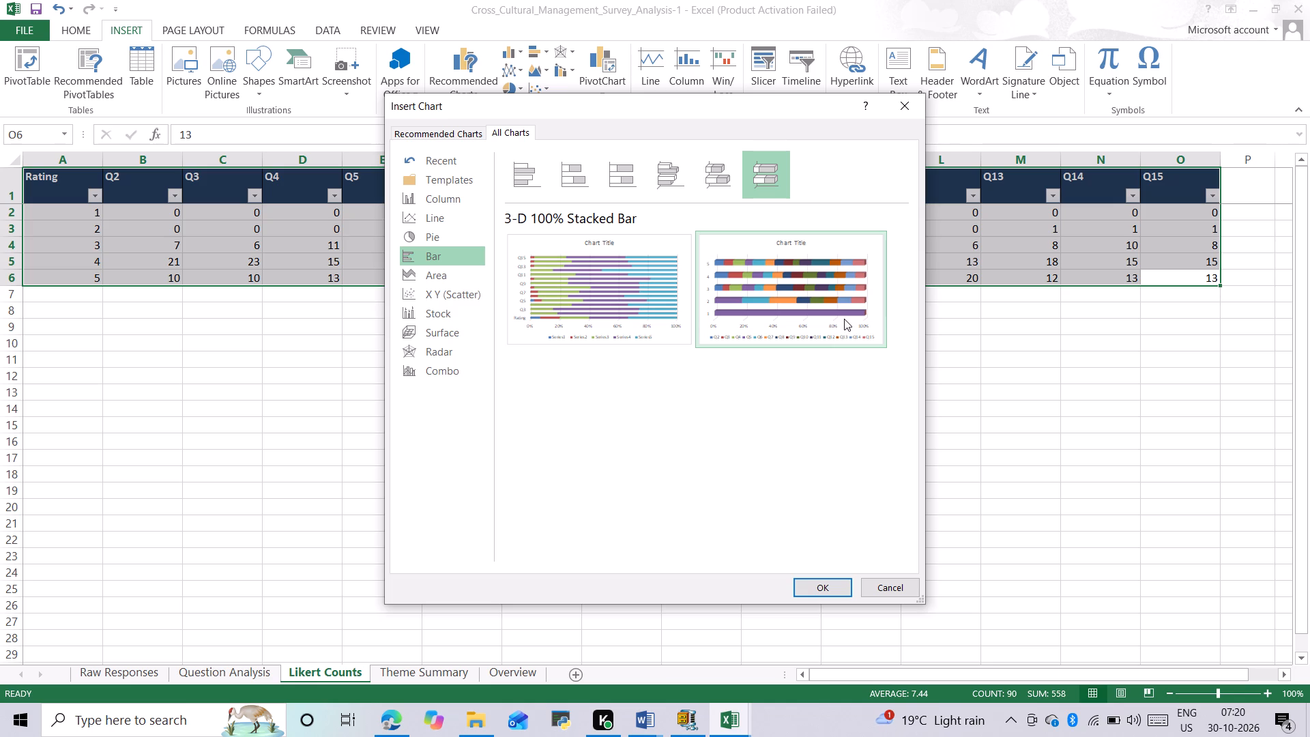
right_click(844, 319)
right_click(780, 179)
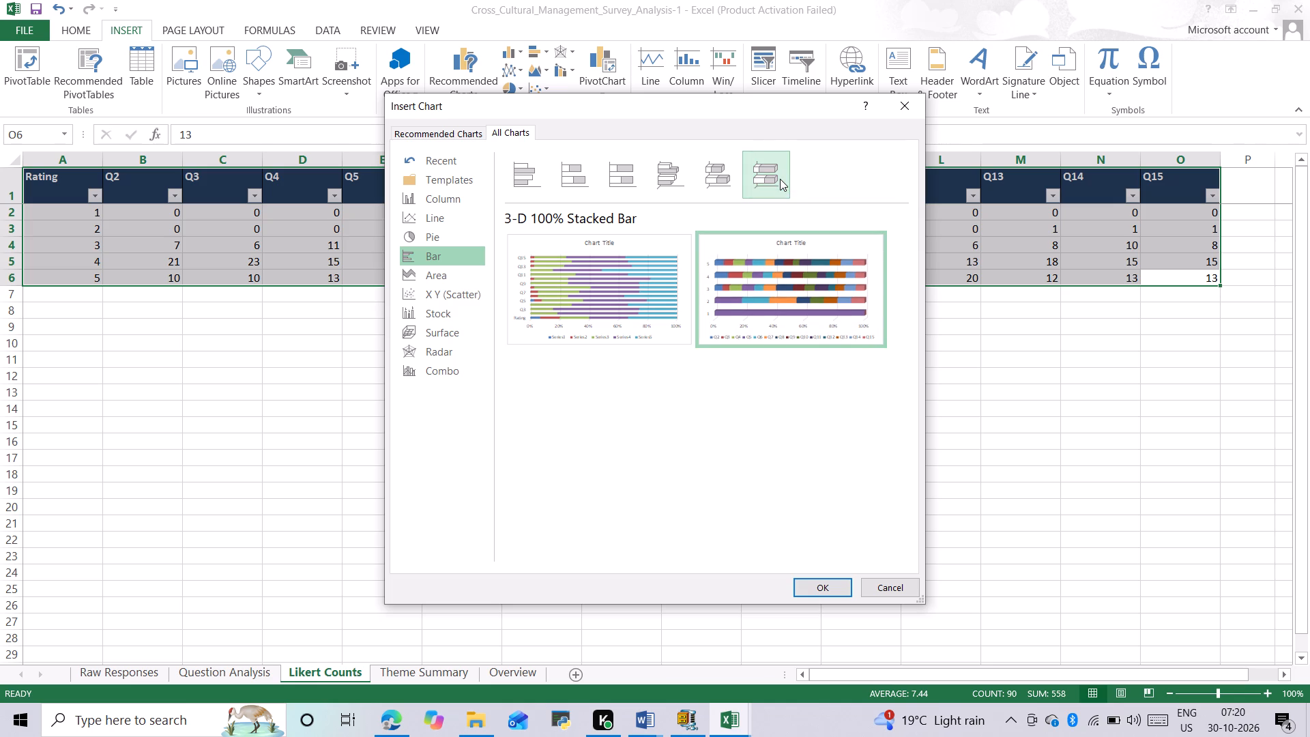
click(783, 235)
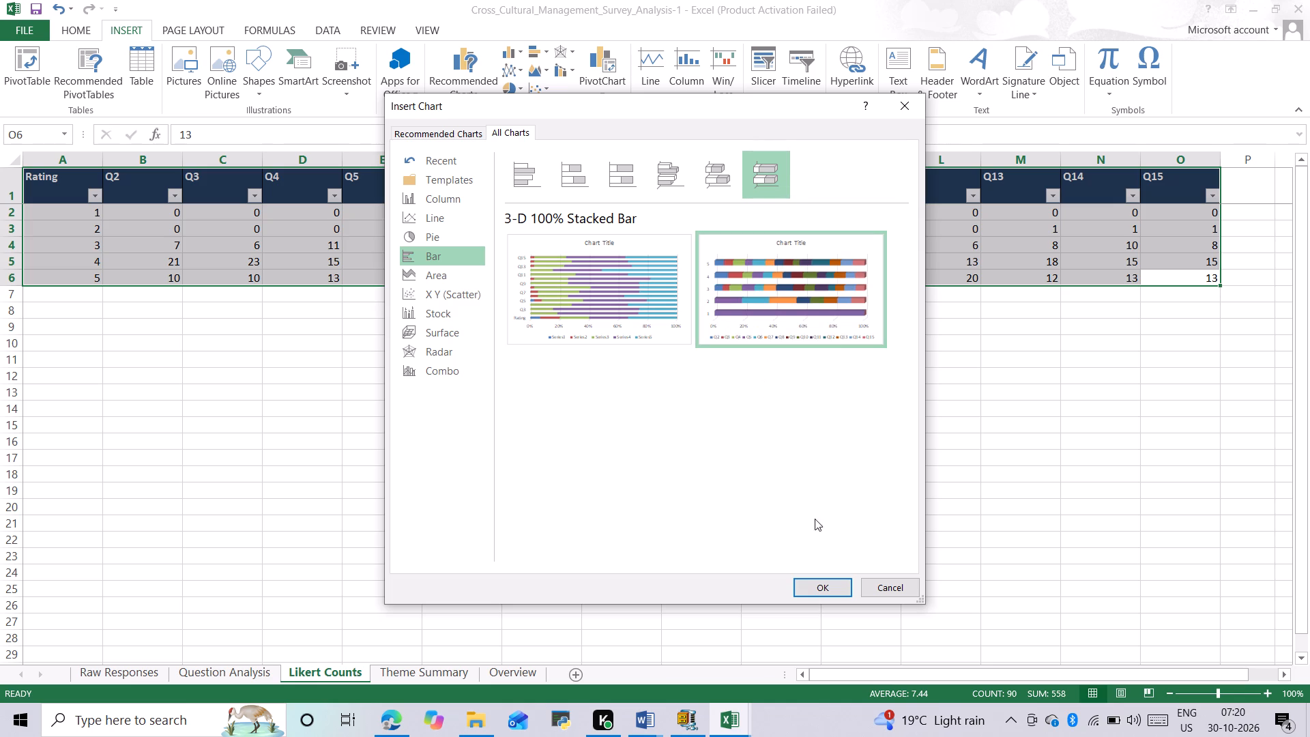
click(816, 590)
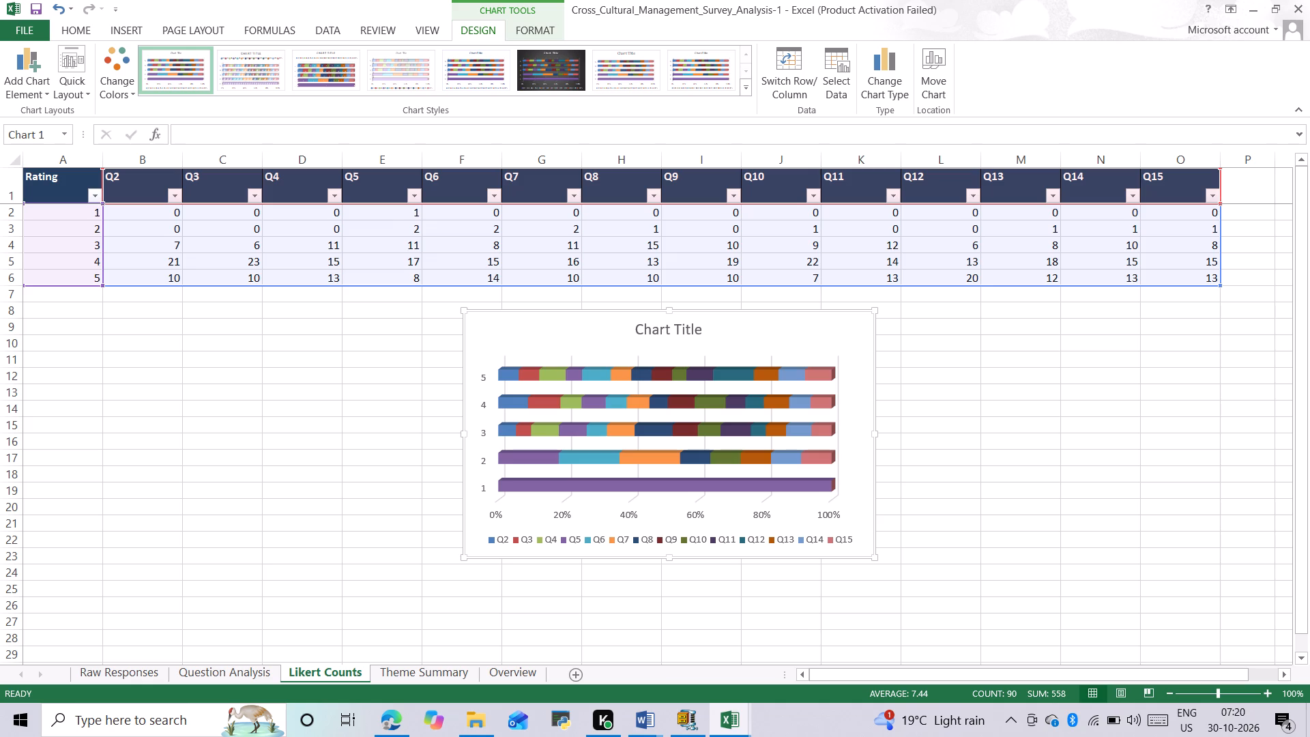
Swap the chart's rows and columns so the questions run along the vertical axis and the ratings form five series.
click(786, 88)
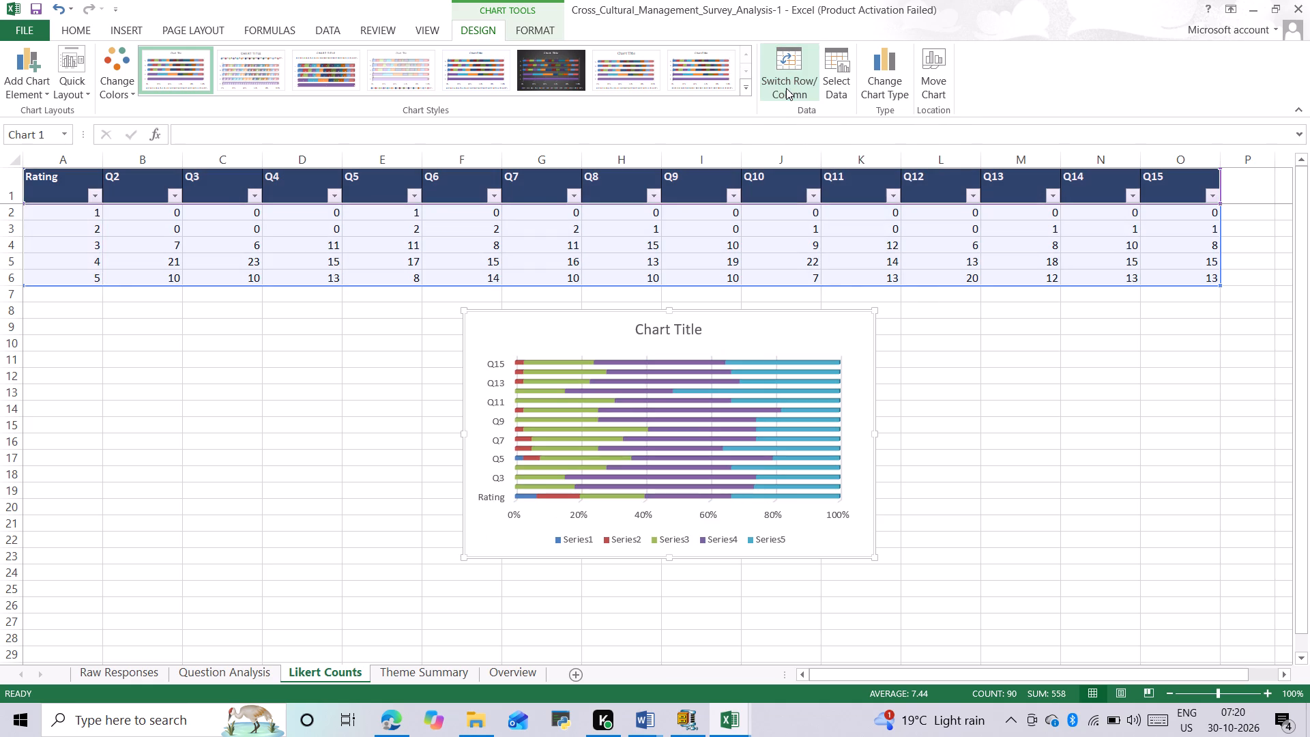
click(786, 88)
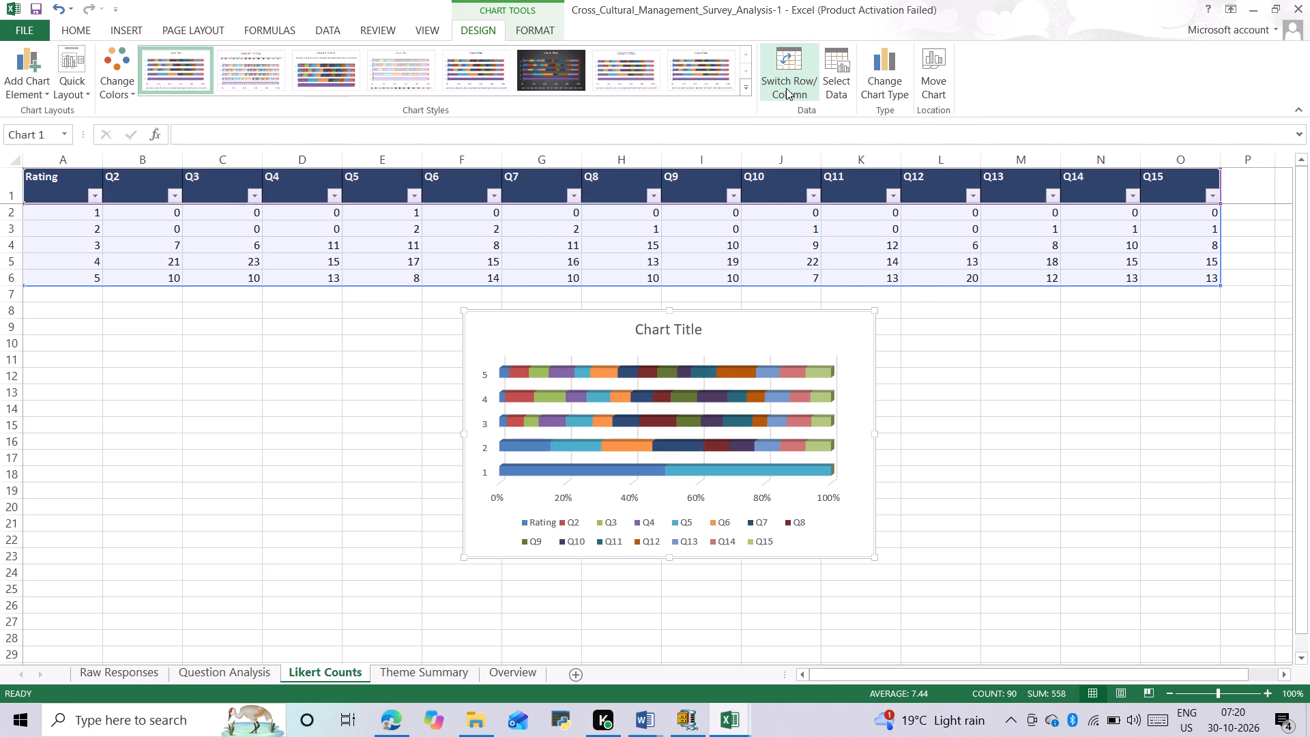
click(786, 88)
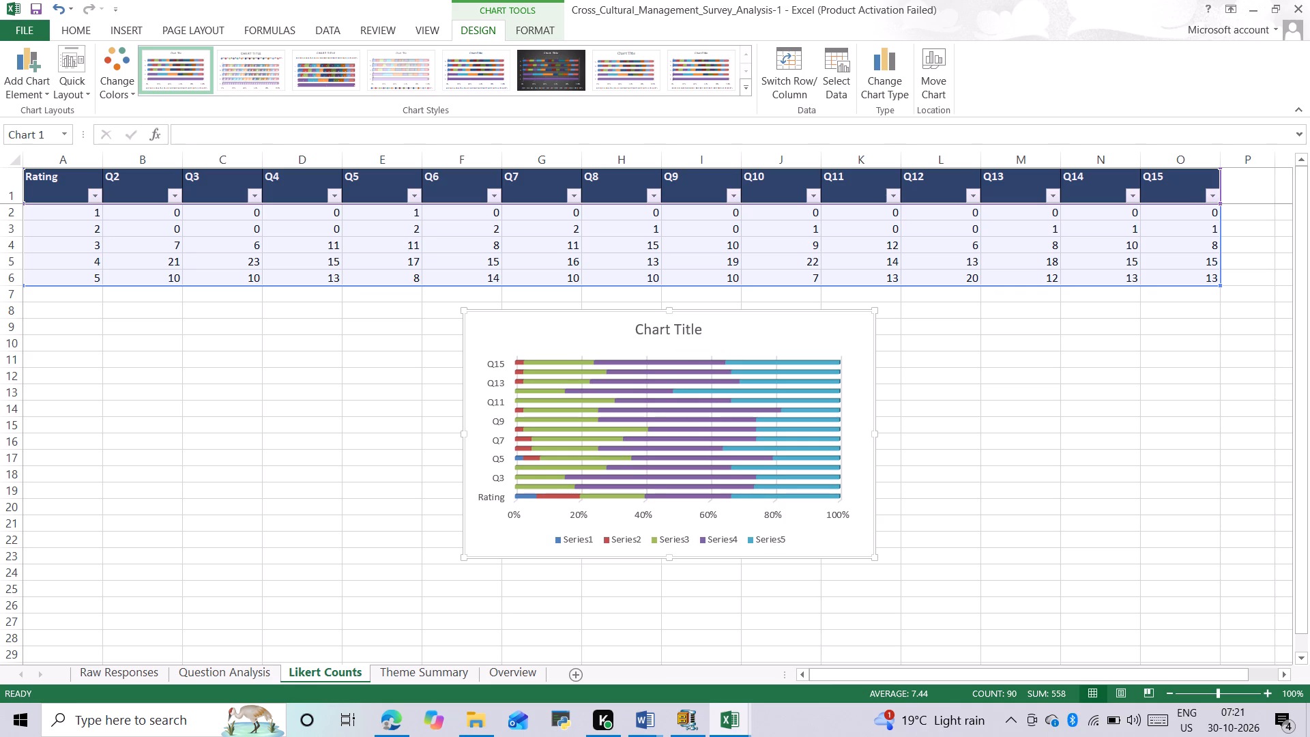
Enlarge the stacked bar chart so it spans columns E through K and extends down to the end of row 26.
drag(671, 558, 675, 563)
drag(675, 563, 678, 611)
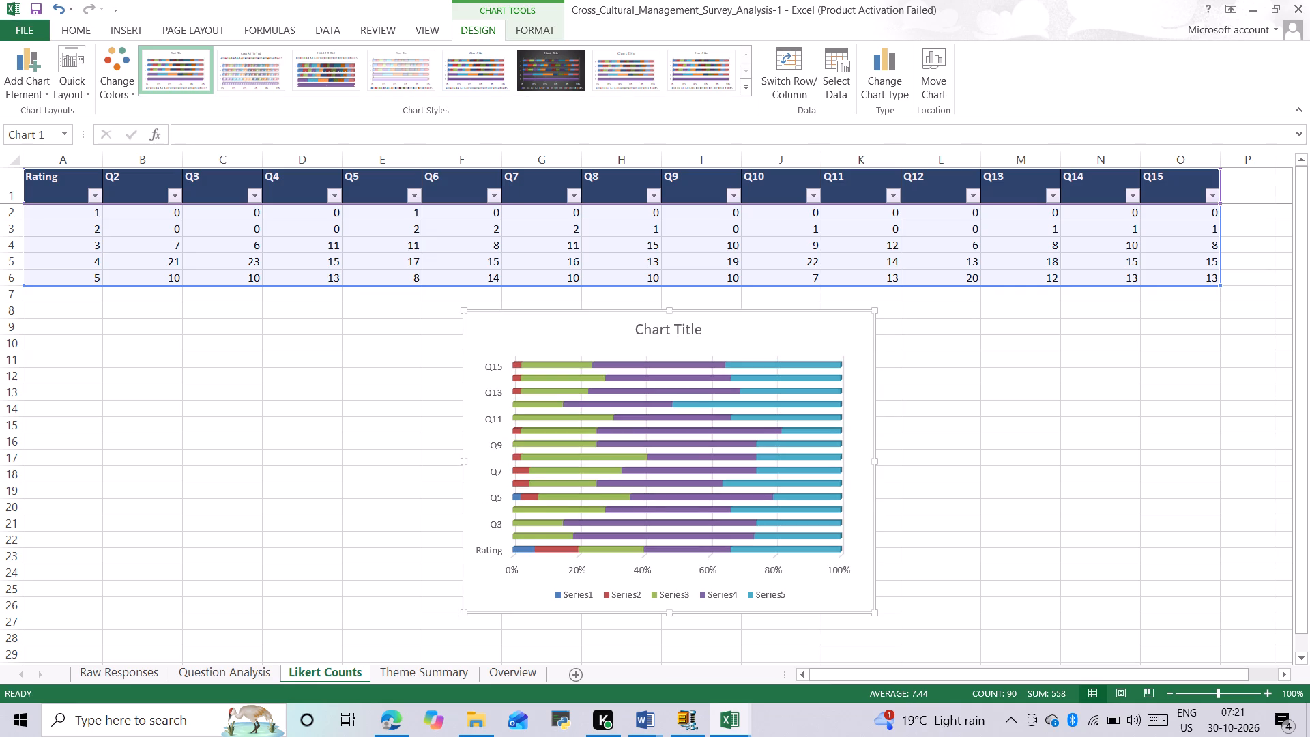
drag(877, 461, 903, 458)
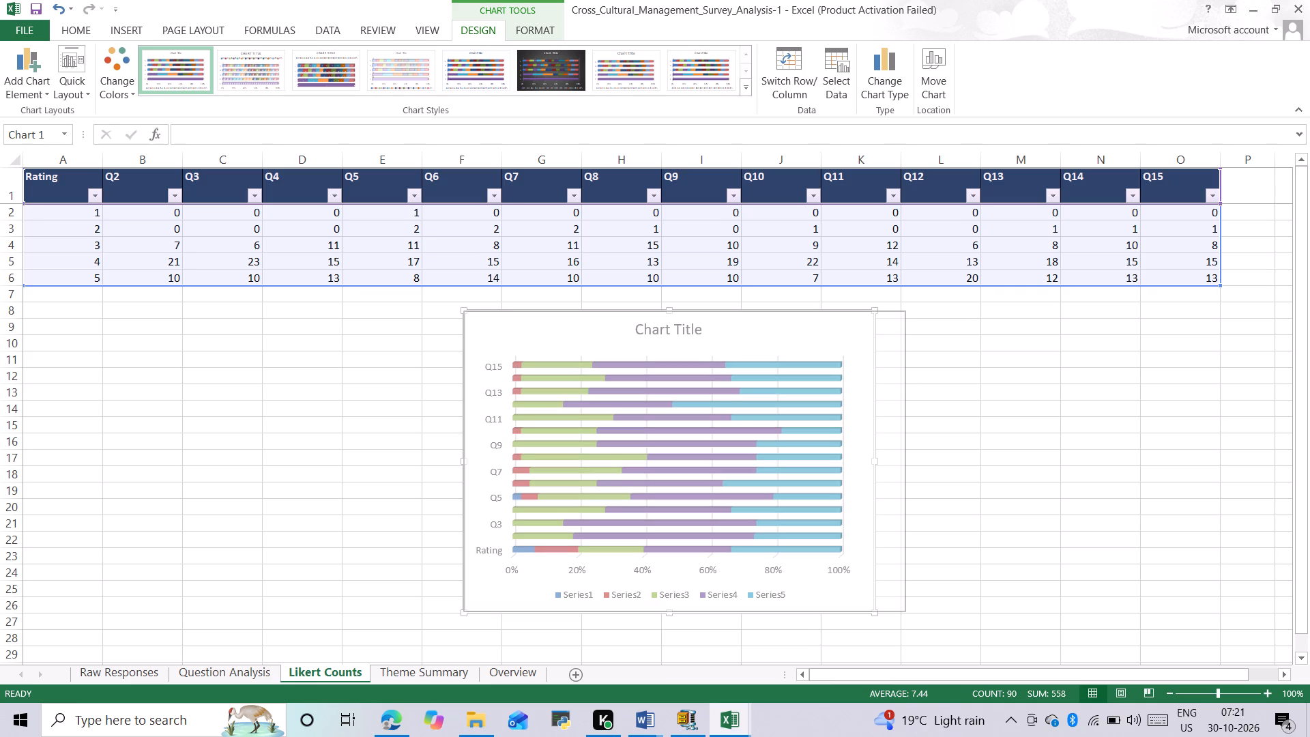
drag(903, 458, 900, 458)
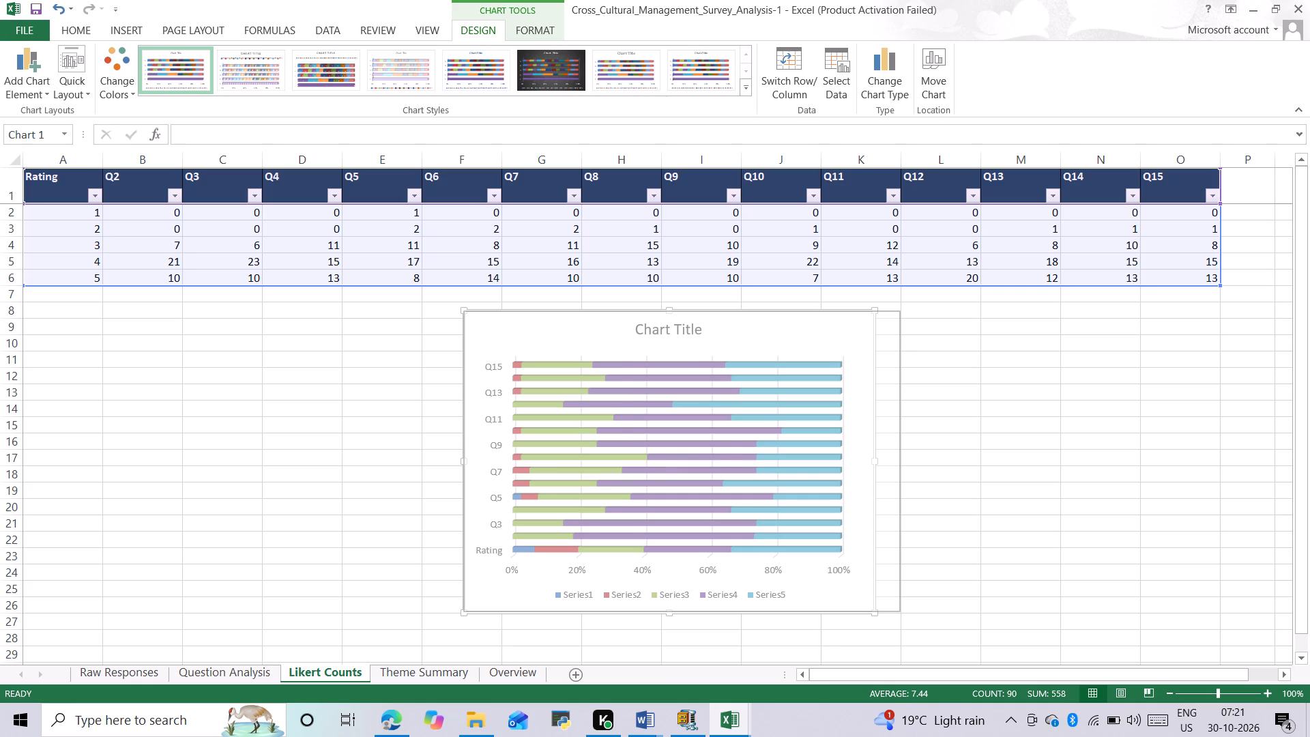
drag(463, 461, 360, 459)
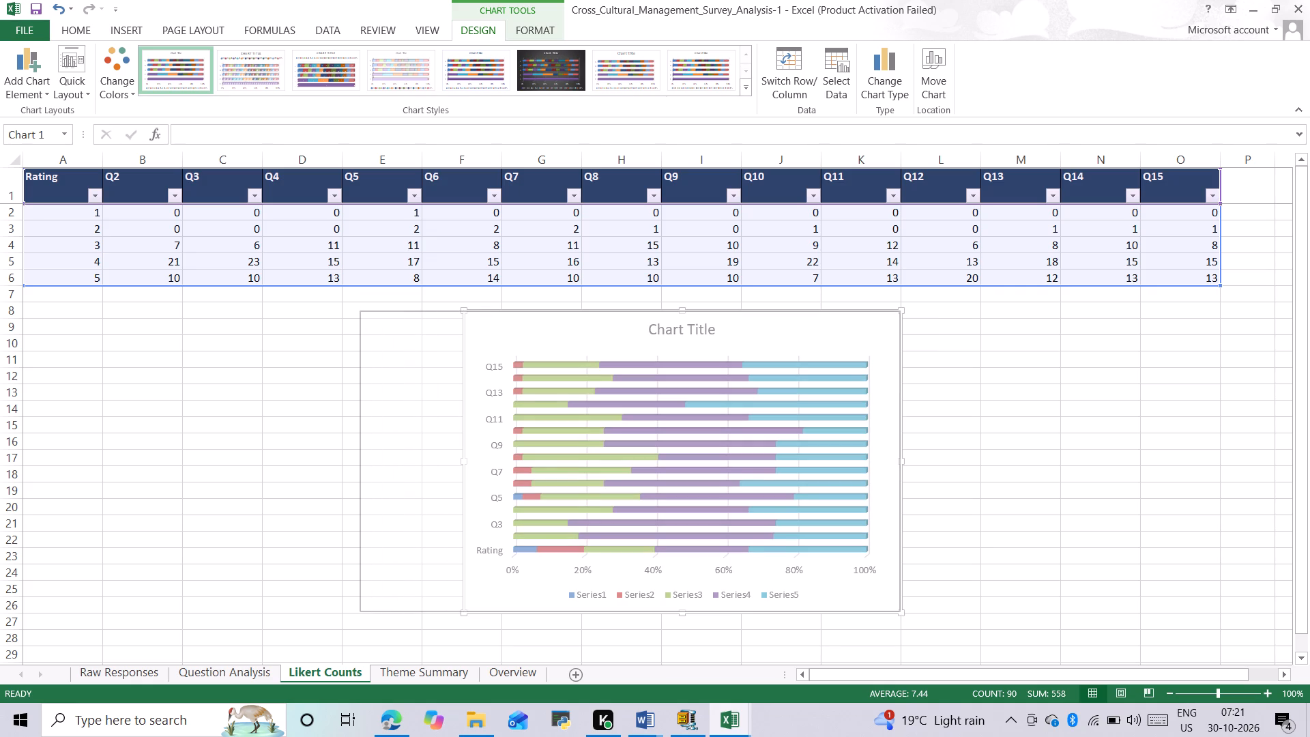
drag(360, 459, 342, 458)
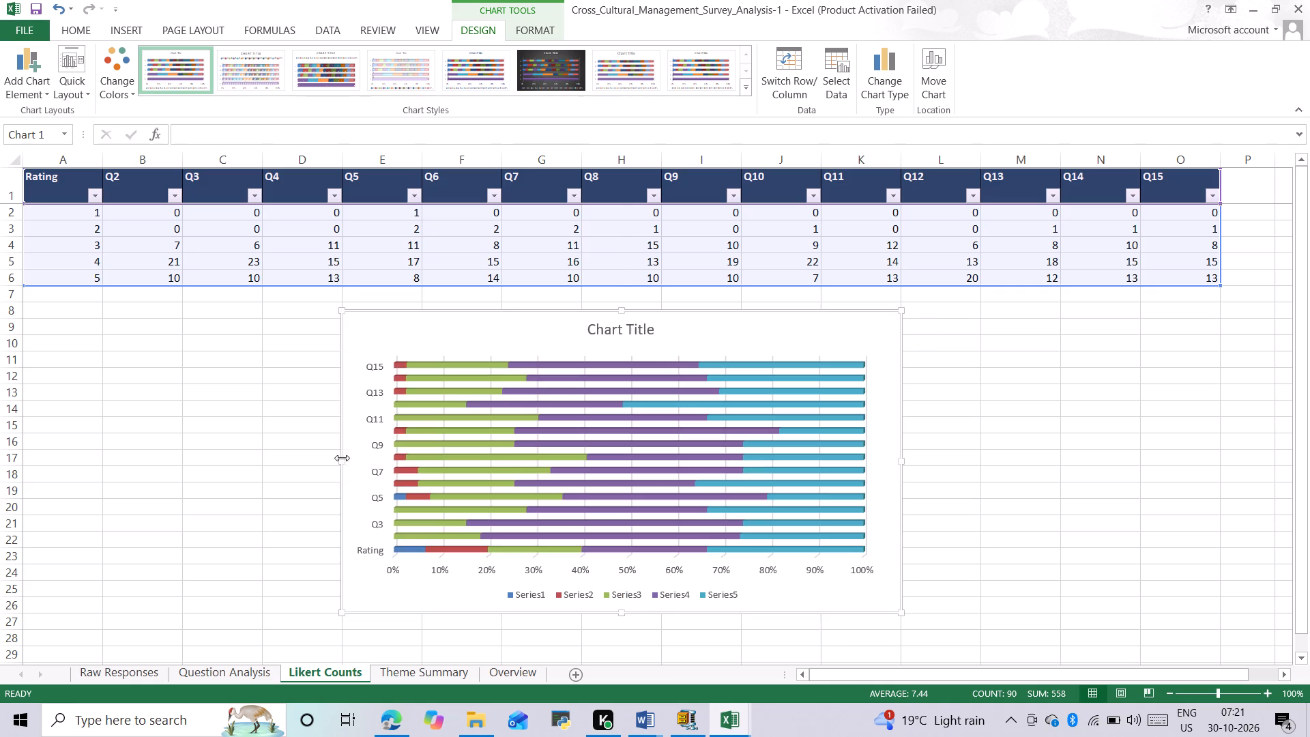
click(807, 661)
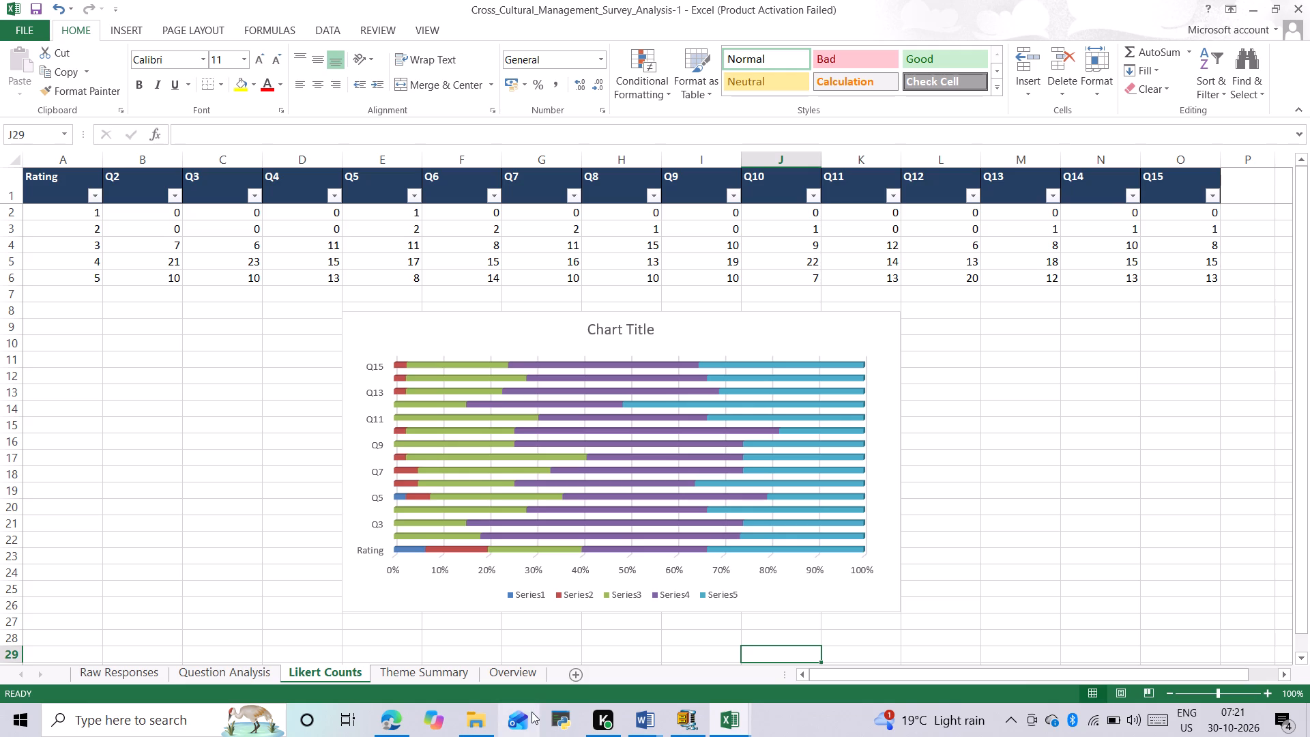
Open the Theme Summary sheet.
click(426, 670)
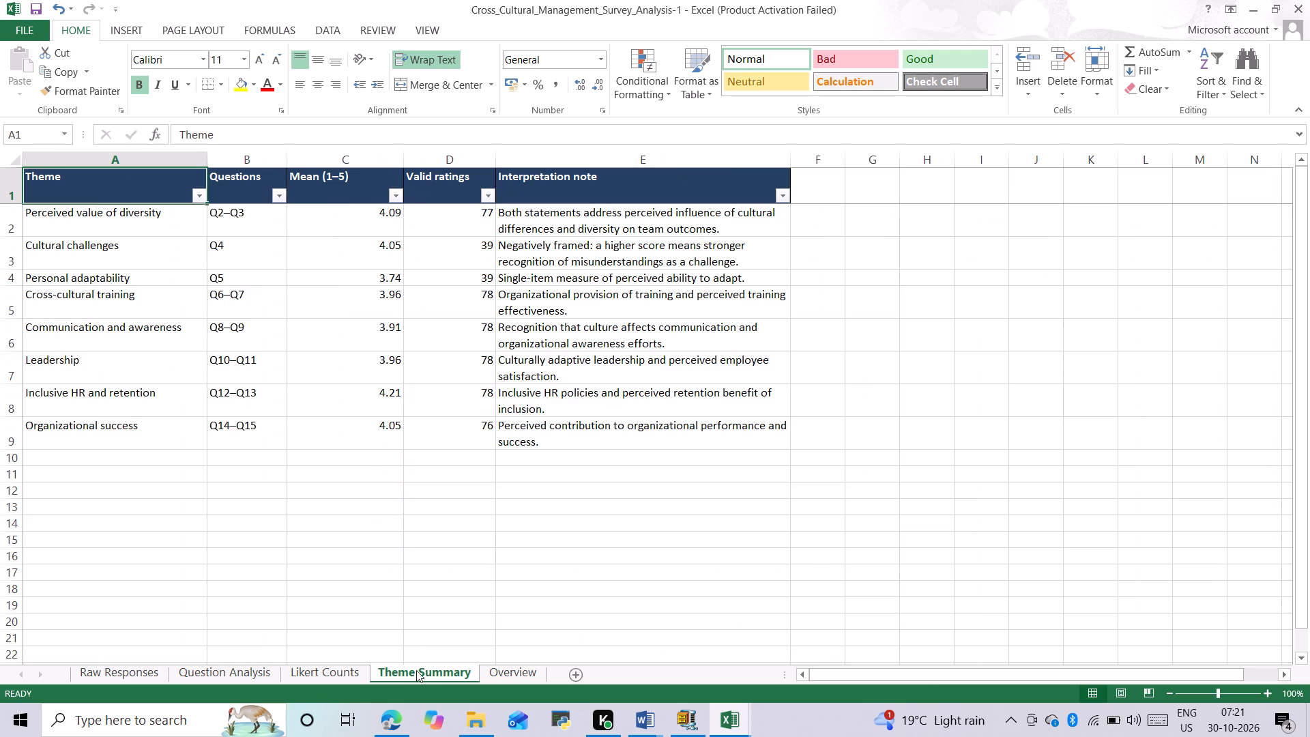
Copy the Theme column A1:A9 into cell A1 of a new sheet and widen column A so each theme fits on one line.
drag(170, 192, 171, 364)
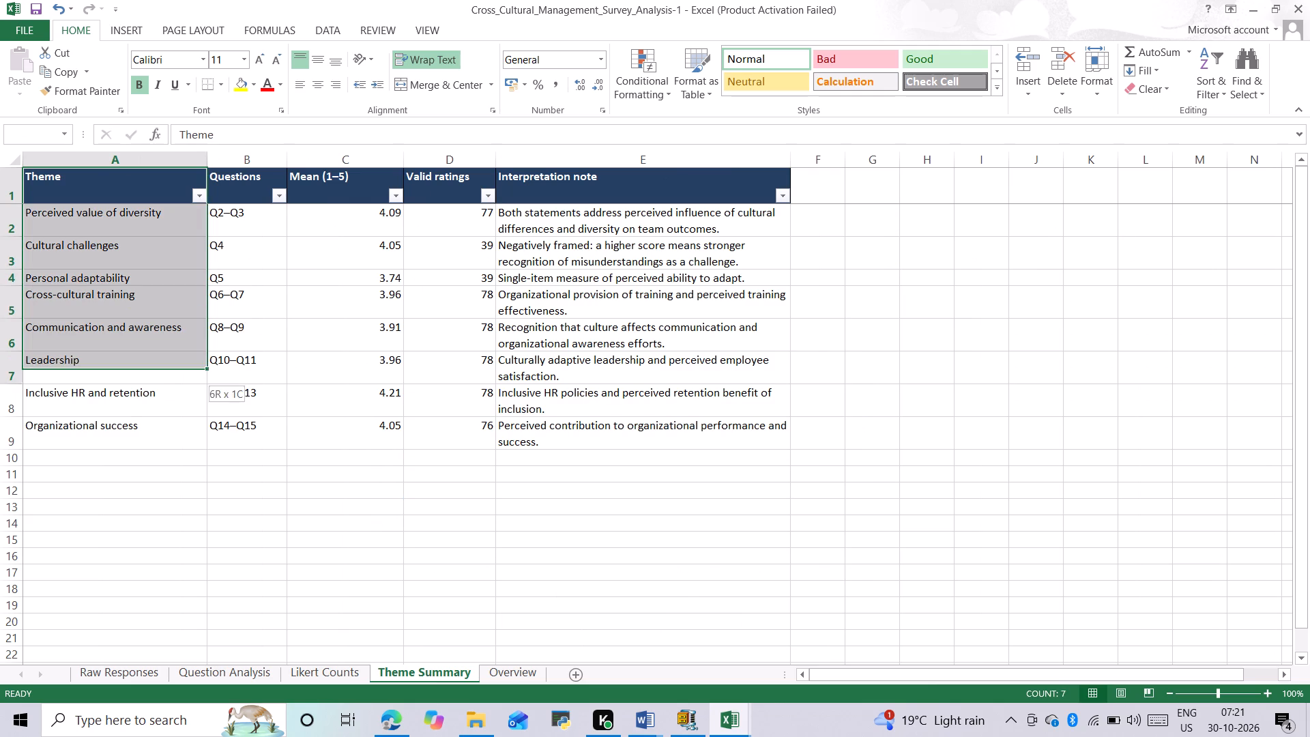
drag(171, 364, 167, 435)
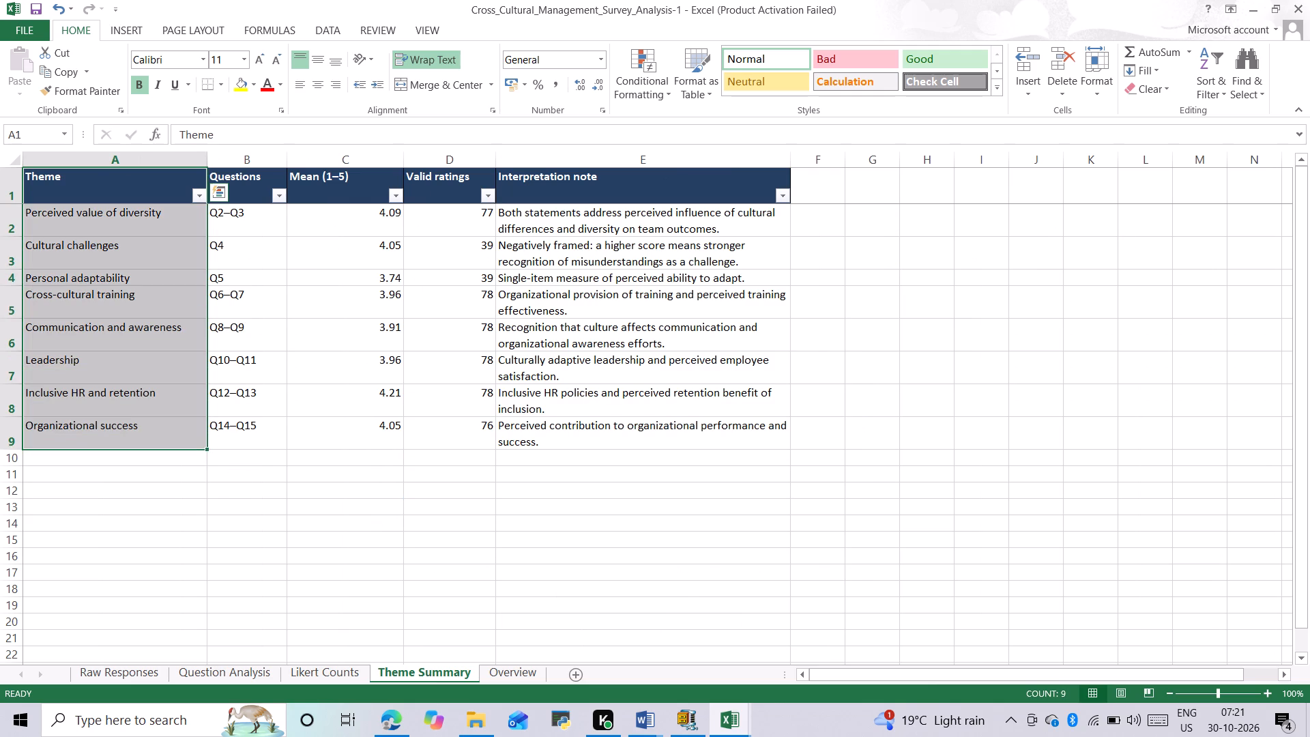
key(ctrl+c)
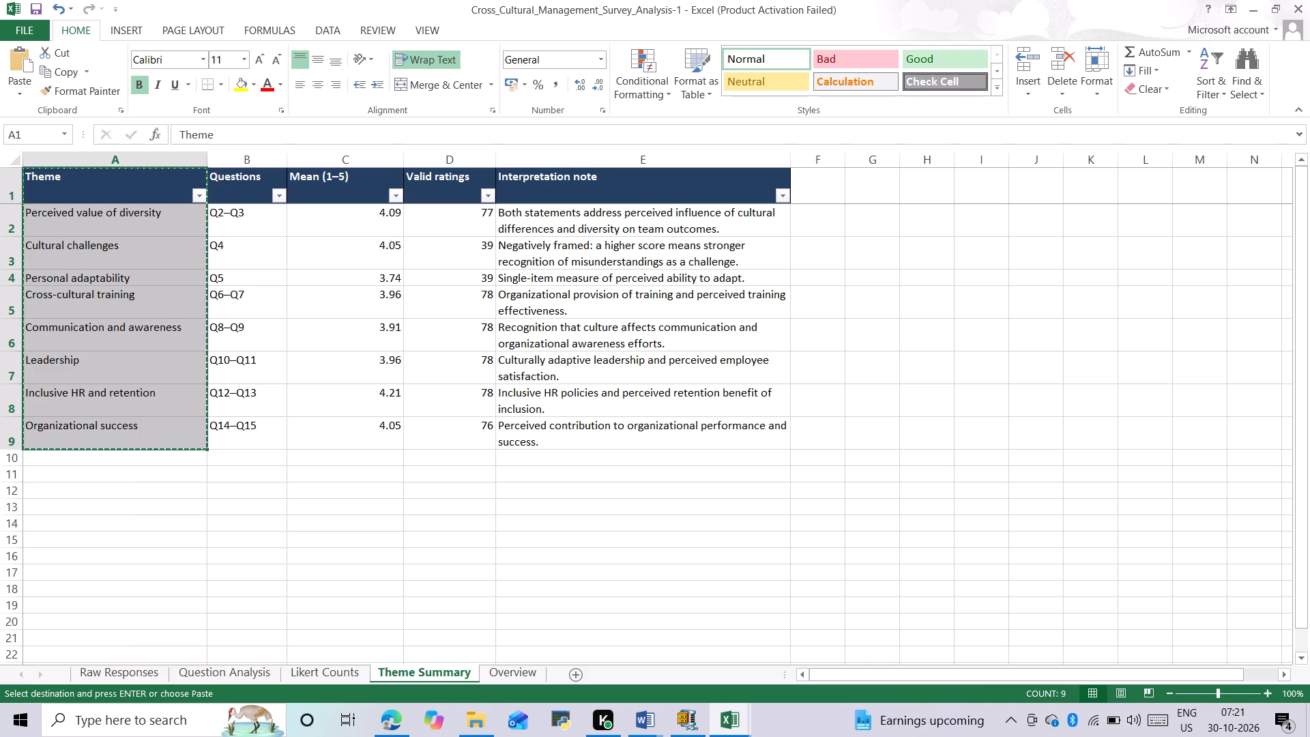
click(575, 673)
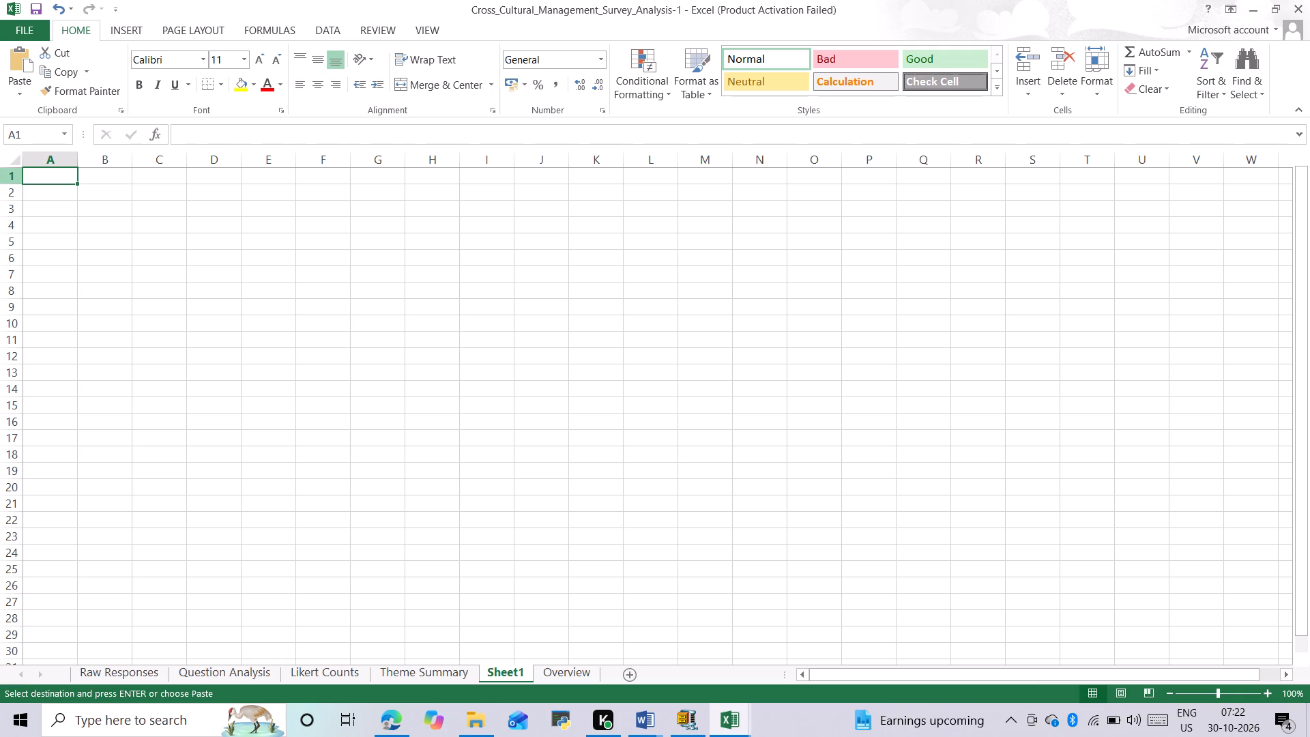
key(ctrl+v)
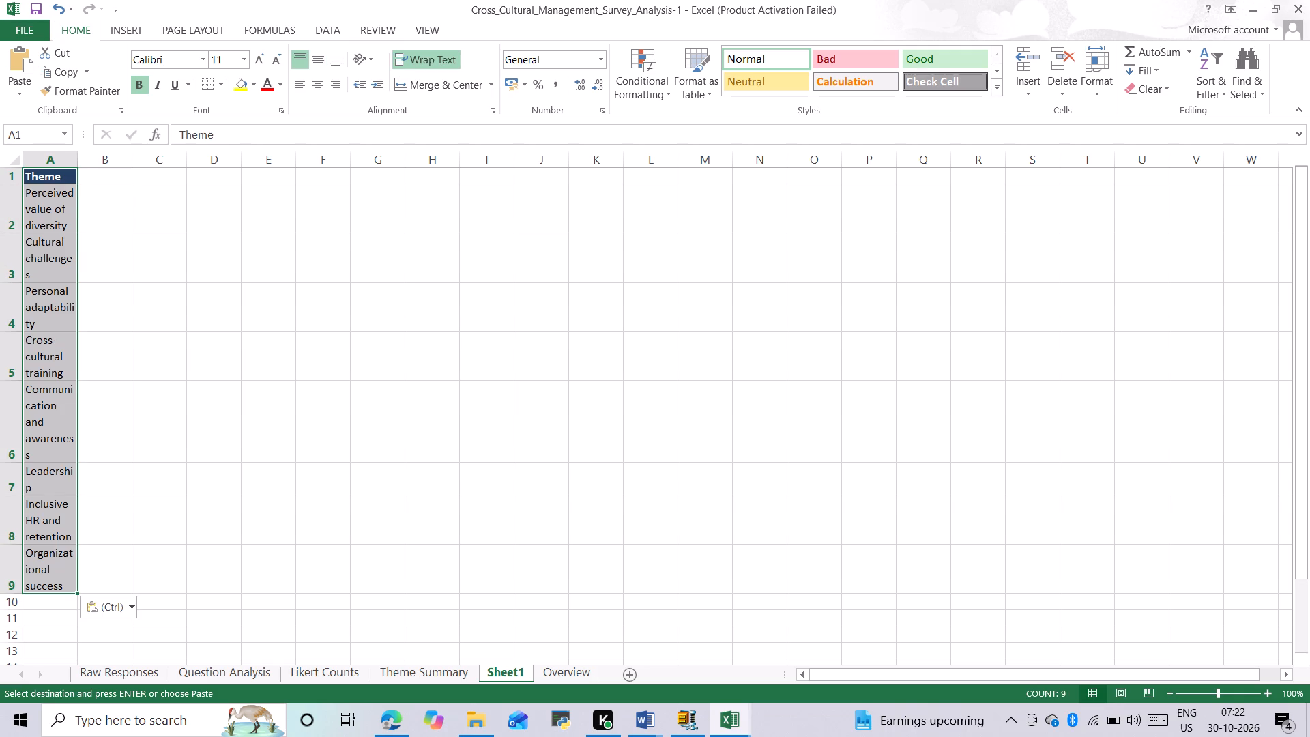
drag(75, 160, 236, 169)
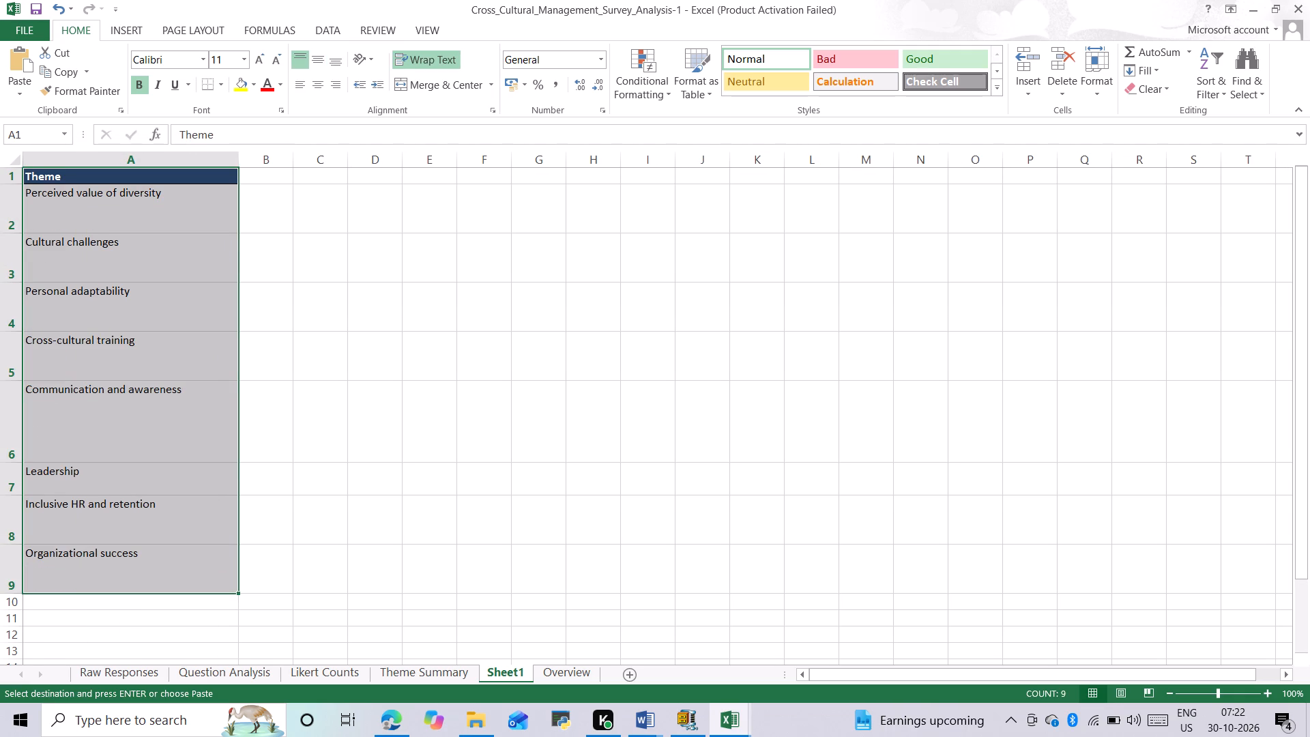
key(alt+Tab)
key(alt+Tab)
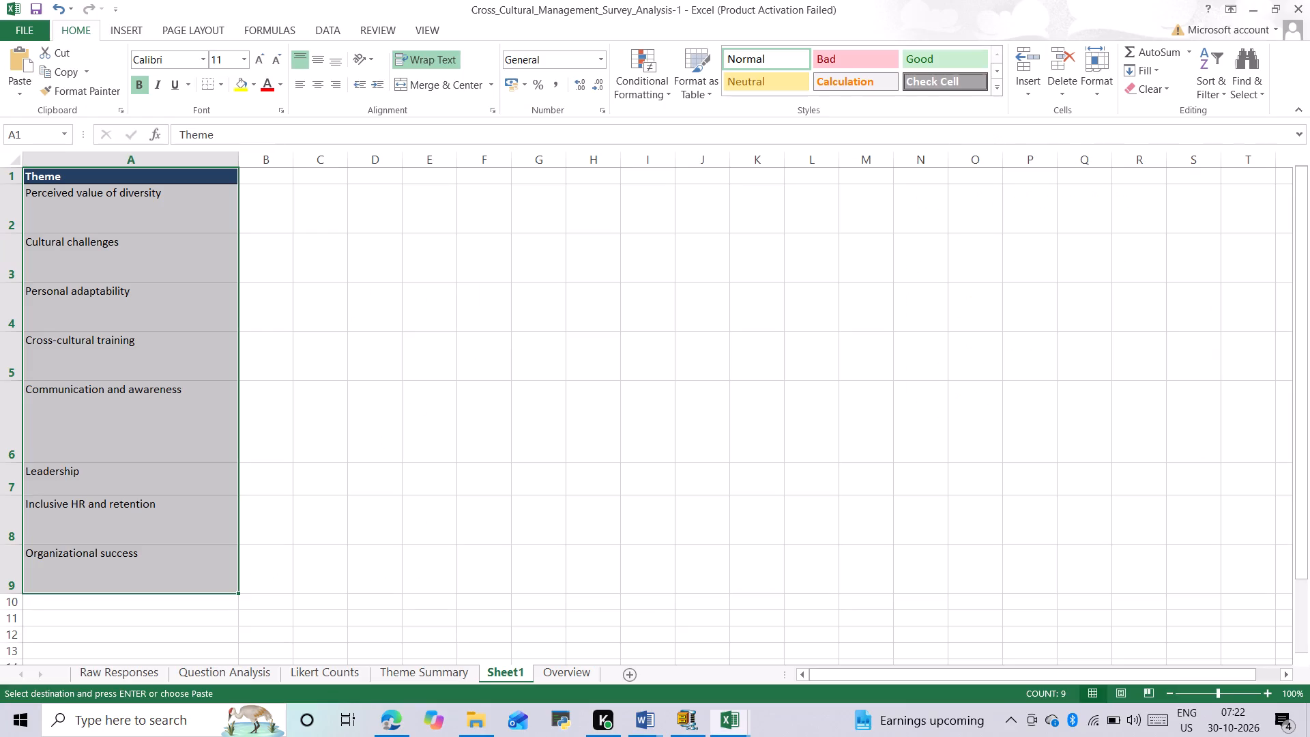
Copy the Mean (1–5) column C1:C9 from Theme Summary into Sheet1 starting at cell B1, beside the themes.
click(448, 674)
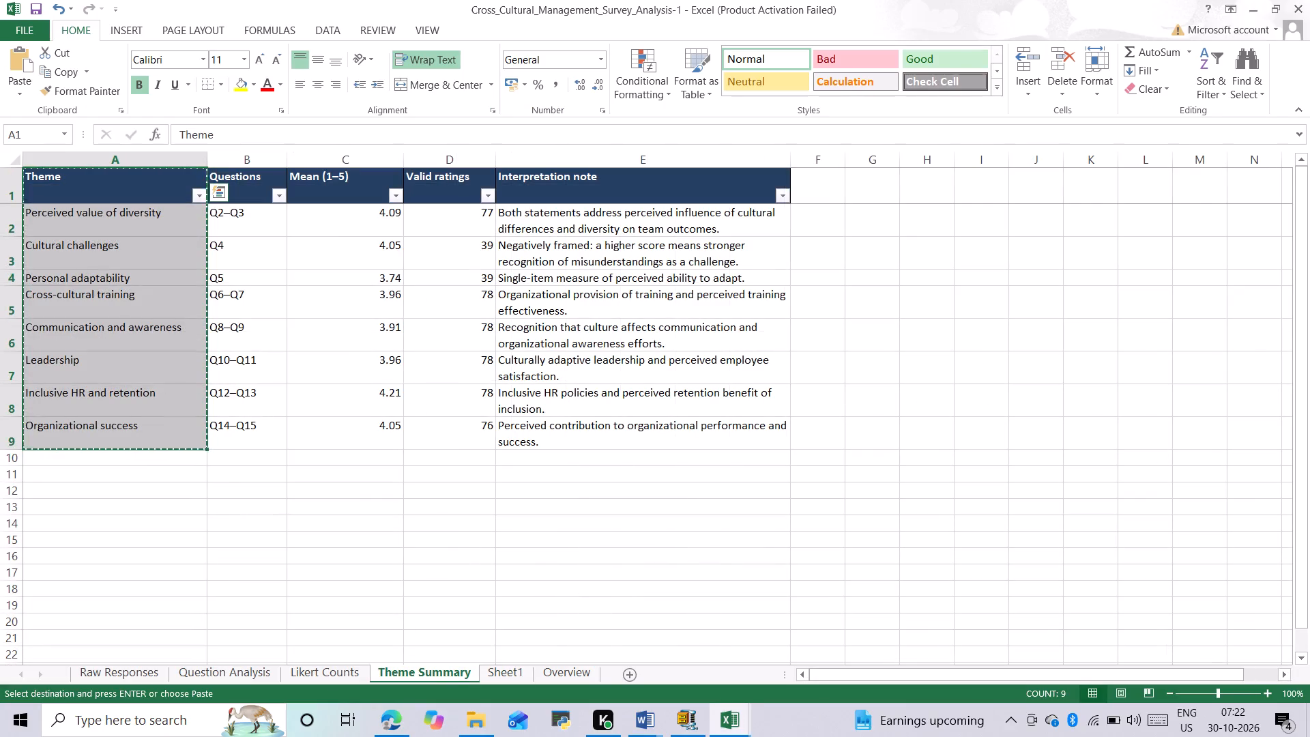
click(333, 196)
drag(333, 196, 371, 443)
key(ctrl+c)
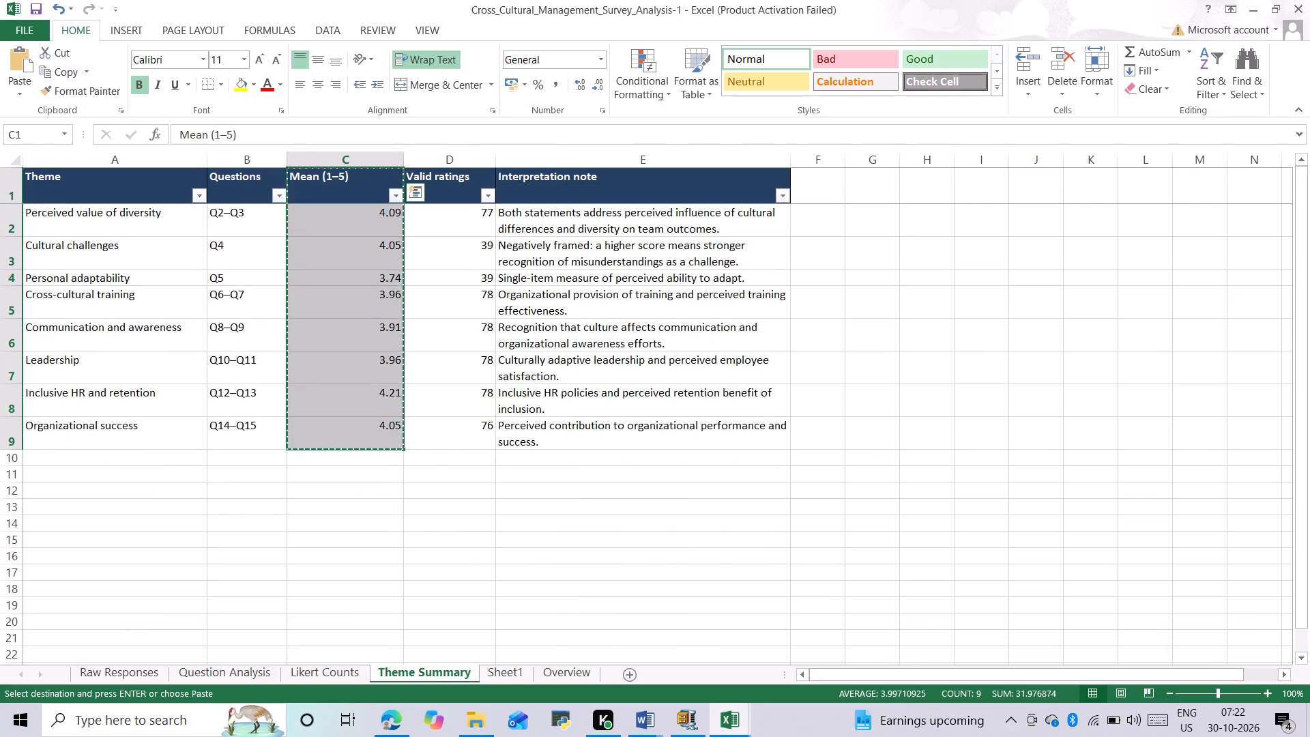
click(577, 674)
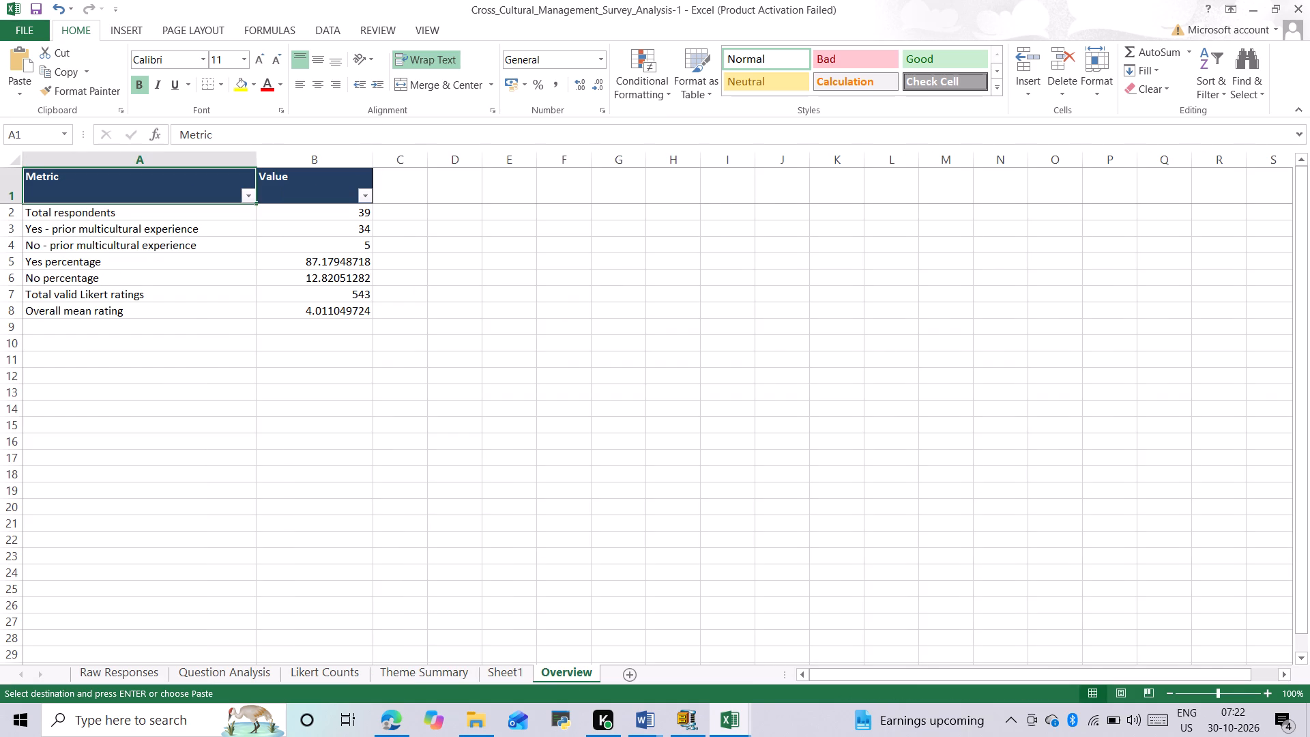
click(501, 678)
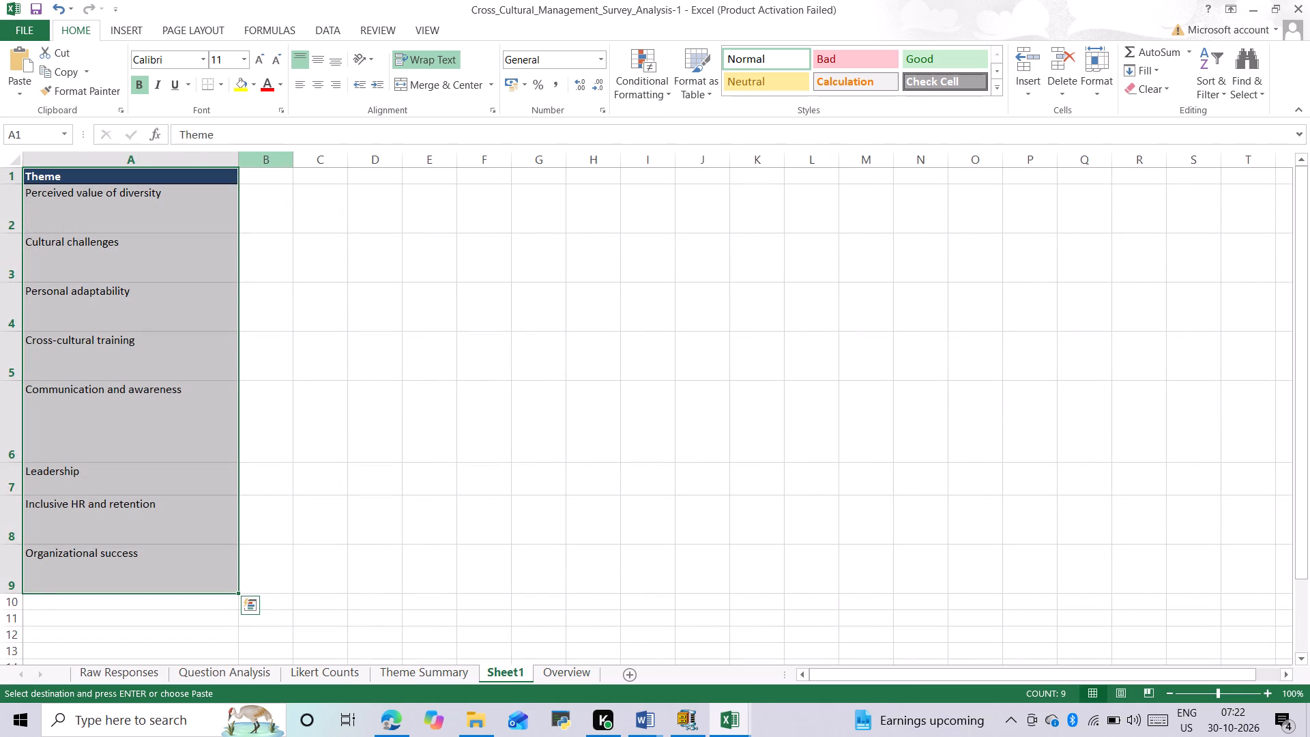
click(274, 180)
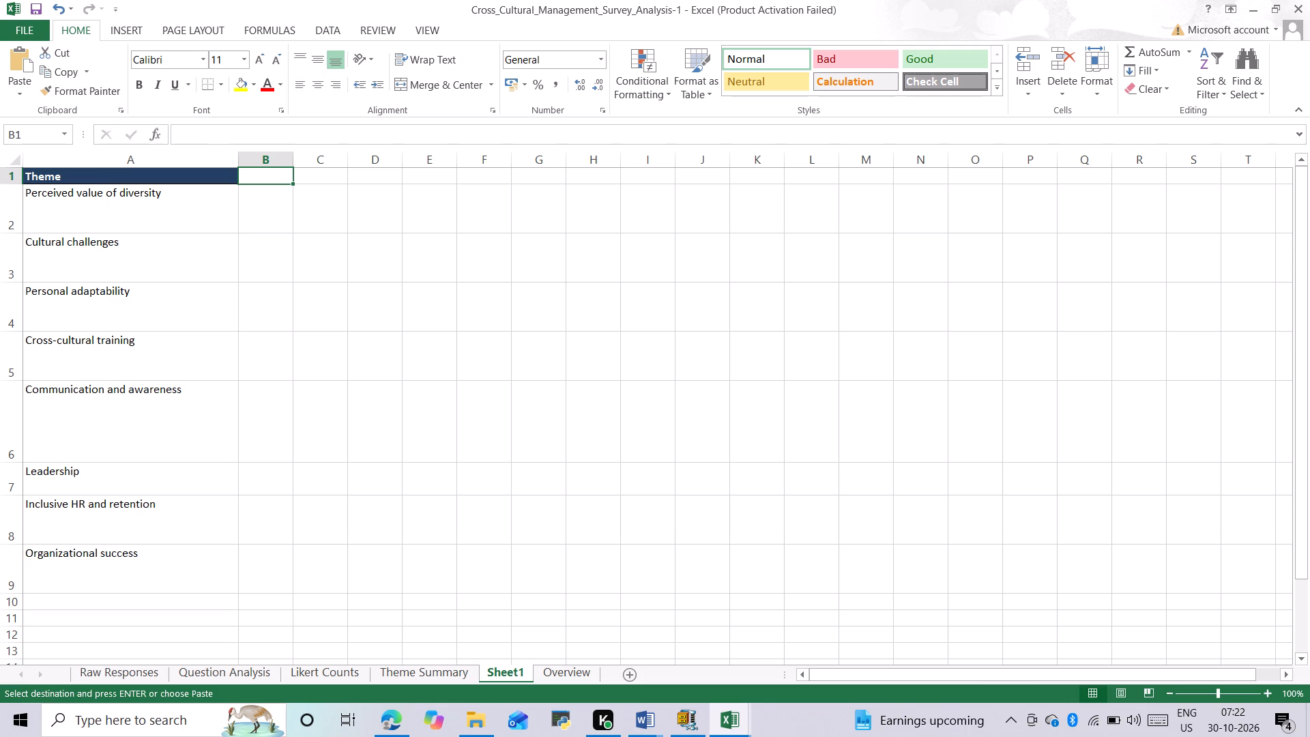
key(ctrl+v)
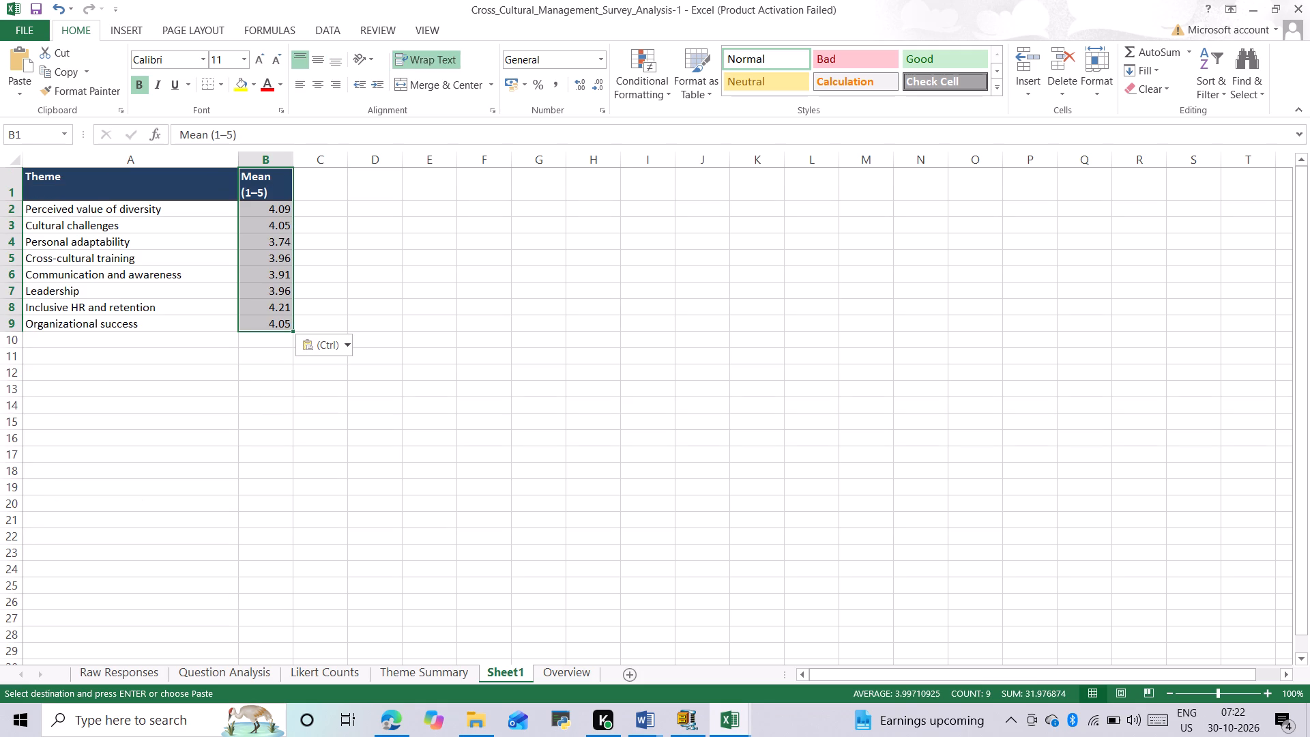
Insert a Clustered Bar chart from A1:B9 on Sheet1, with the themes as categories and Mean (1–5) as the single series.
drag(90, 185, 291, 327)
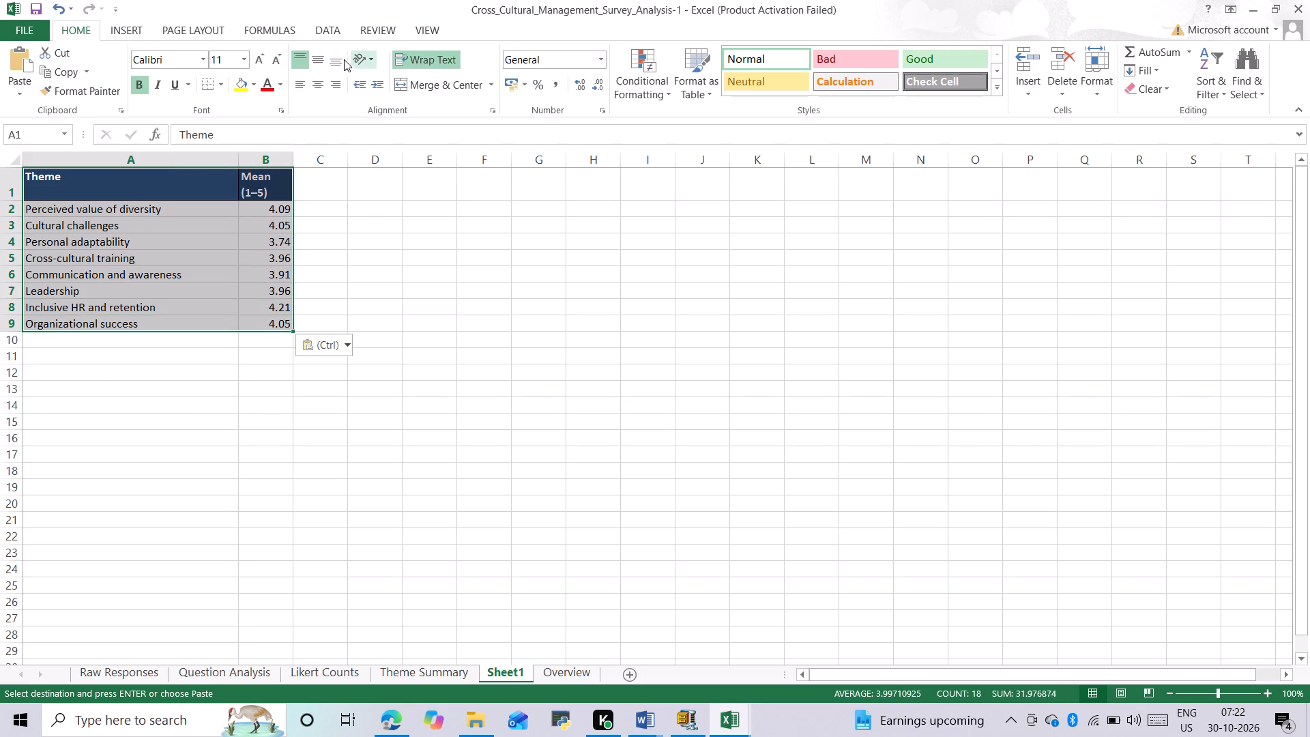
click(131, 33)
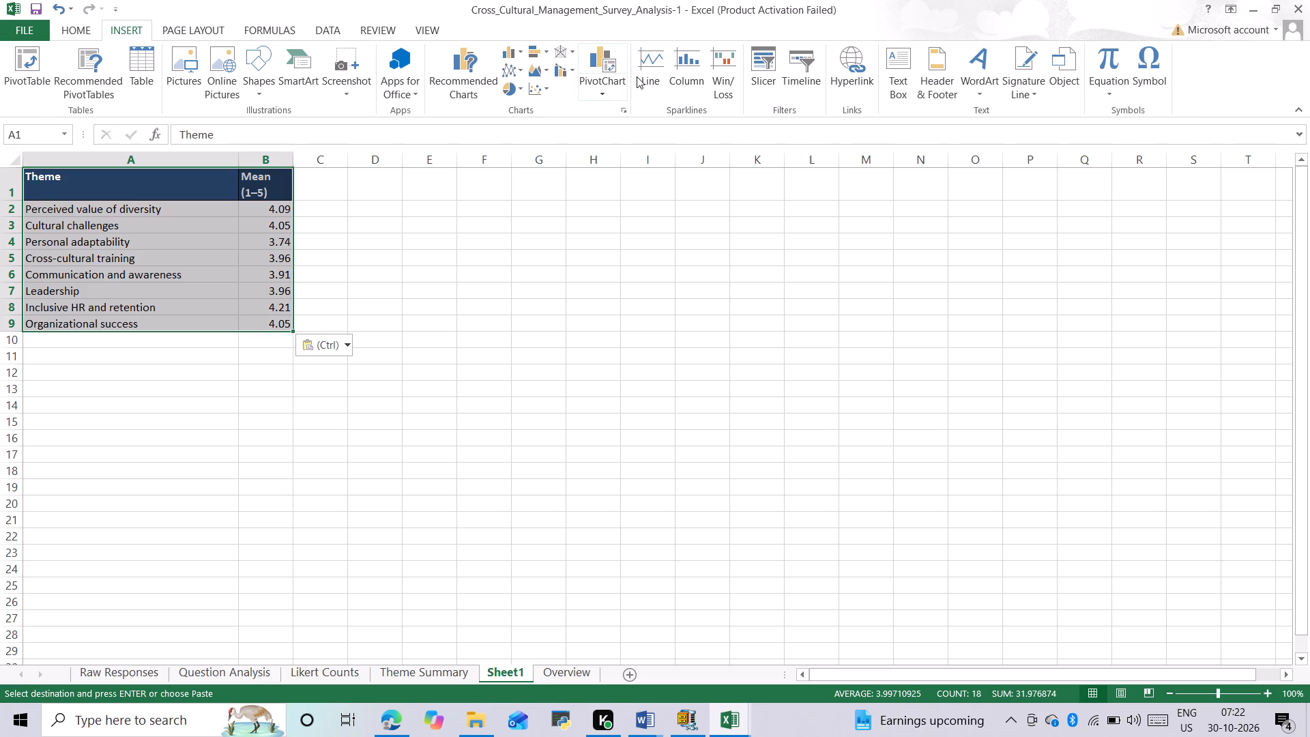
click(622, 113)
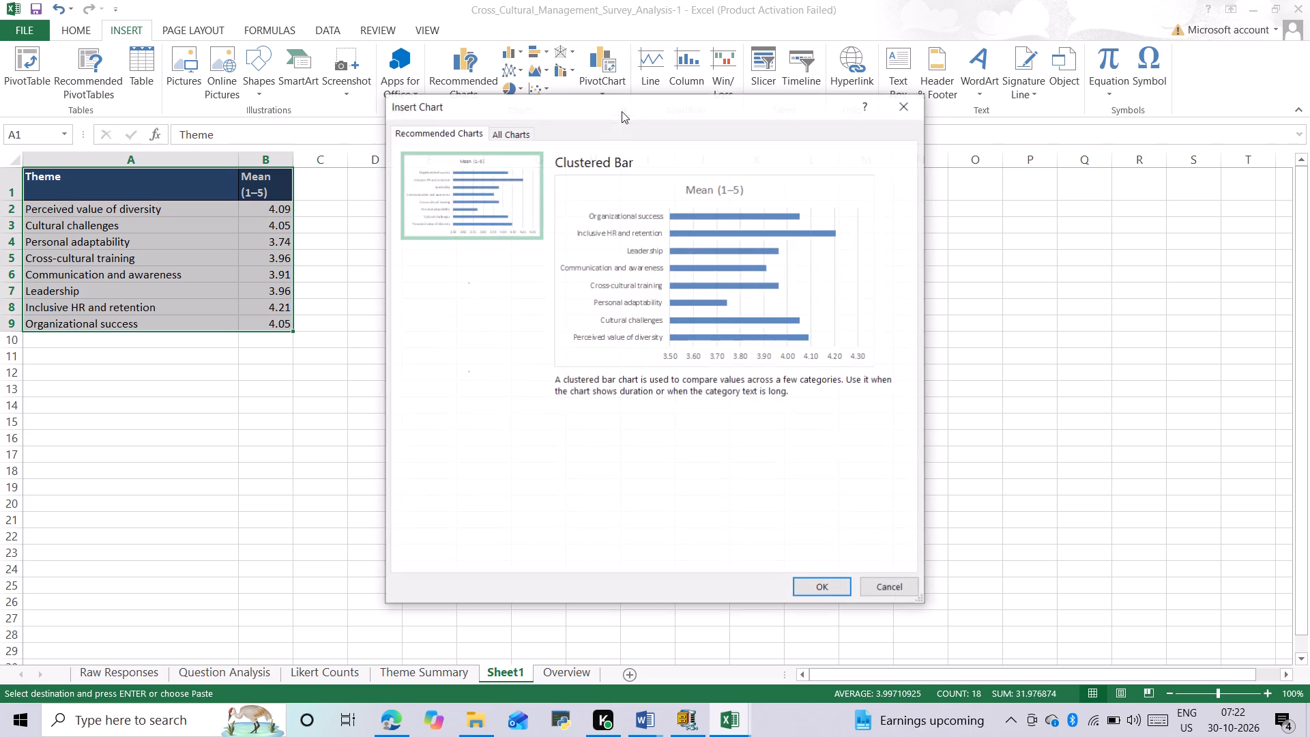
click(516, 132)
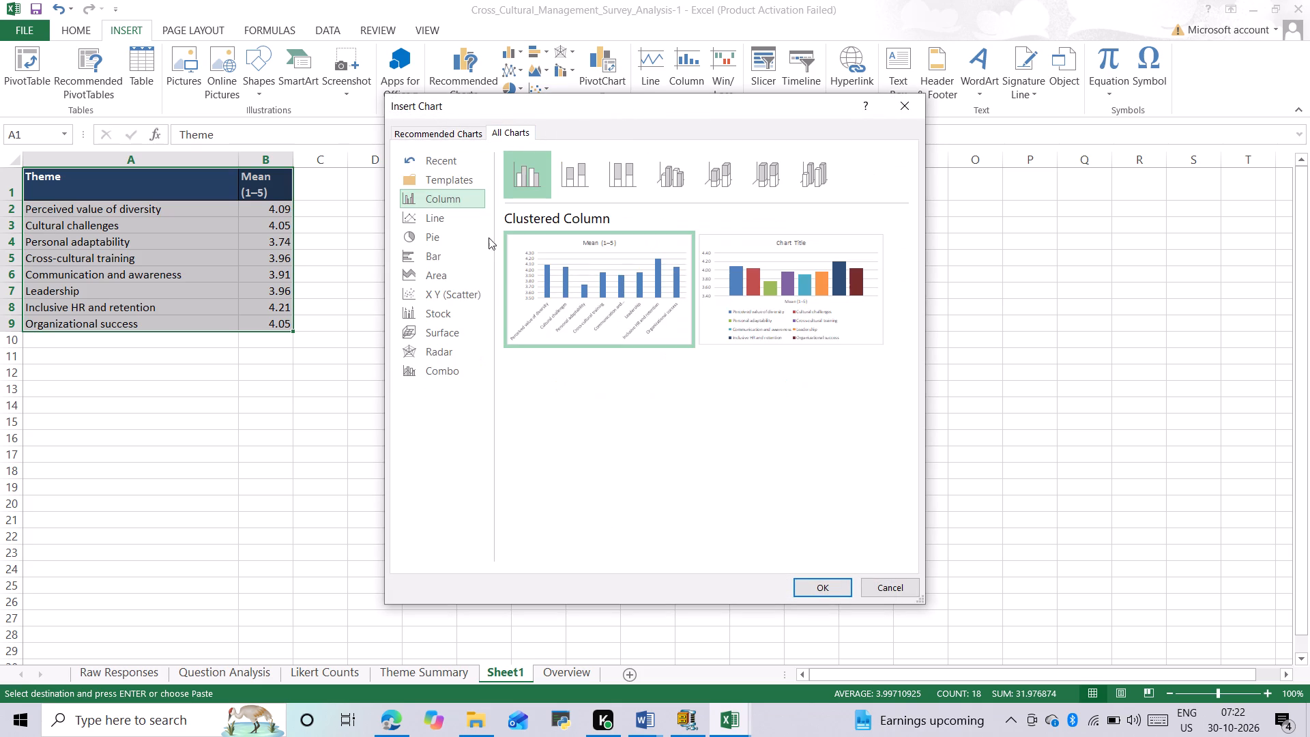
click(464, 250)
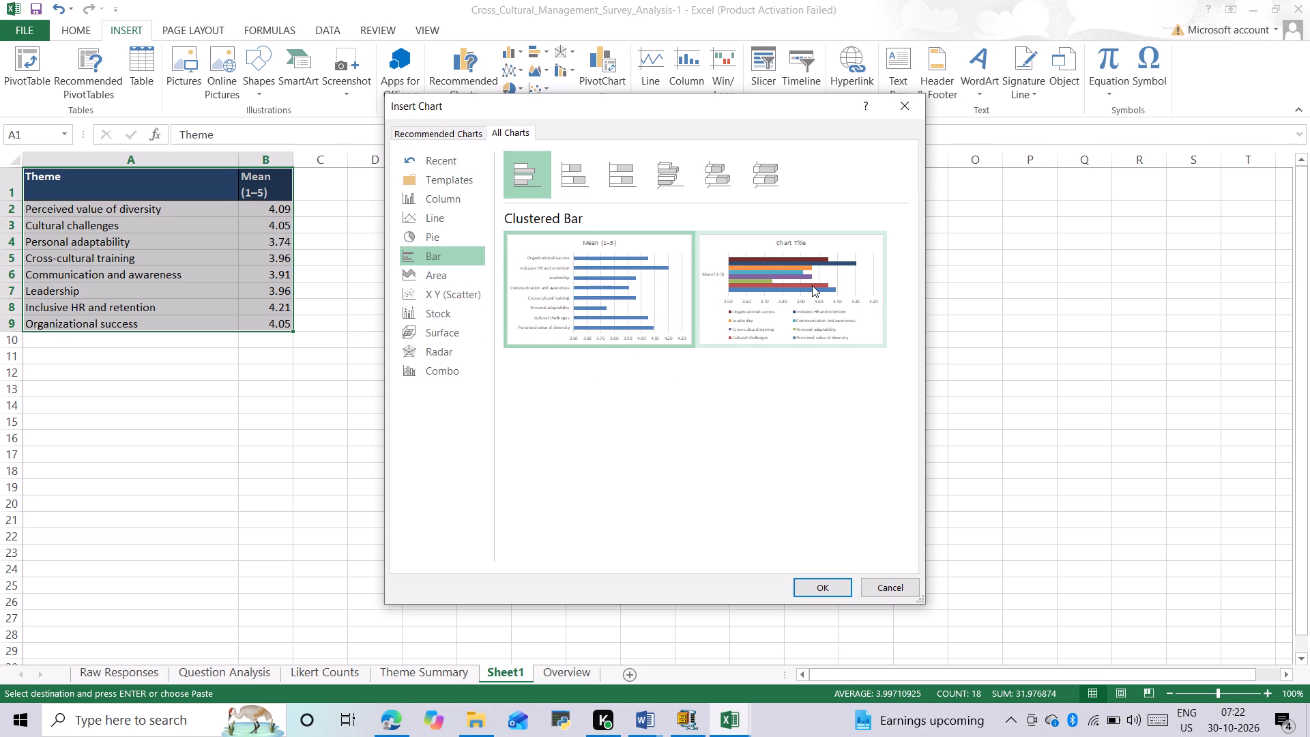
click(625, 300)
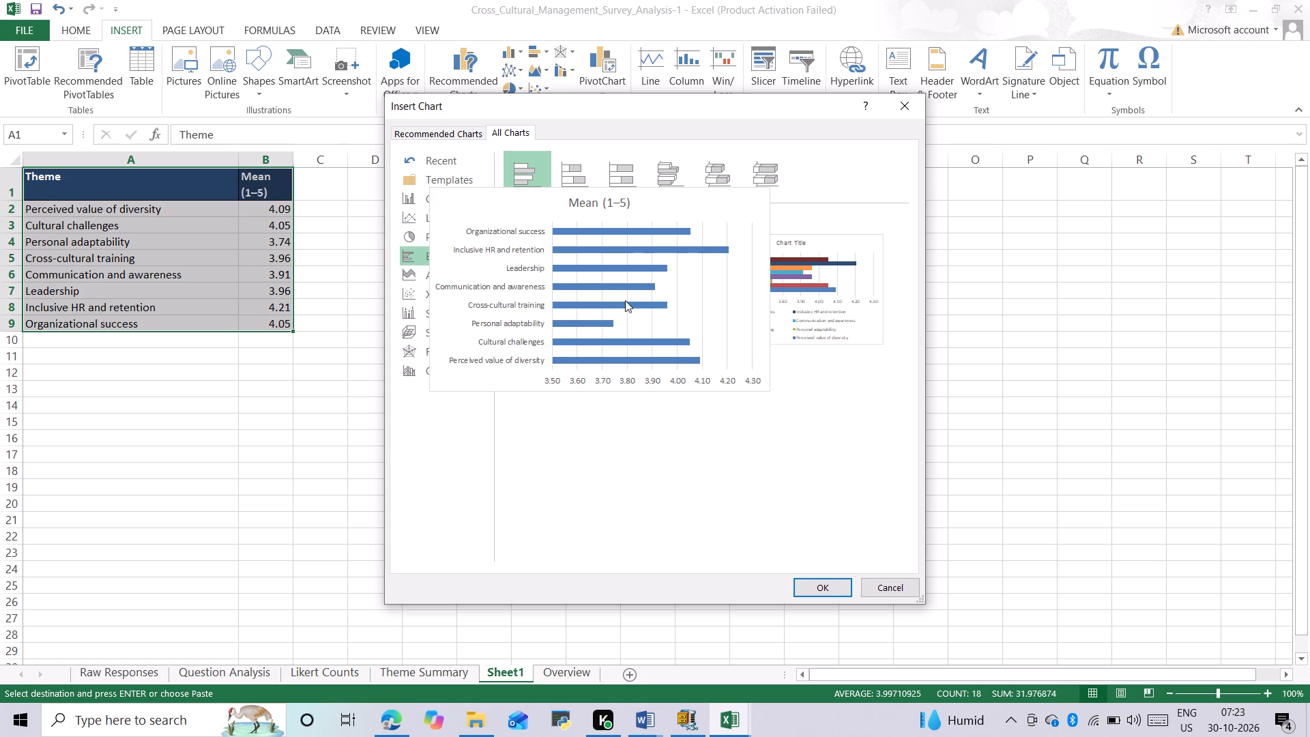
click(626, 327)
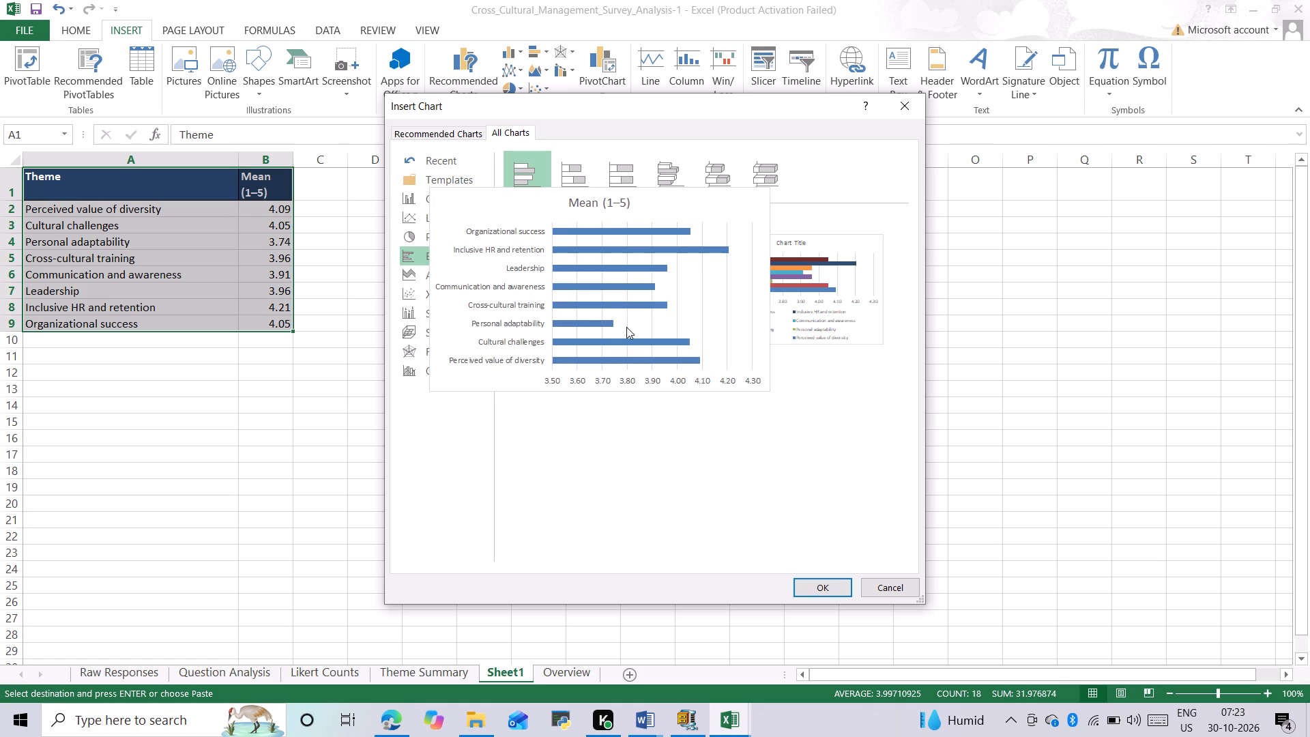
right_click(626, 327)
right_click(626, 327)
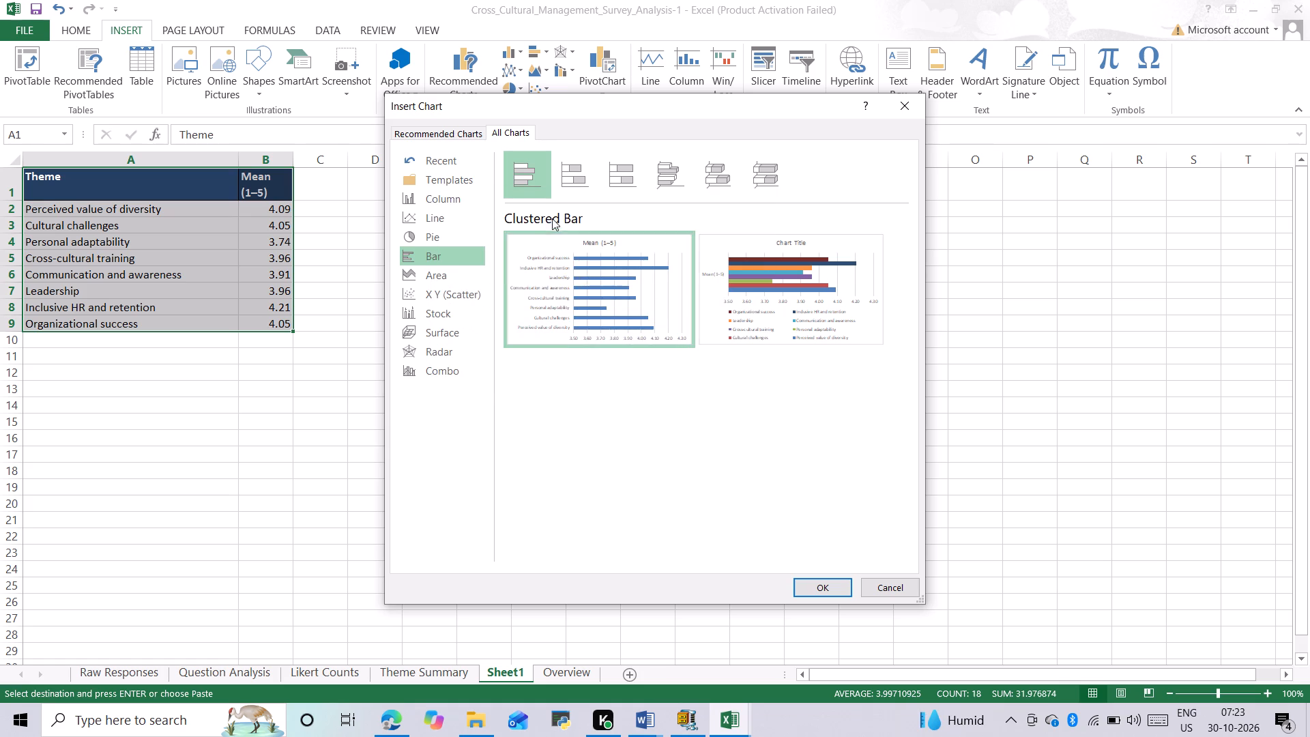
click(609, 298)
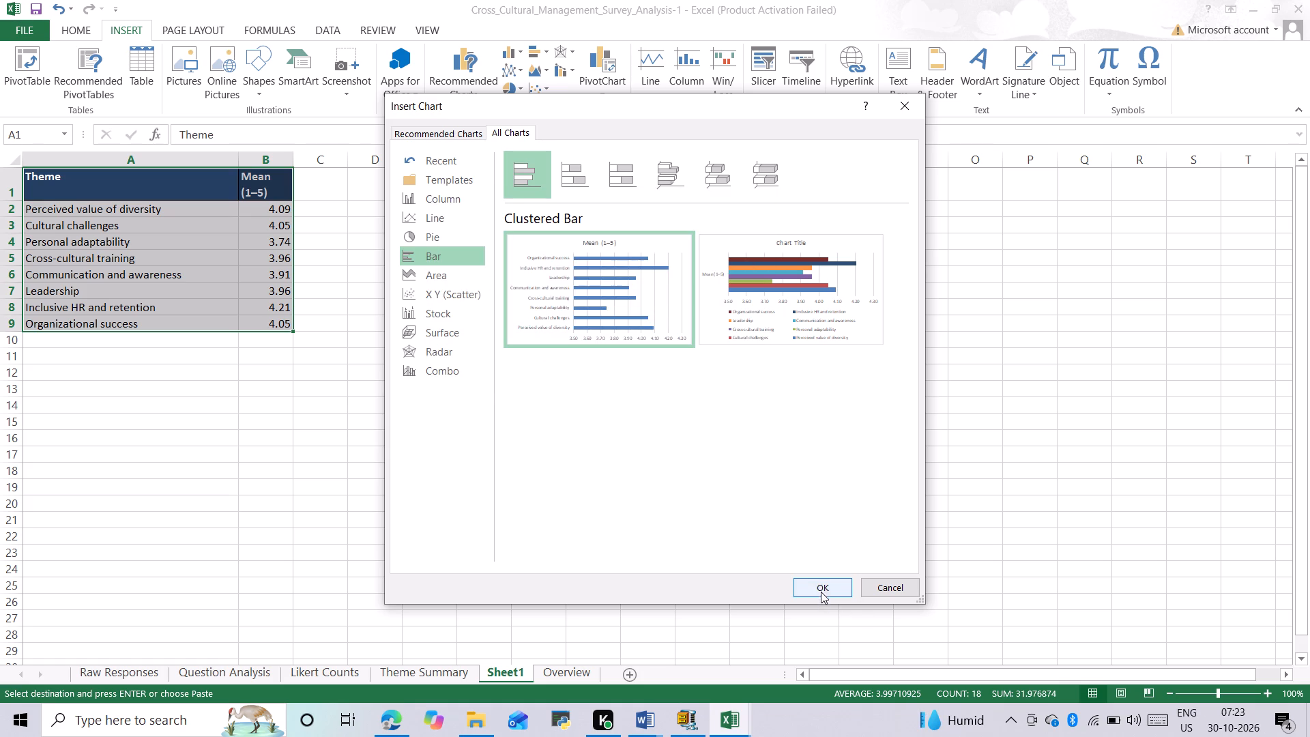
click(821, 590)
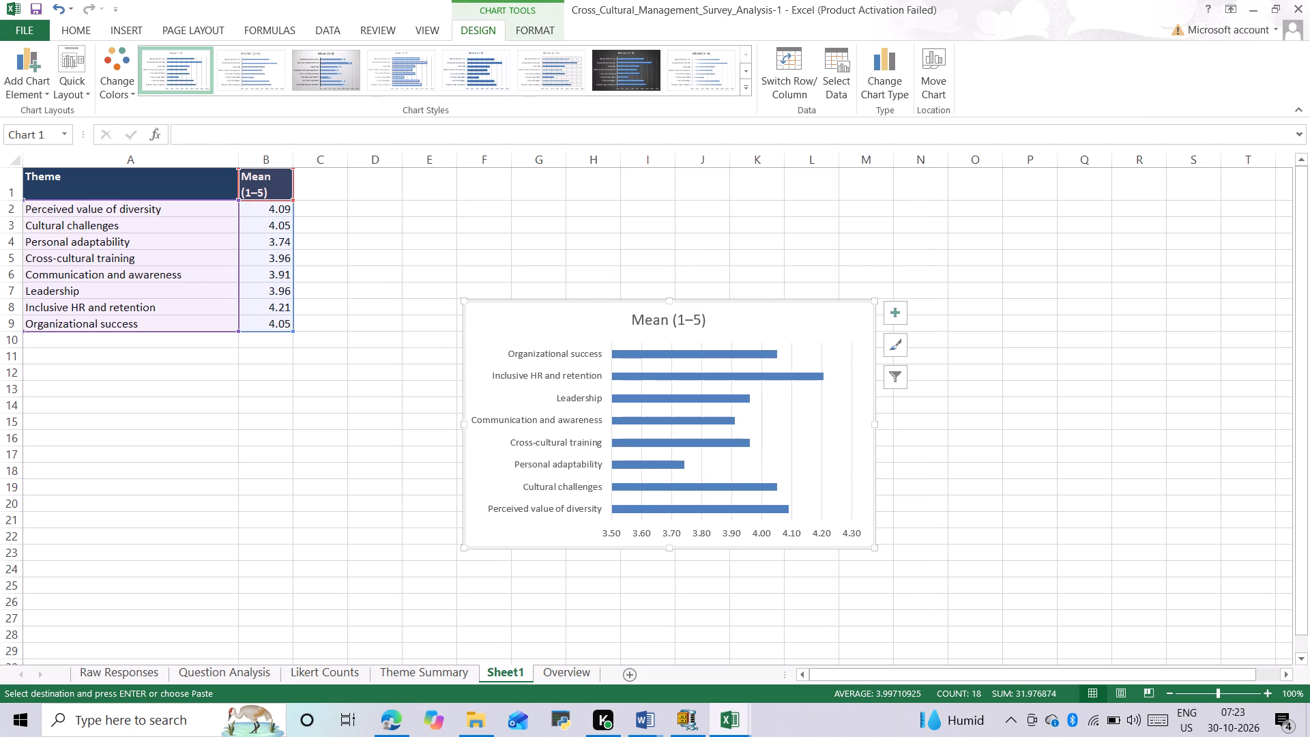
Set the maximum bound of the theme chart's horizontal value axis to 5.
double_click(668, 534)
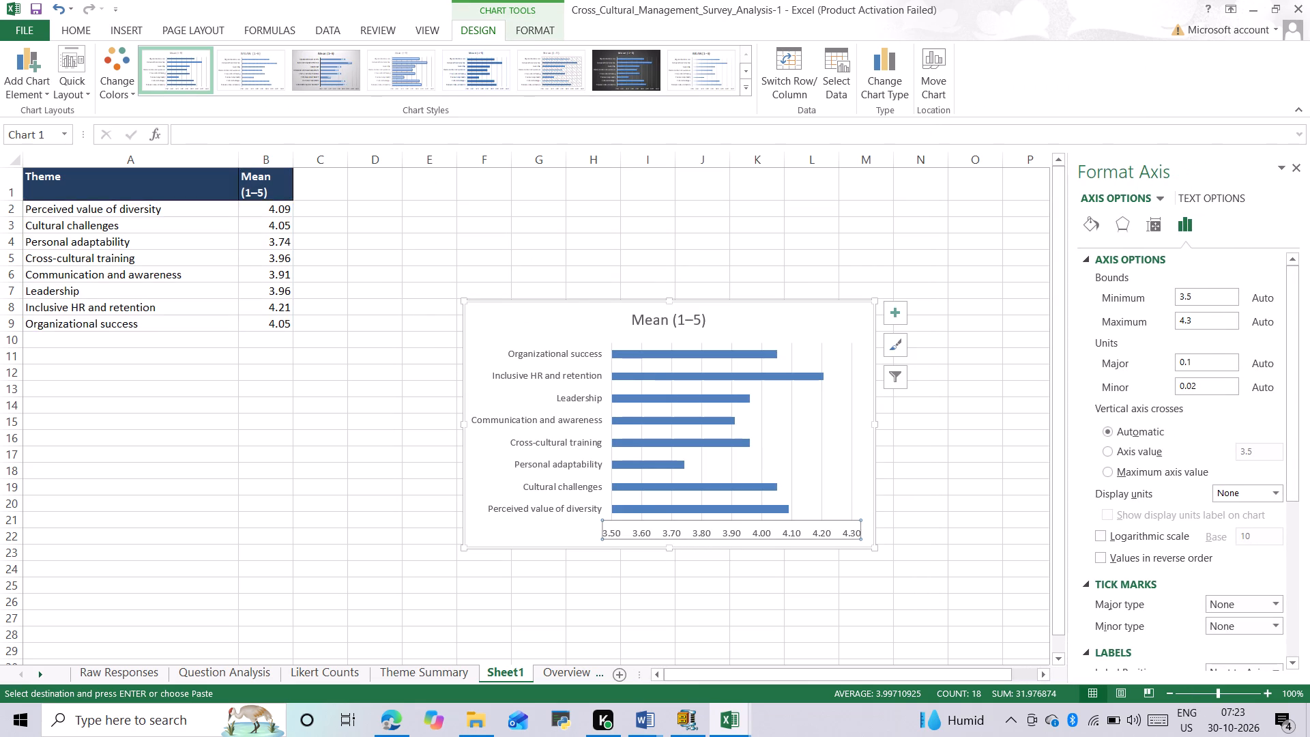
click(1208, 321)
key(BackSpace)
key(BackSpace)
key(BackSpace)
key(BackSpace)
key(BackSpace)
key(BackSpace)
key(BackSpace)
key(BackSpace)
key(5)
key(Return)
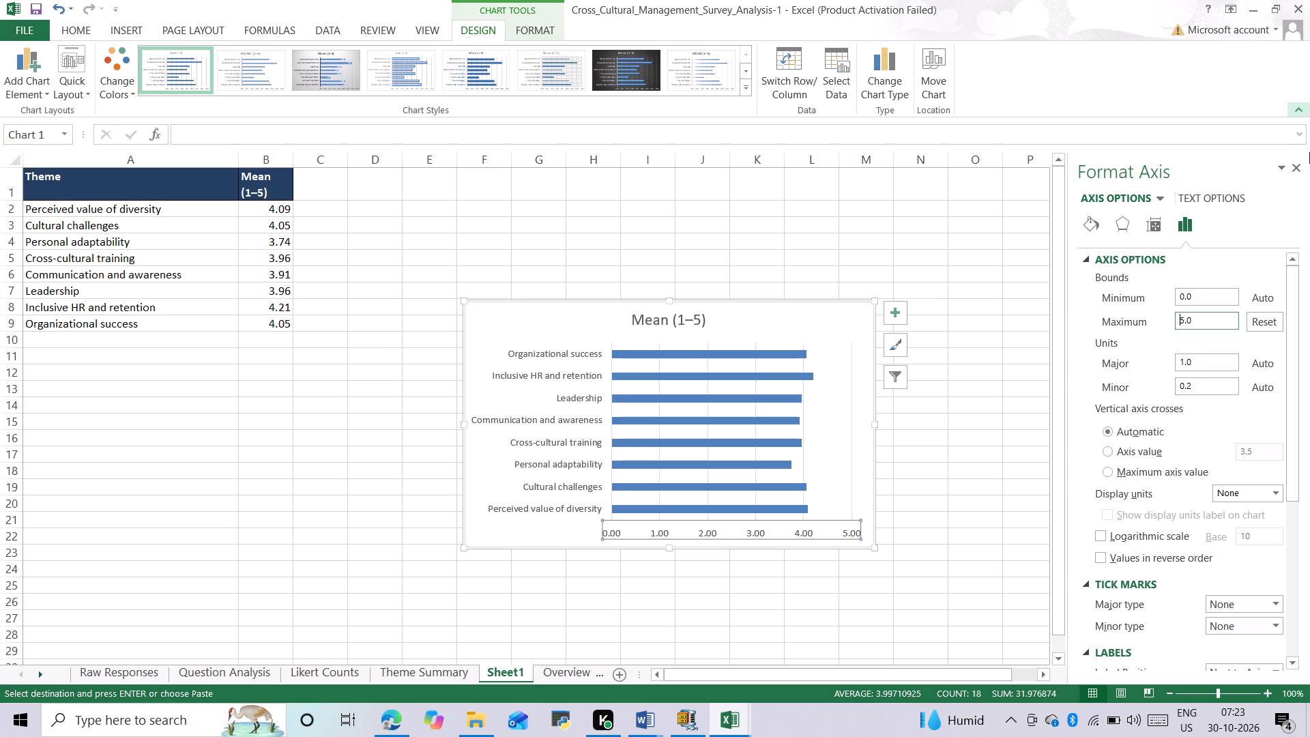
Finish the axis formatting and open the theme chart's title for editing.
click(1297, 169)
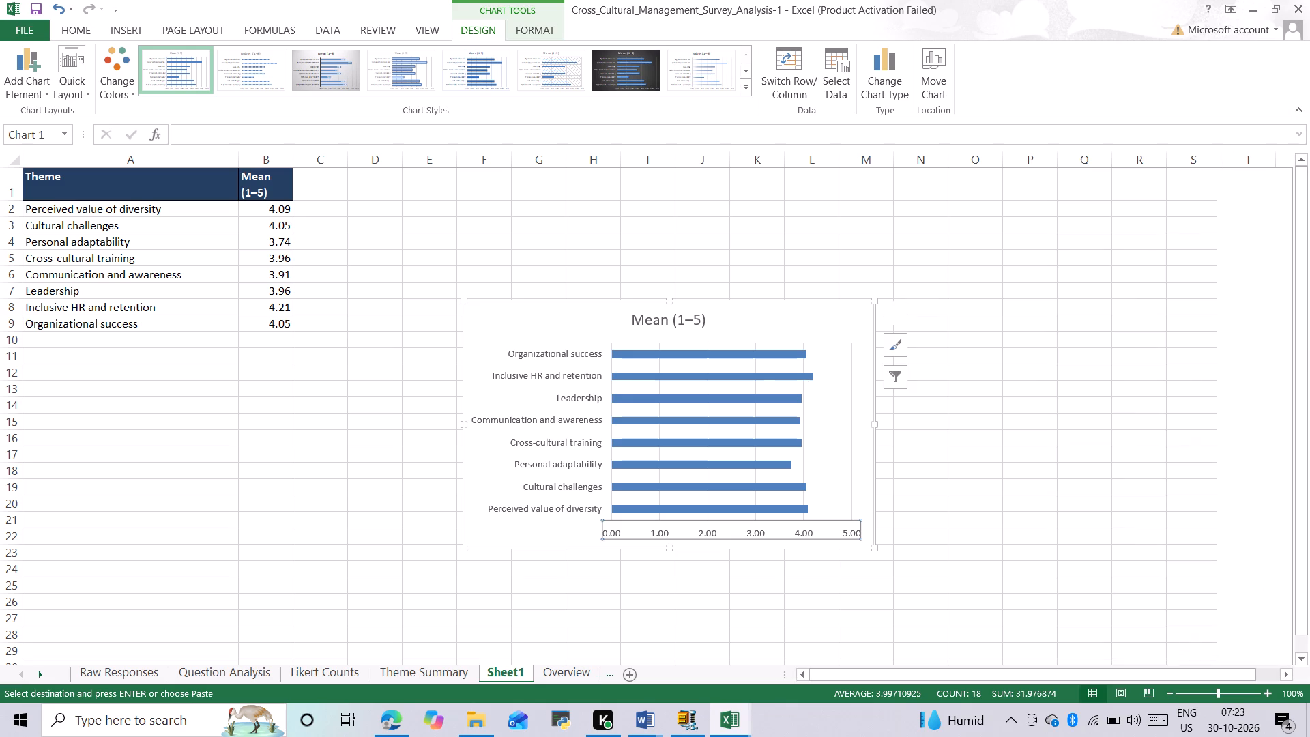
double_click(691, 315)
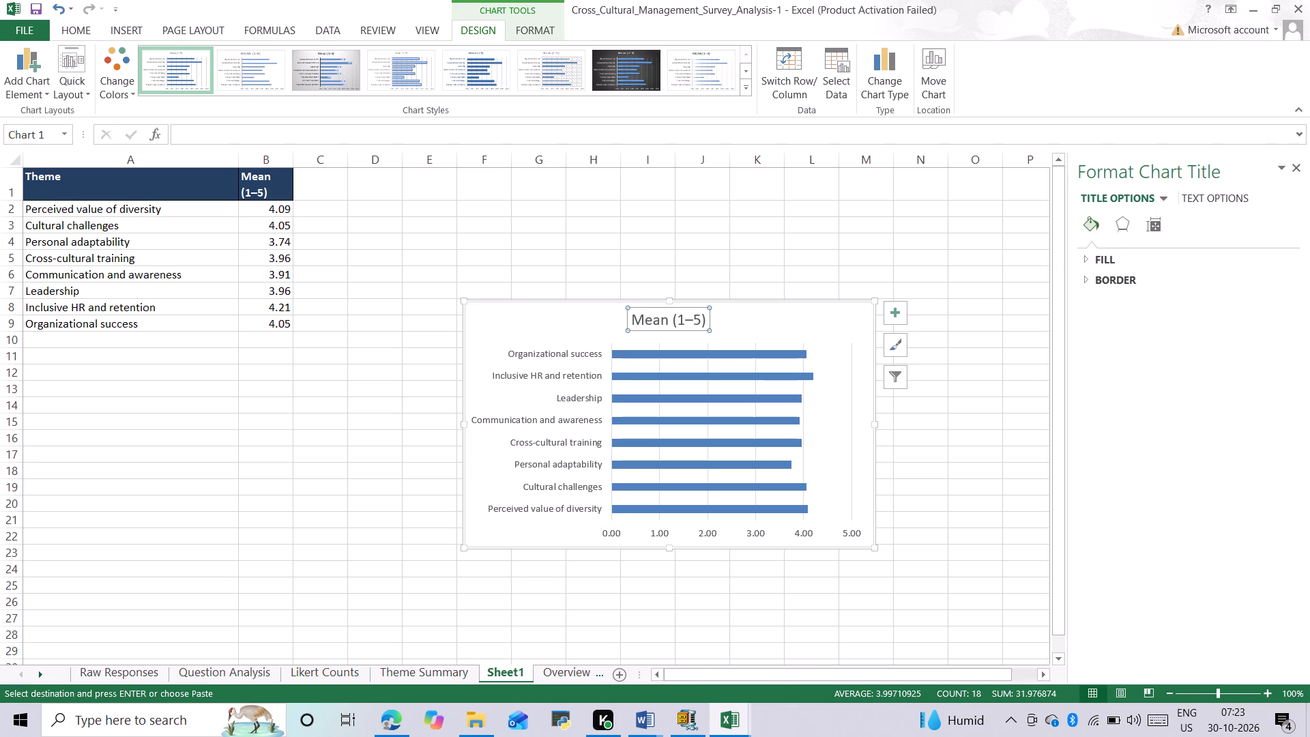
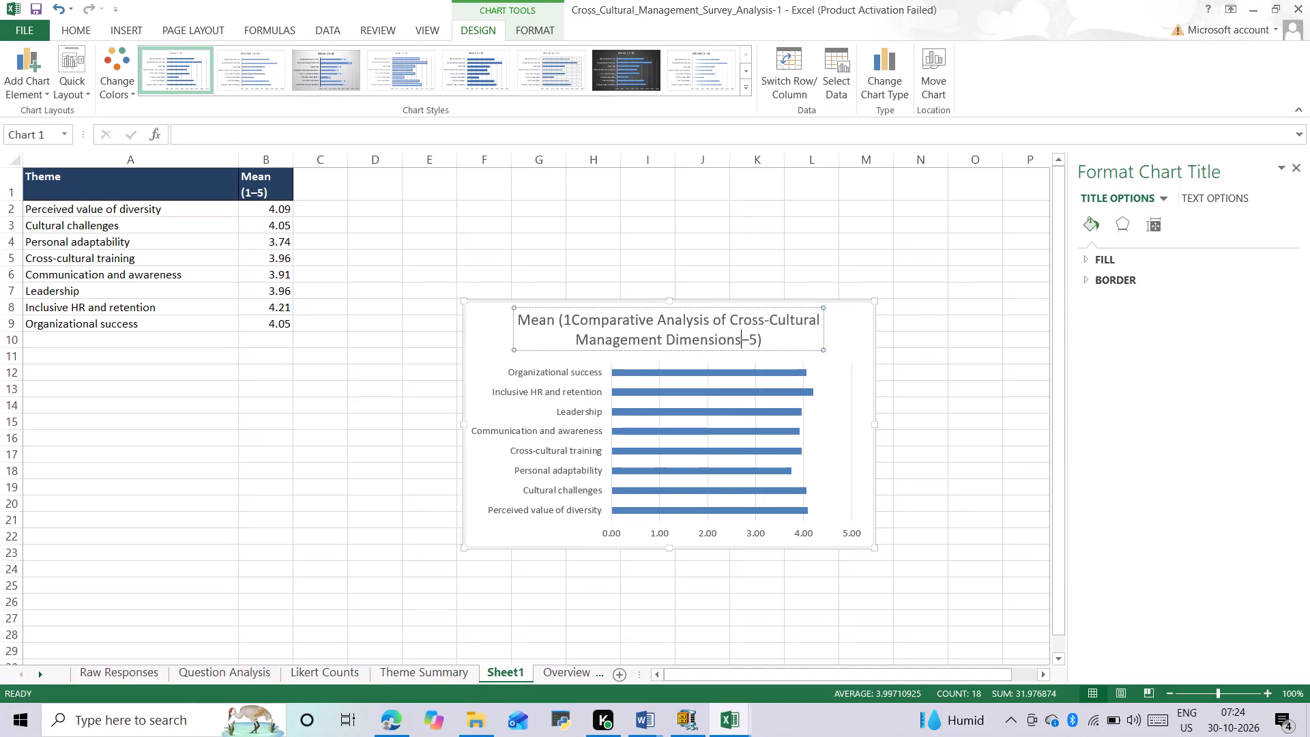
Finish the chart title edit, keeping the inserted text "Comparative Analysis of Cross-Cultural Management Dimensions" without an extra line break.
key(Return)
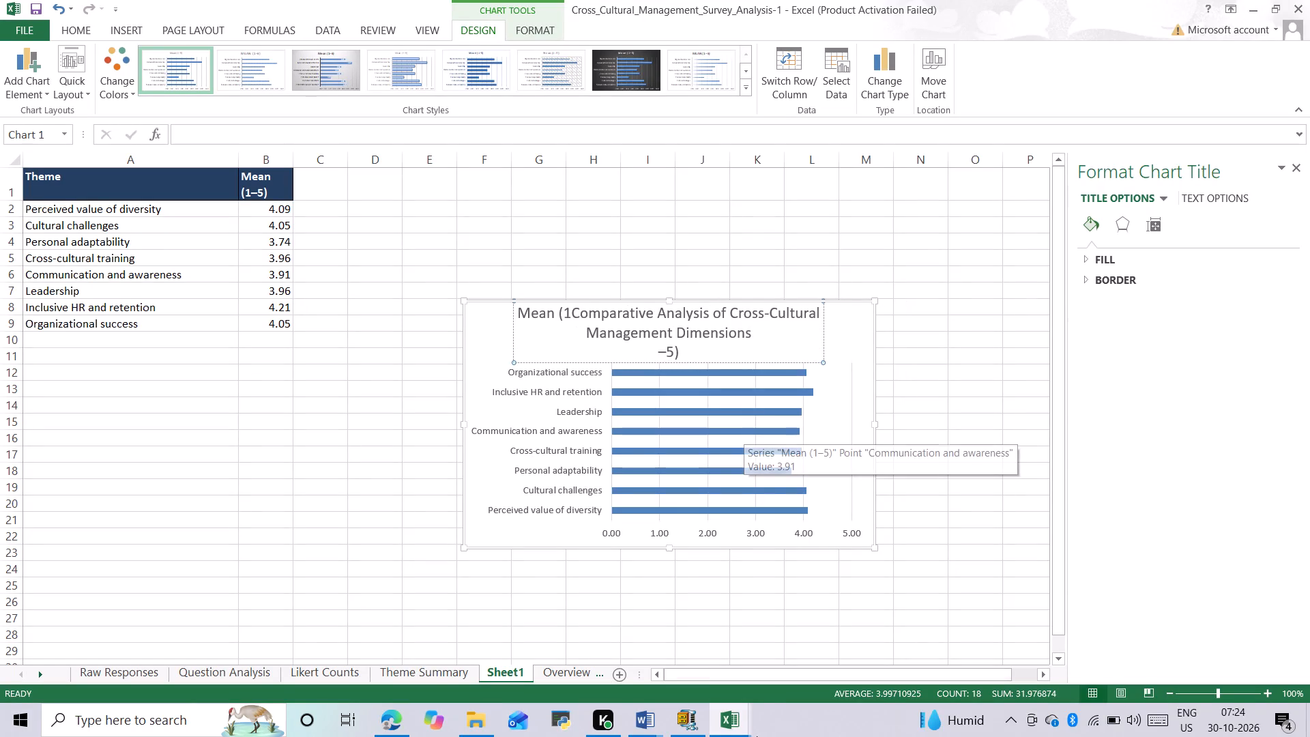
key(BackSpace)
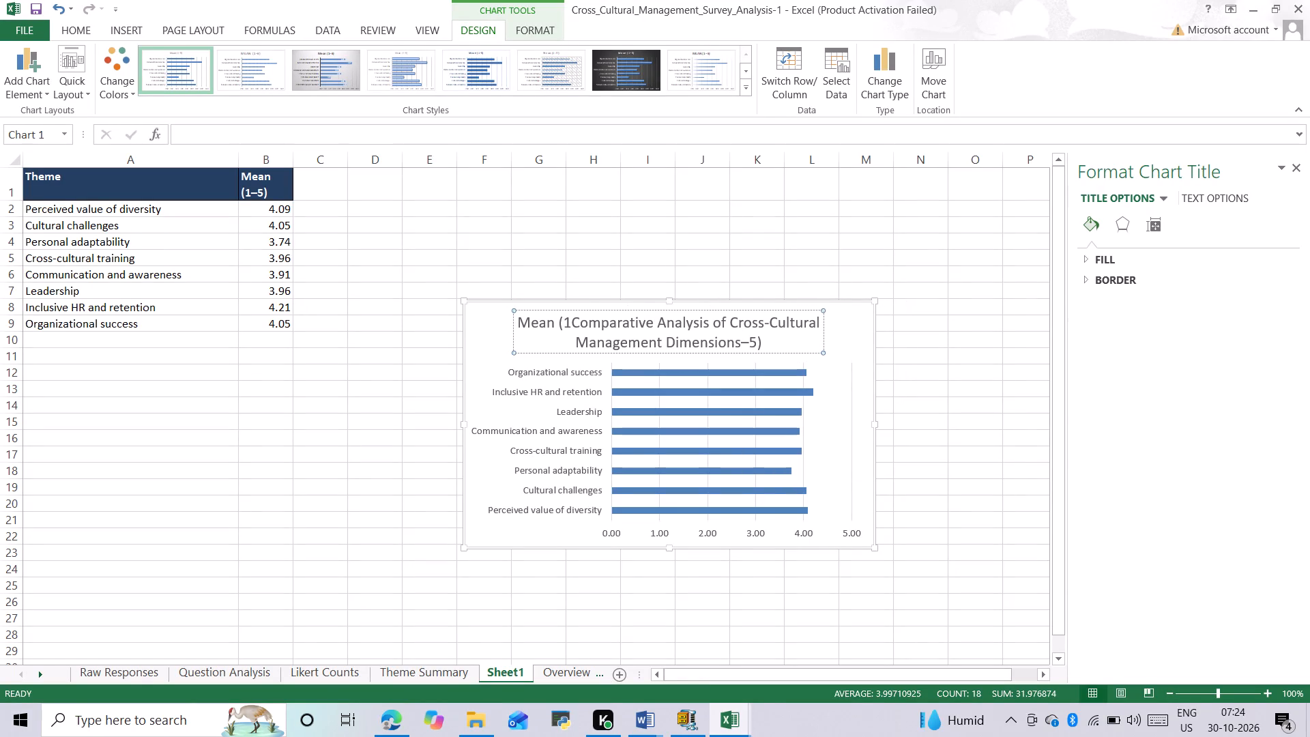
click(654, 618)
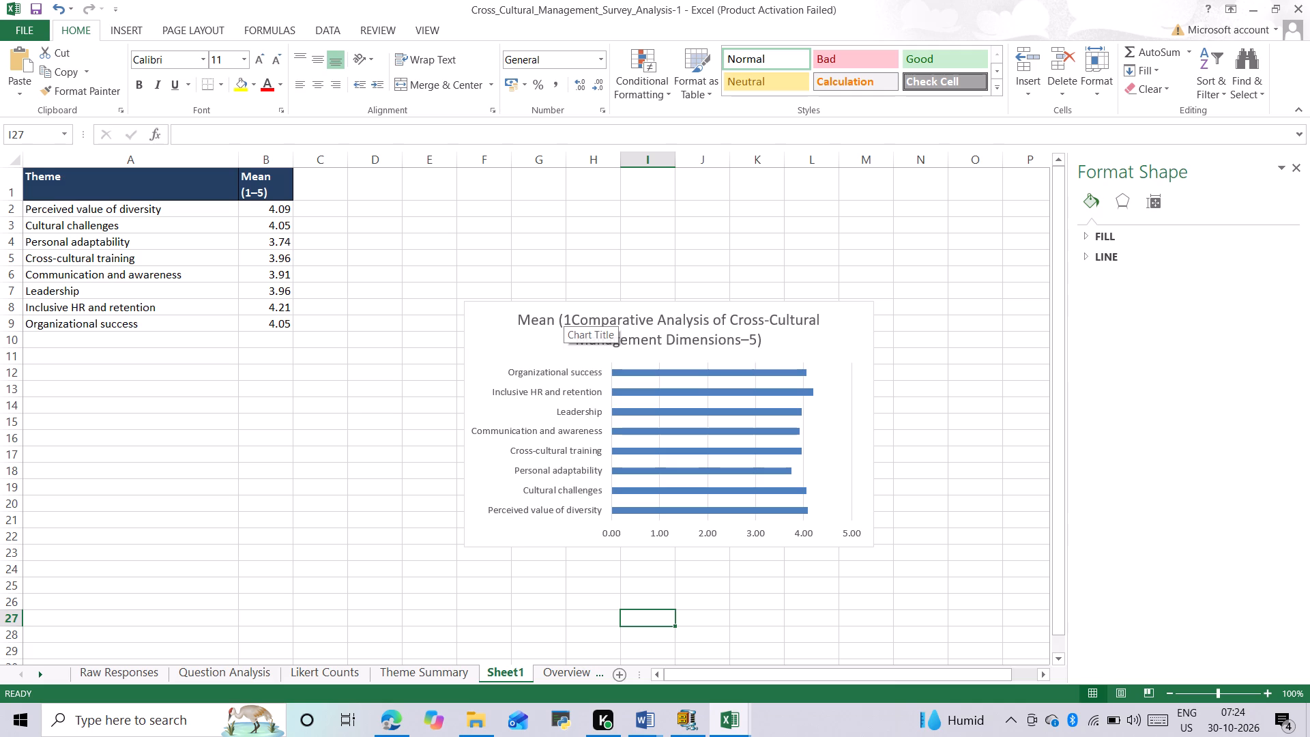
Move the theme bar chart directly below the data table on Sheet1, spanning about rows 10 to 25.
drag(504, 320, 18, 364)
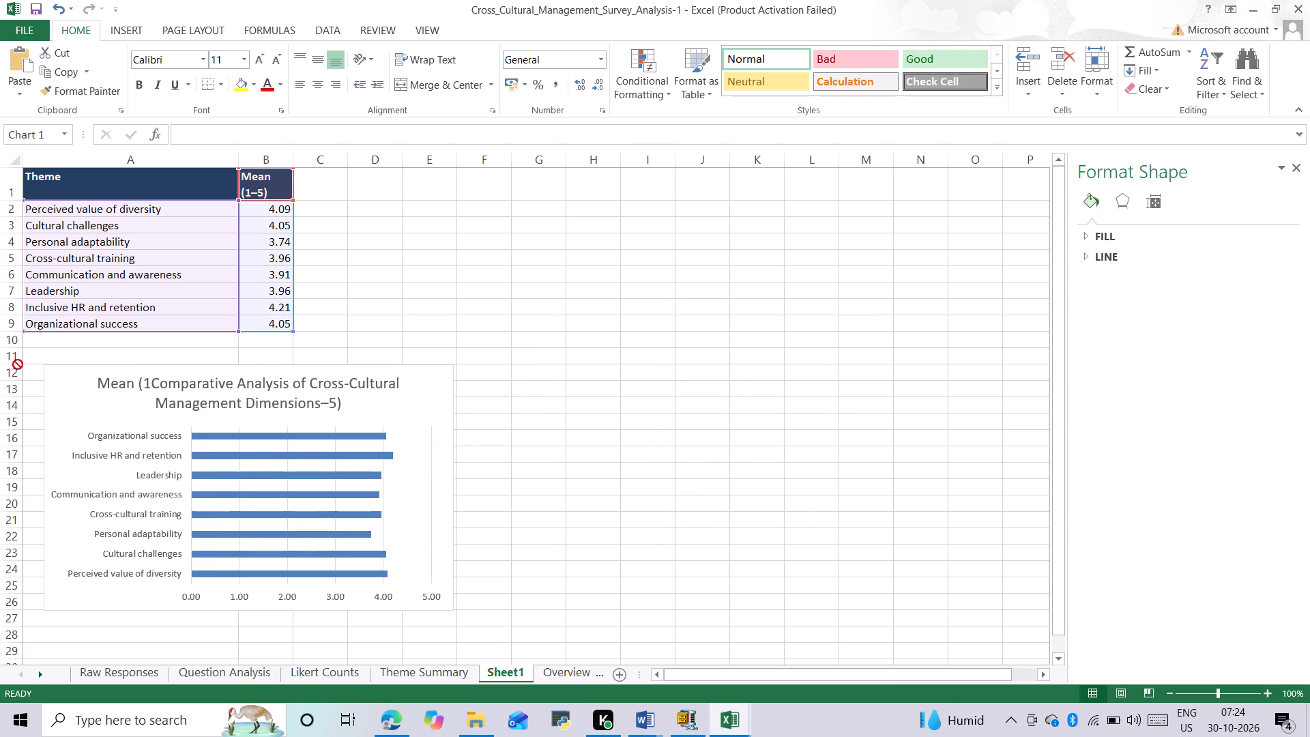
drag(18, 364, 101, 363)
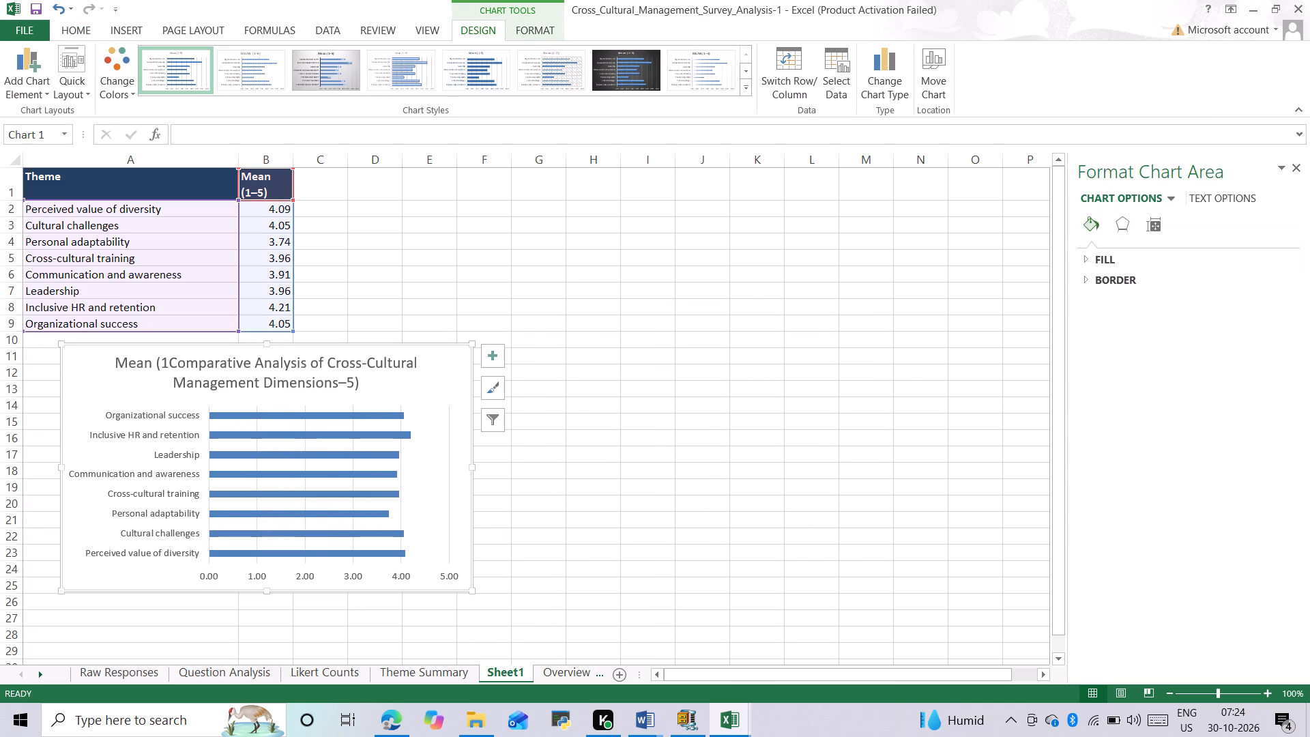
right_click(101, 363)
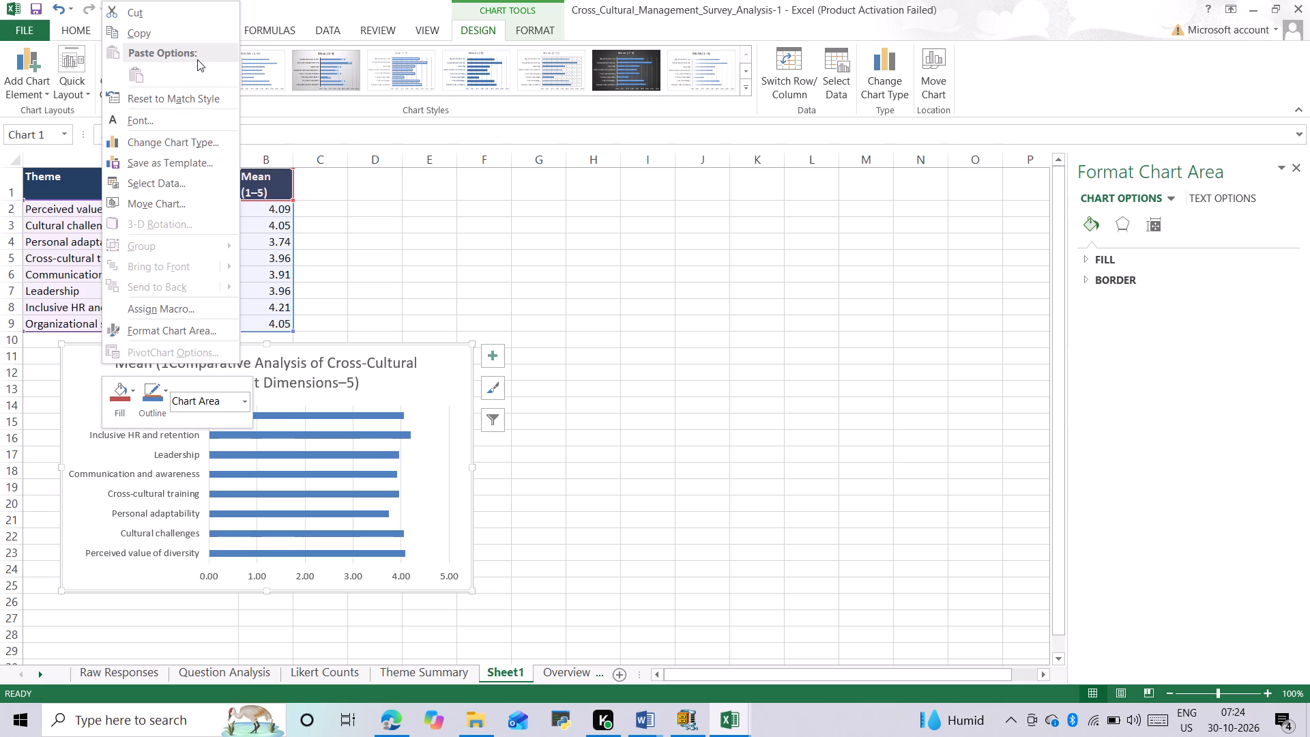